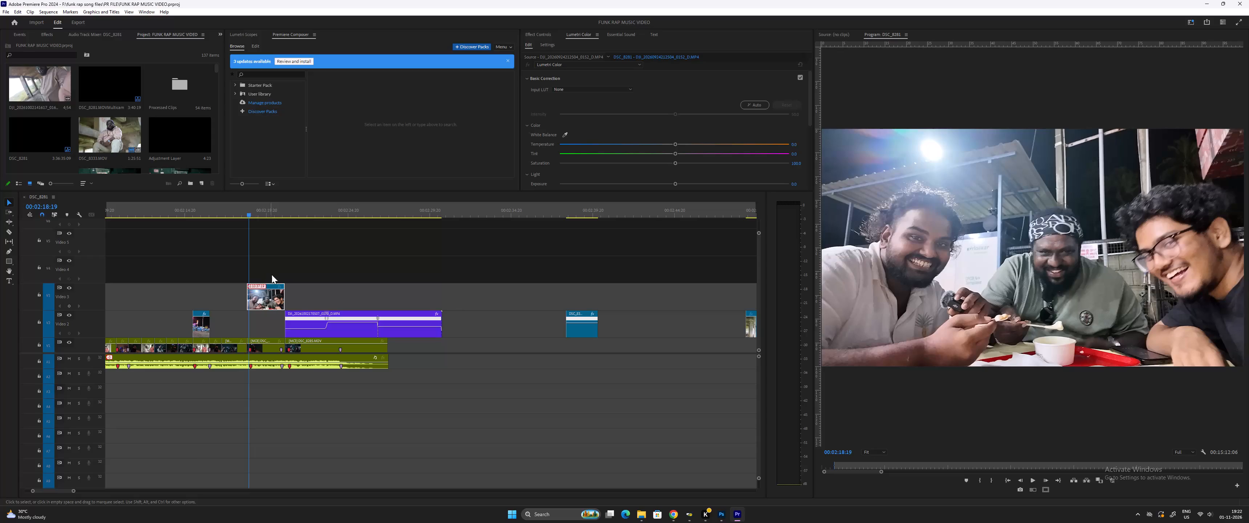
Save the music video project.
key("ctrl+s")
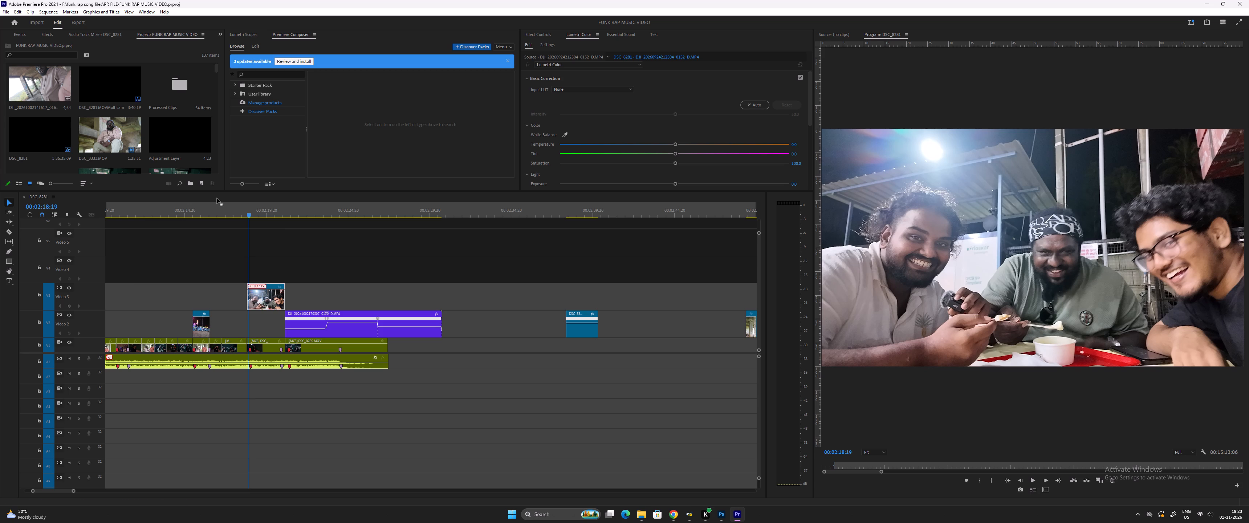
Return the playhead to the very start of the sequence and save the project.
key("minus")
key("minus")
left_click(228, 211)
key("minus")
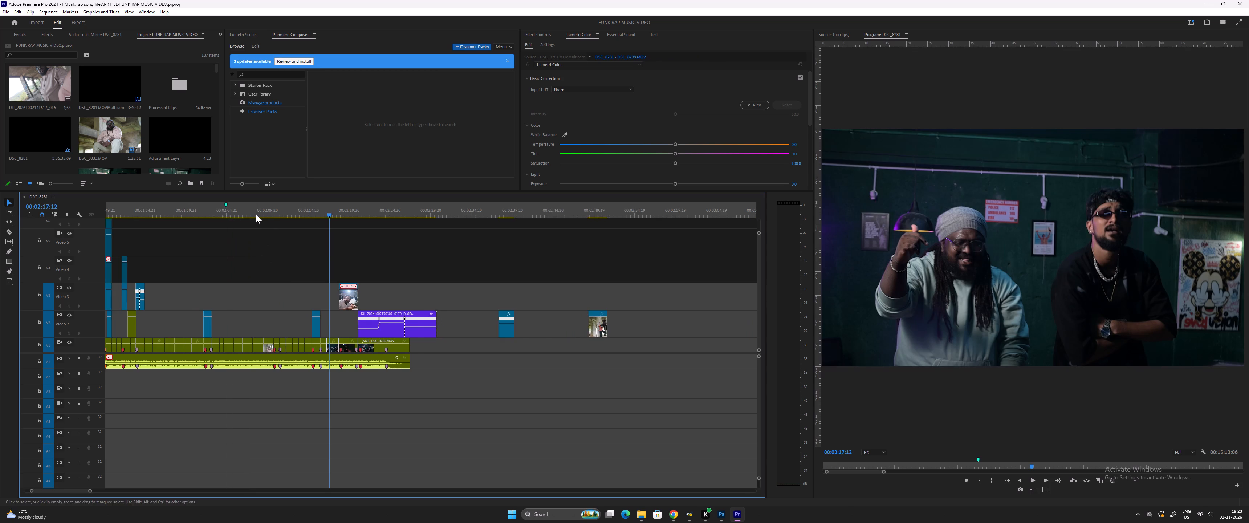
key("minus")
key("minus")
key("minus")
left_click_drag(134, 209, 64, 219)
key("equal")
key("equal")
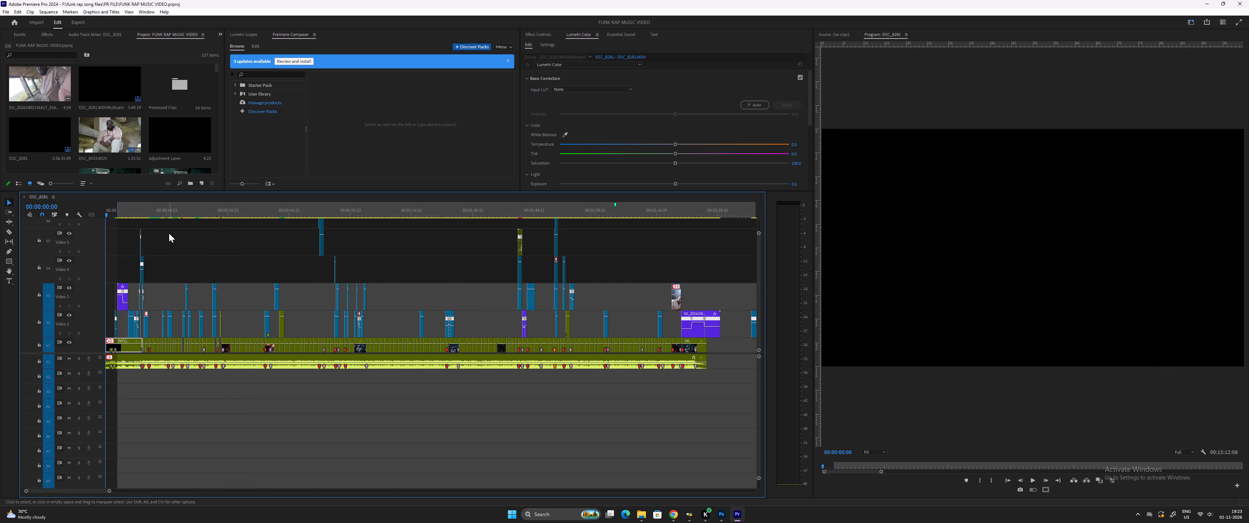
key("equal")
key("equal")
key("equal")
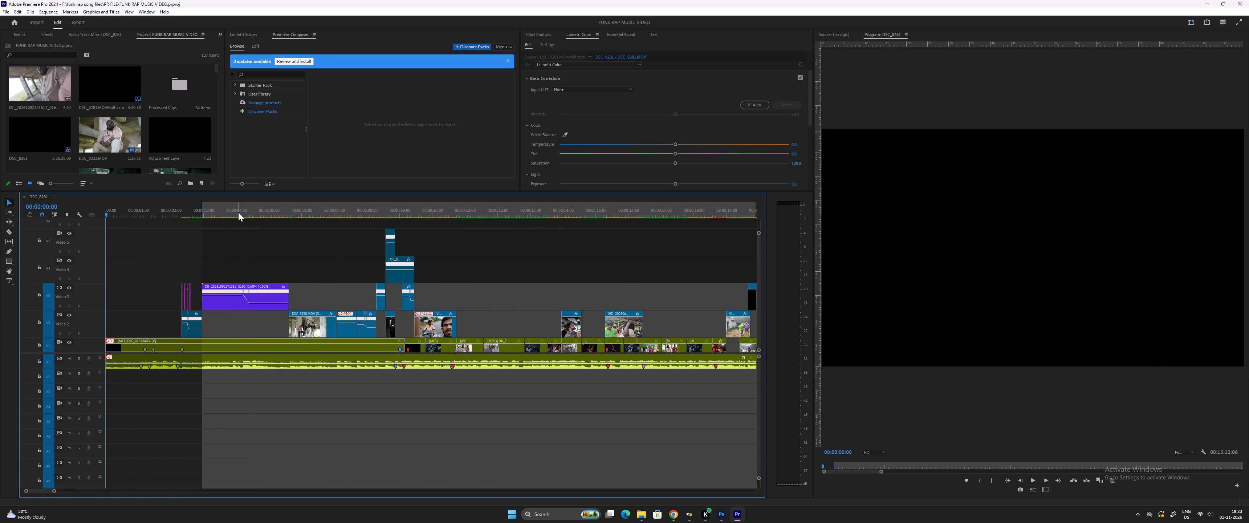
key("ctrl+s")
Spot-check the loose Video 2 clips after the main edit, playing around 02:38, 02:51 and 03:33.
key("minus")
key("minus")
key("minus")
key("minus")
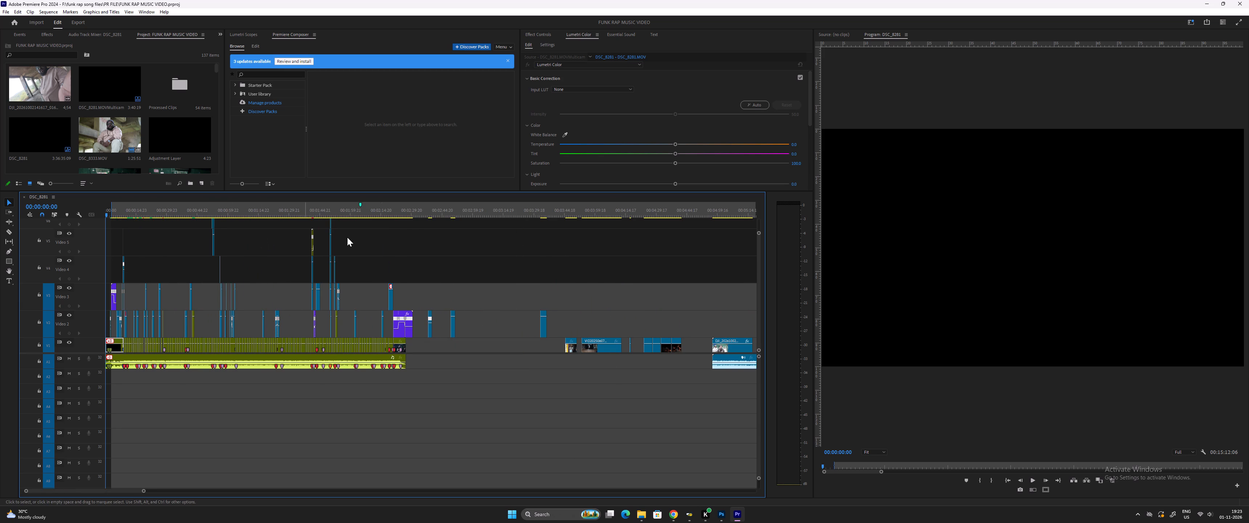
left_click_drag(424, 216, 430, 218)
key("space")
key("equal")
key("equal")
key("equal")
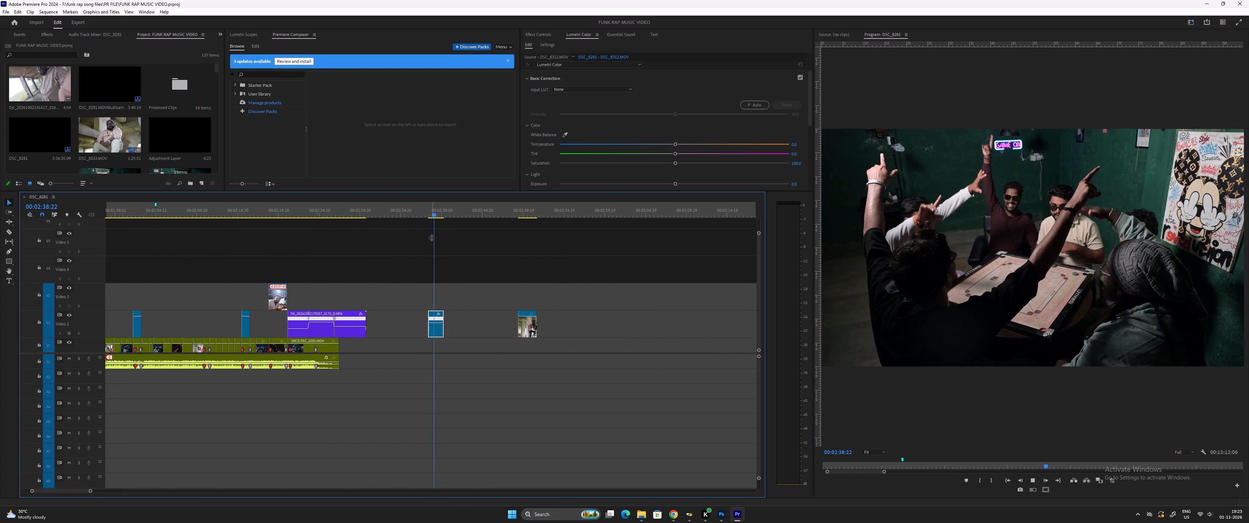
key("minus")
key("space")
left_click_drag(525, 214, 529, 216)
key("space")
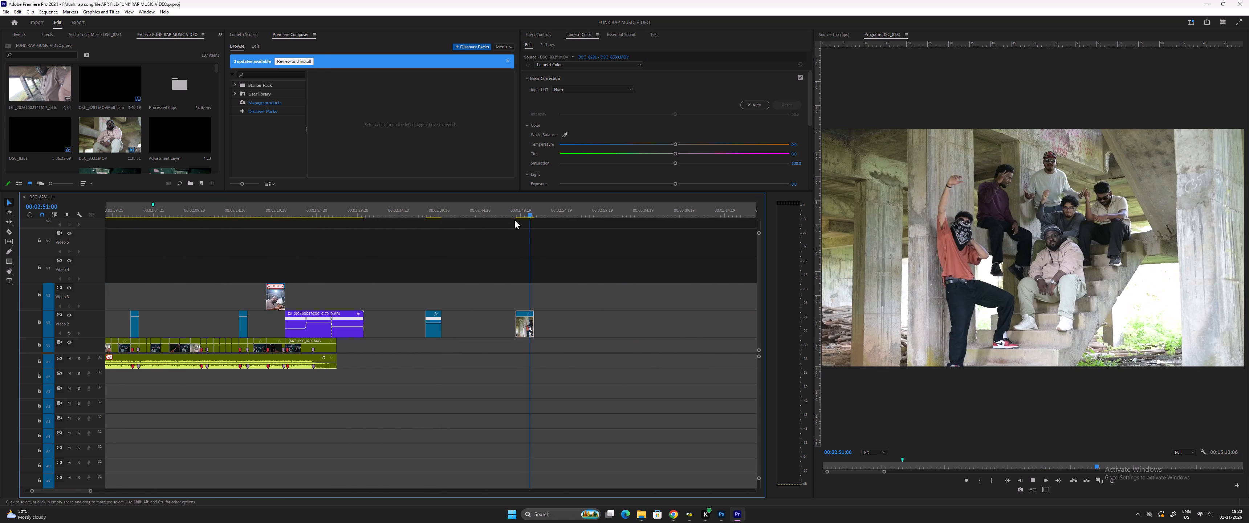
key("minus")
key("minus")
key("space")
left_click(541, 211)
key("space")
key("equal")
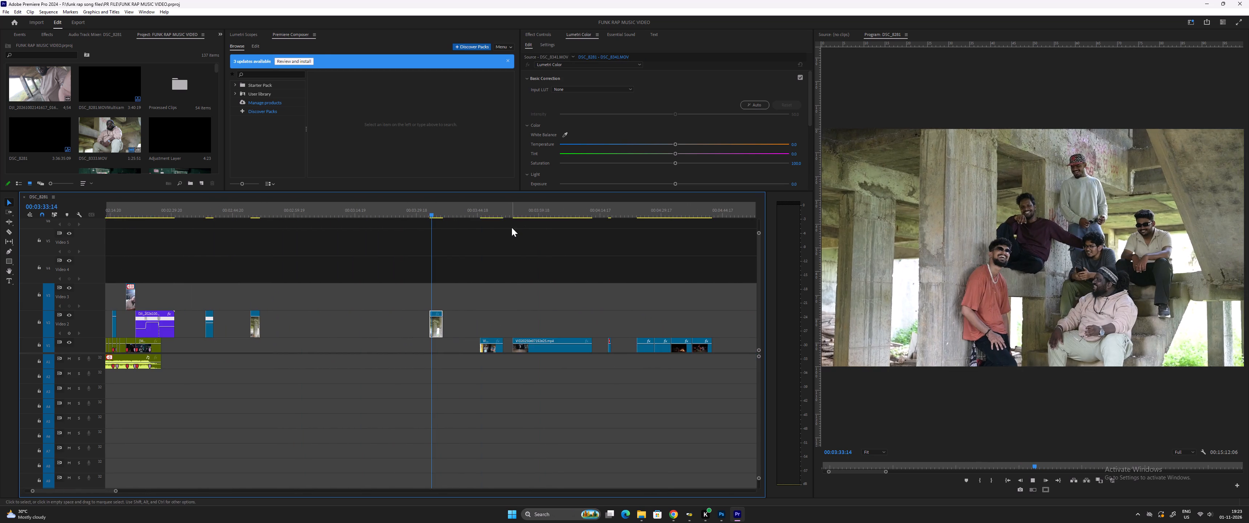
key("equal")
key("space")
Review the spare Video 1 clips between about 03:47 and 04:17, including the elevator shot.
left_click_drag(532, 214, 540, 216)
key("space")
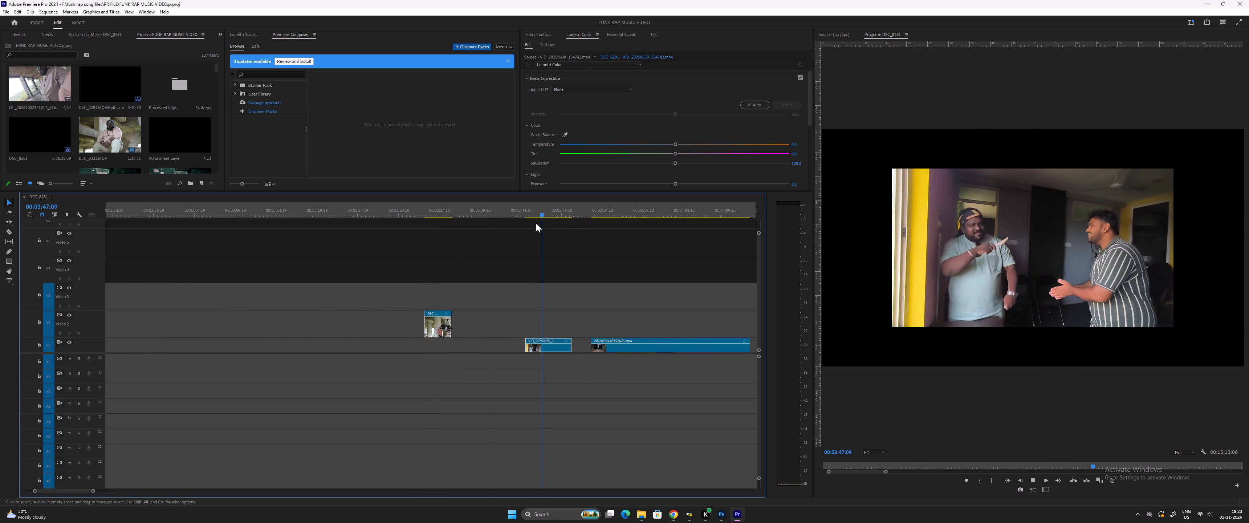
key("minus")
left_click(536, 214)
key("space")
key("minus")
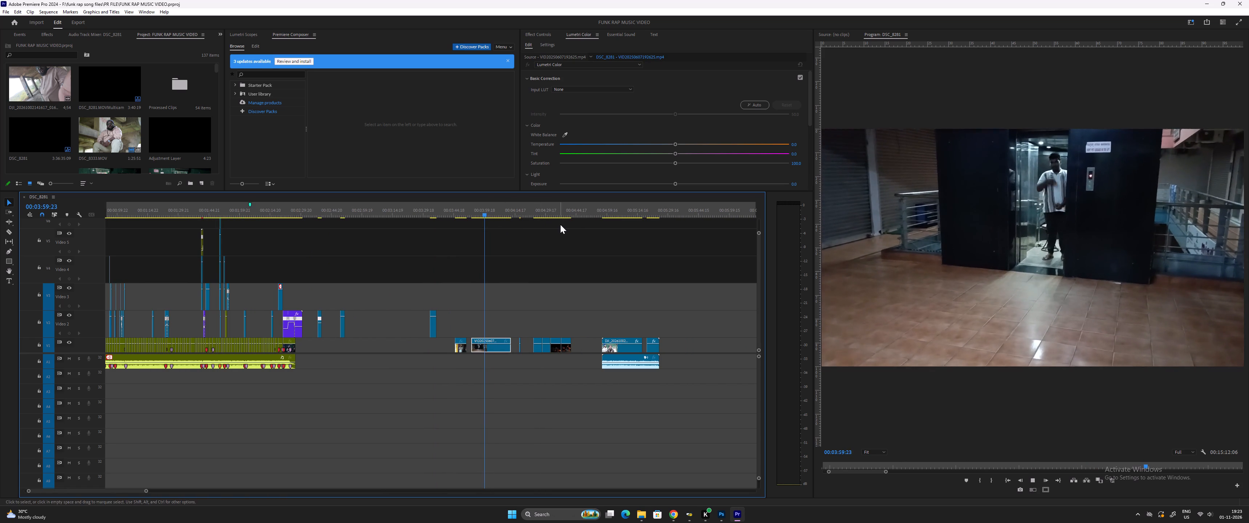
left_click(521, 212)
key("space")
type("=")
key("equal")
key("equal")
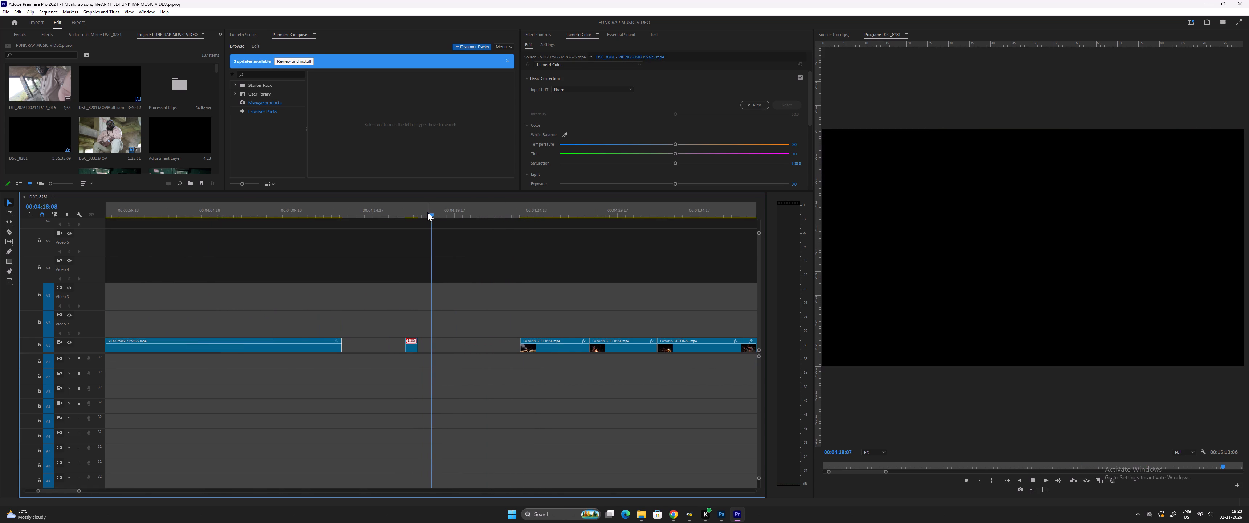
left_click(410, 212)
key("space")
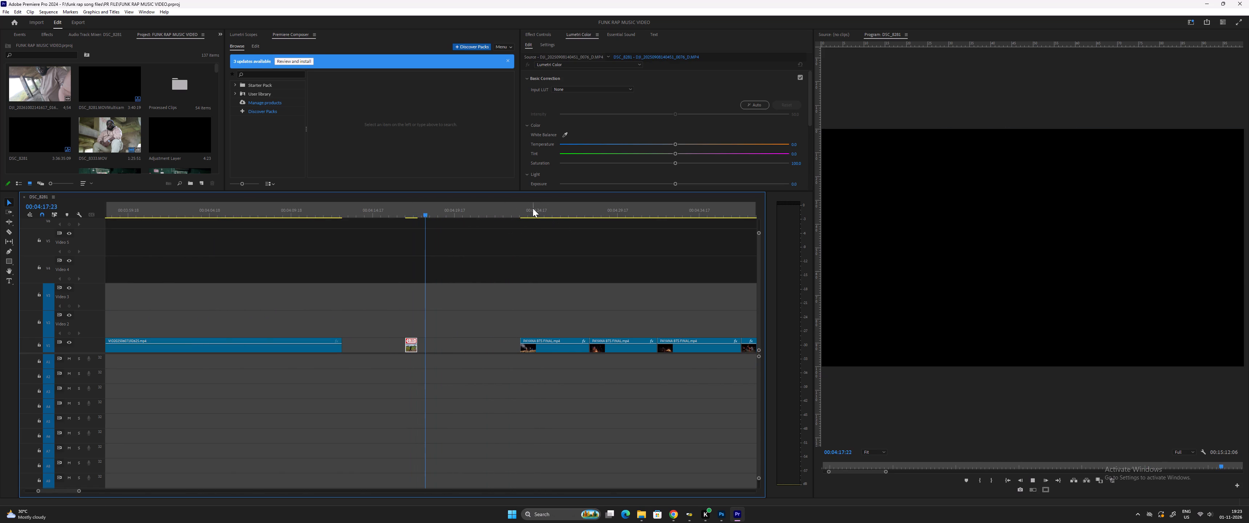
Scrub and play through the four night campfire clips on Video 1, up to about 04:42.
left_click(533, 208)
key("space")
key("minus")
left_click_drag(516, 208, 543, 221)
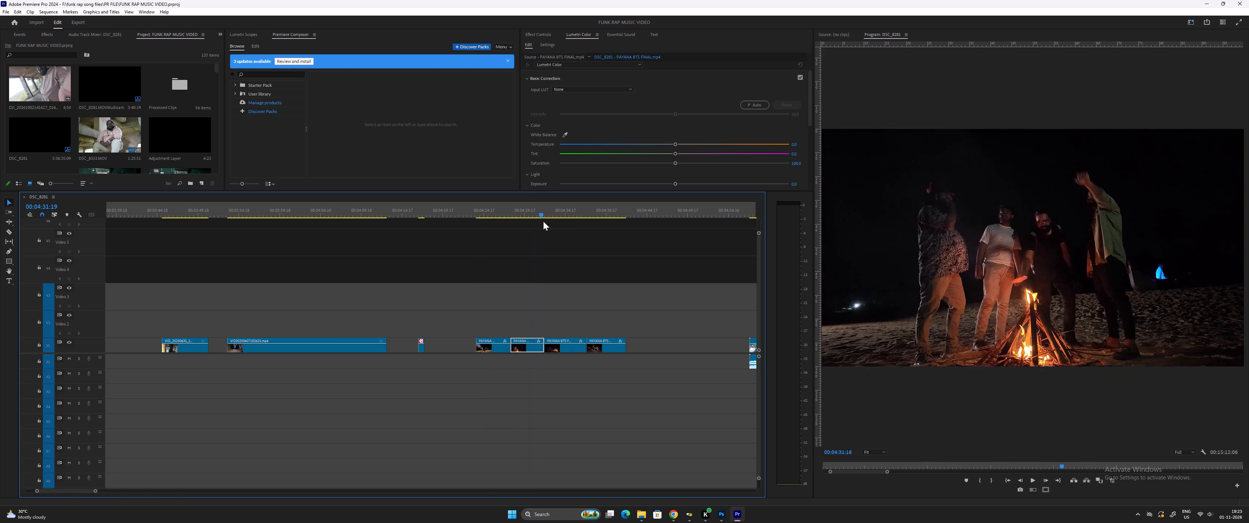
left_click_drag(543, 221, 610, 231)
left_click(610, 231)
key("space")
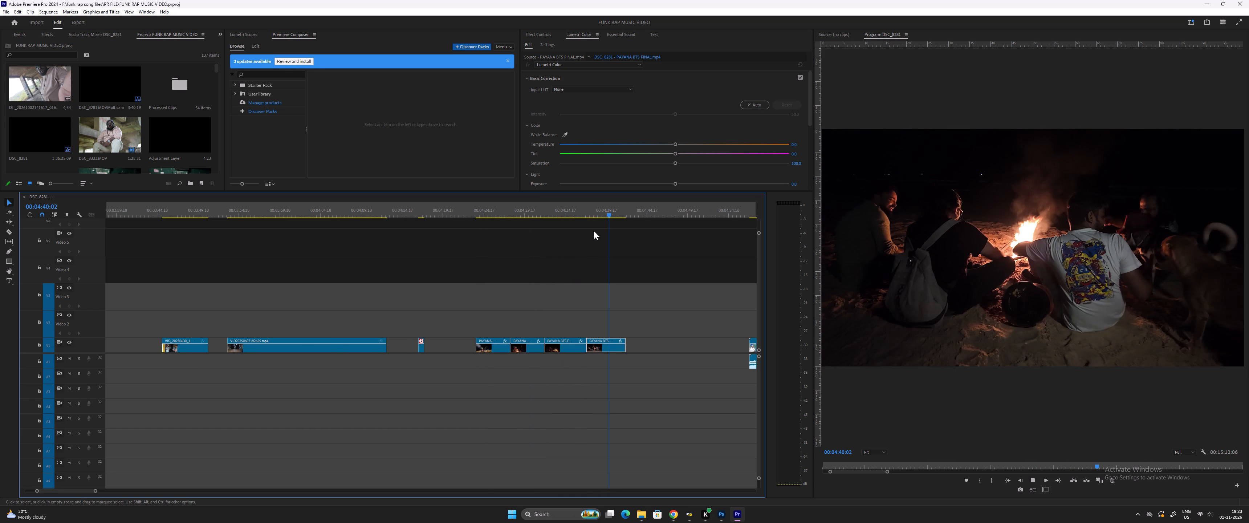
key("minus")
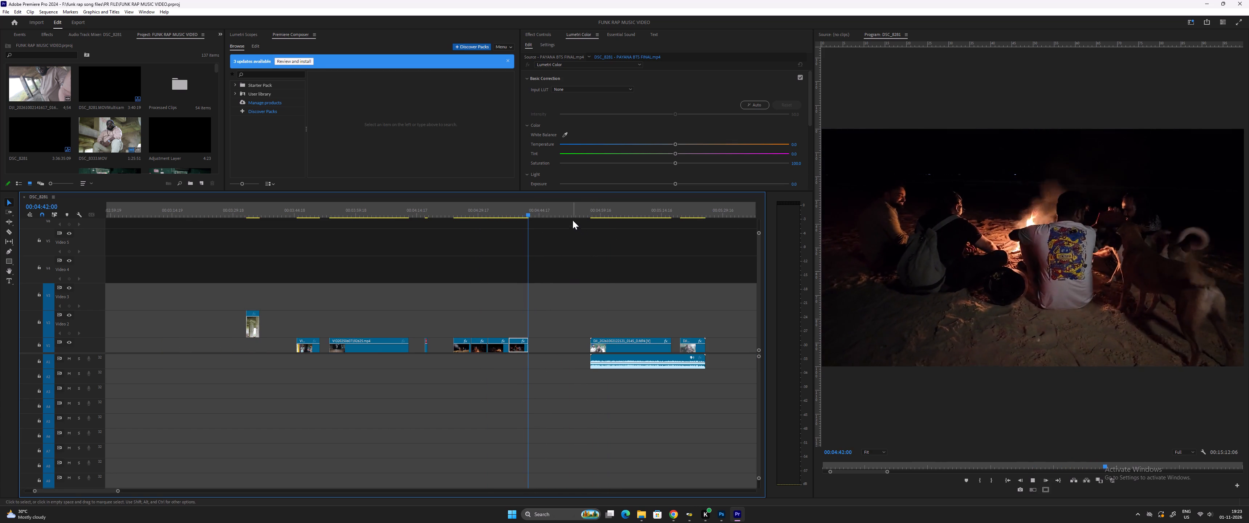
Review the spare selfie clips with attached audio on Video 1, between about 05:05 and 05:21.
left_click_drag(591, 215, 598, 216)
key("space")
key("minus")
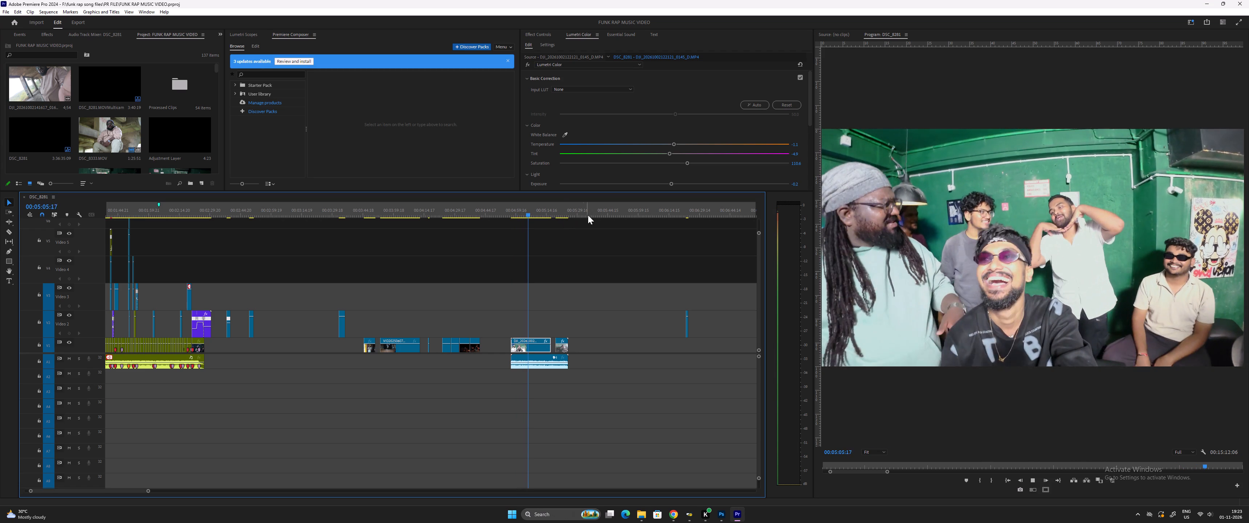
key("space")
left_click_drag(541, 208, 549, 211)
key("space")
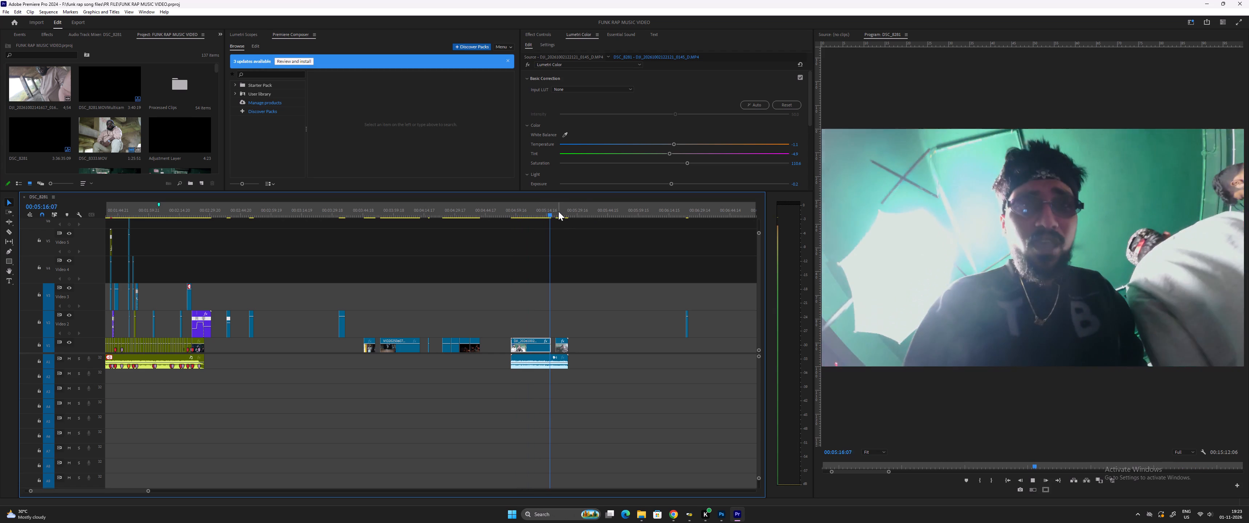
left_click(560, 211)
key("space")
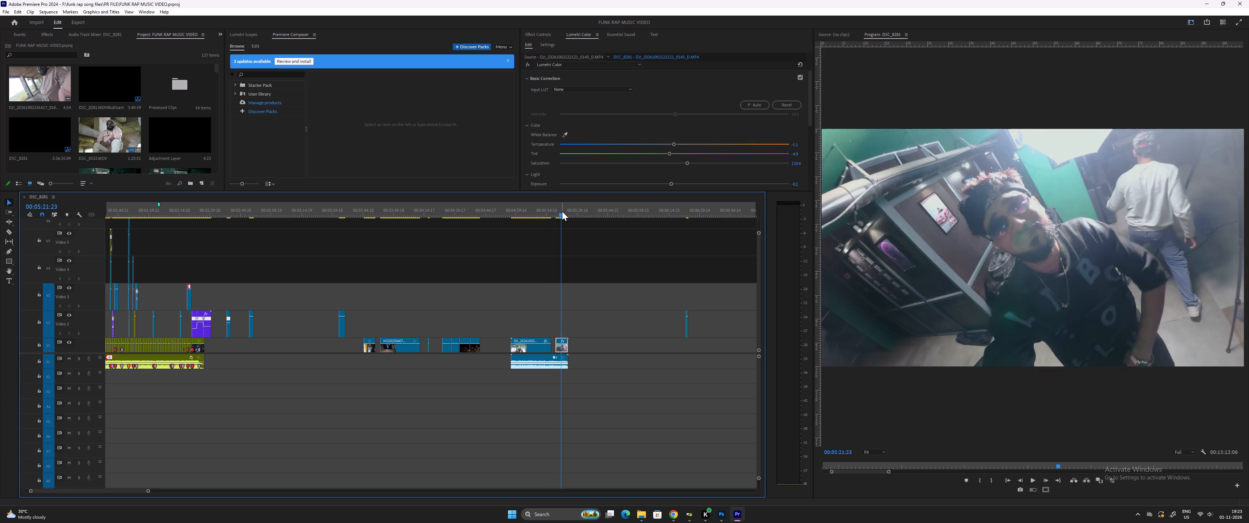
Check the short isolated carrom board clip near 06:23.
key("minus")
key("space")
left_click_drag(486, 213, 497, 216)
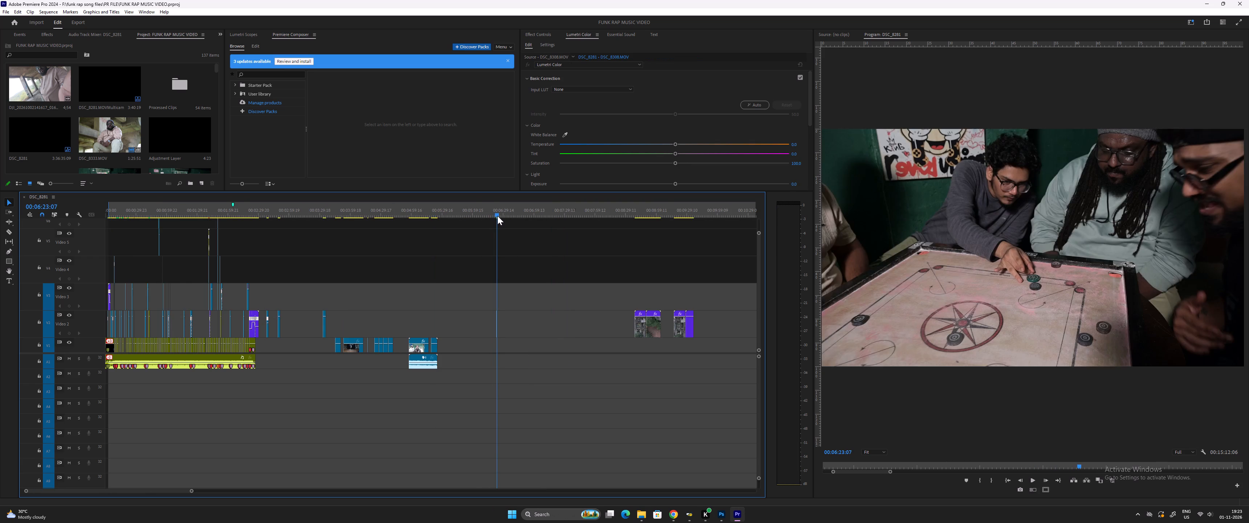
key("space")
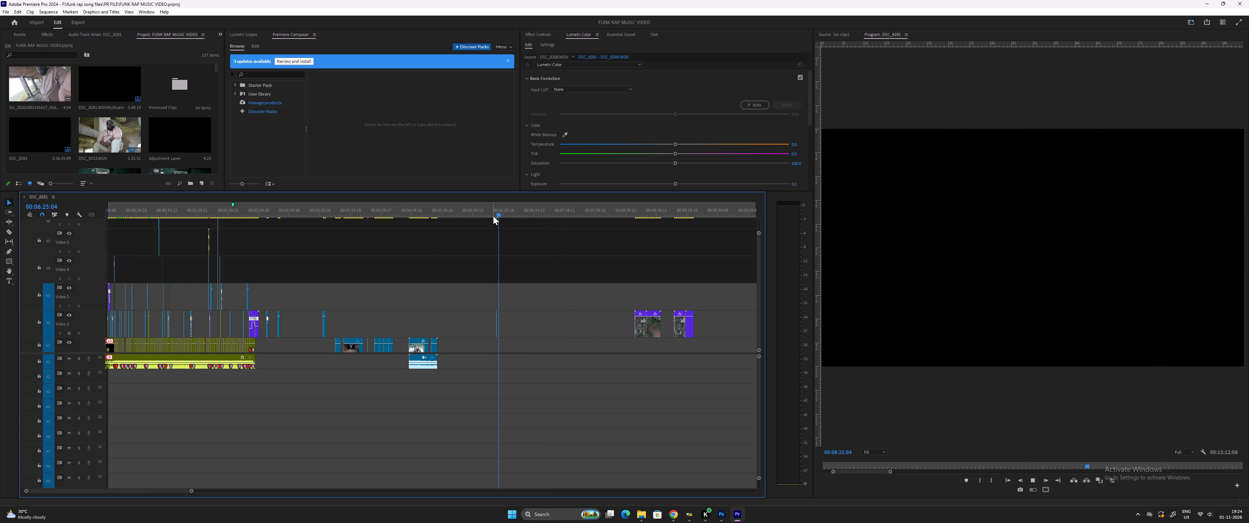
Review the purple Video 2 clips of the unfinished concrete building, from about 08:41 to 09:36.
key("minus")
left_click(372, 211)
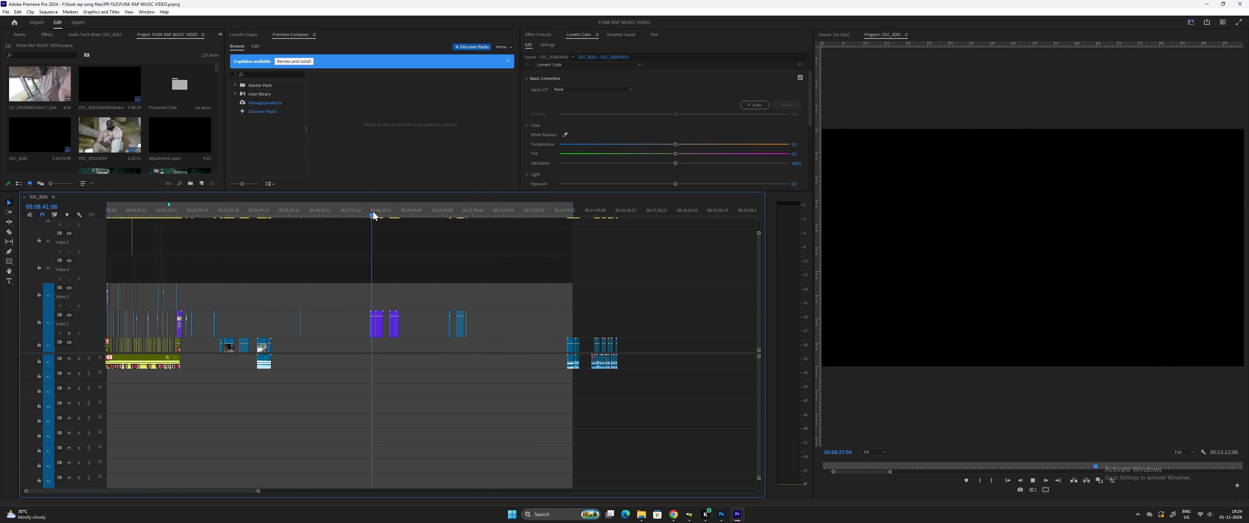
key("space")
left_click_drag(374, 211, 382, 214)
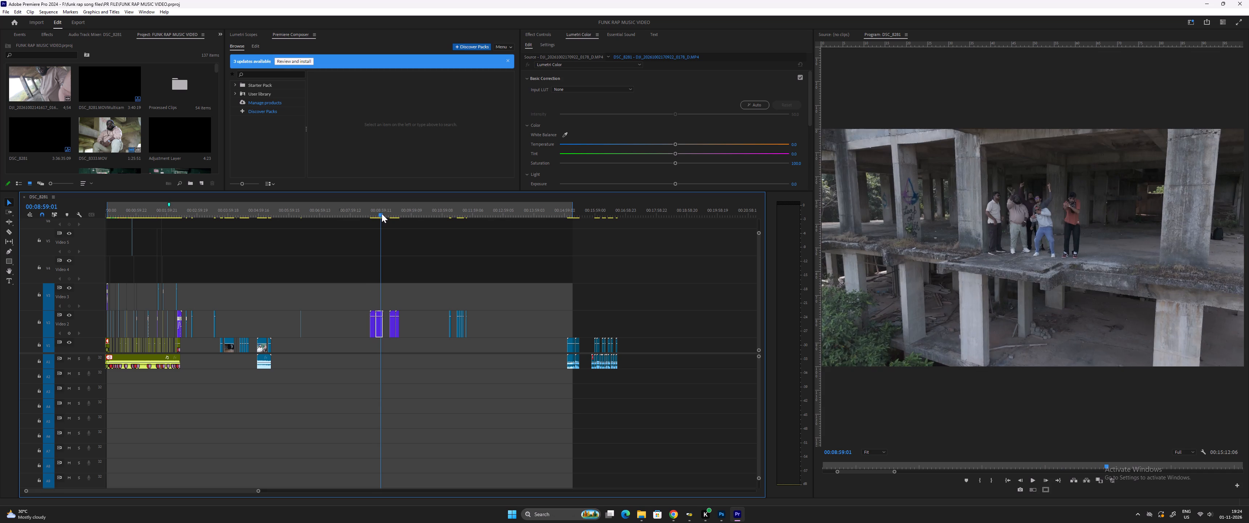
left_click_drag(382, 214, 401, 222)
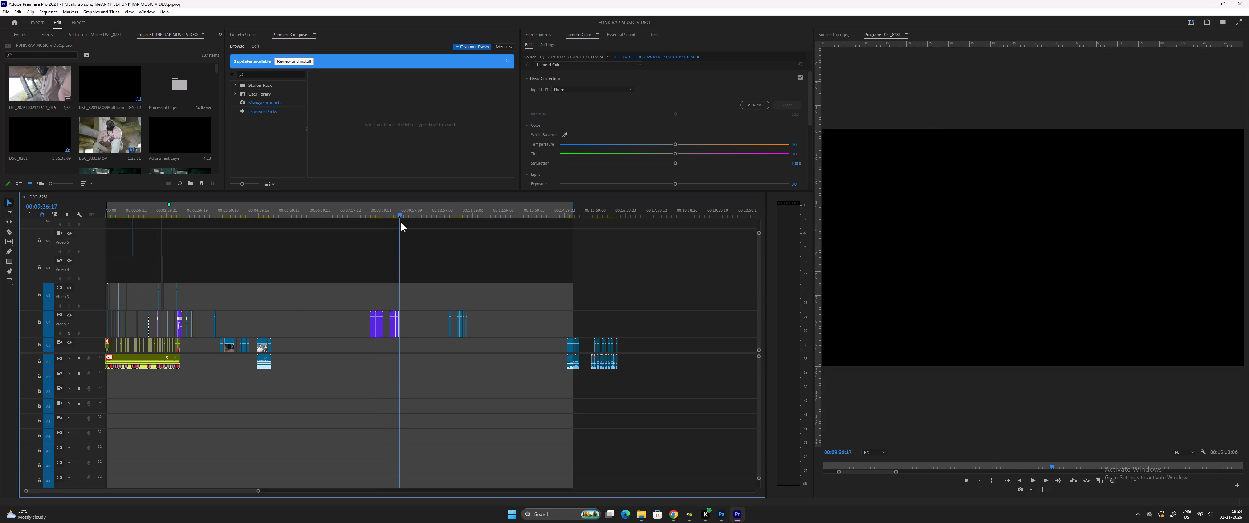
left_click_drag(401, 222, 398, 224)
key("space")
type("=")
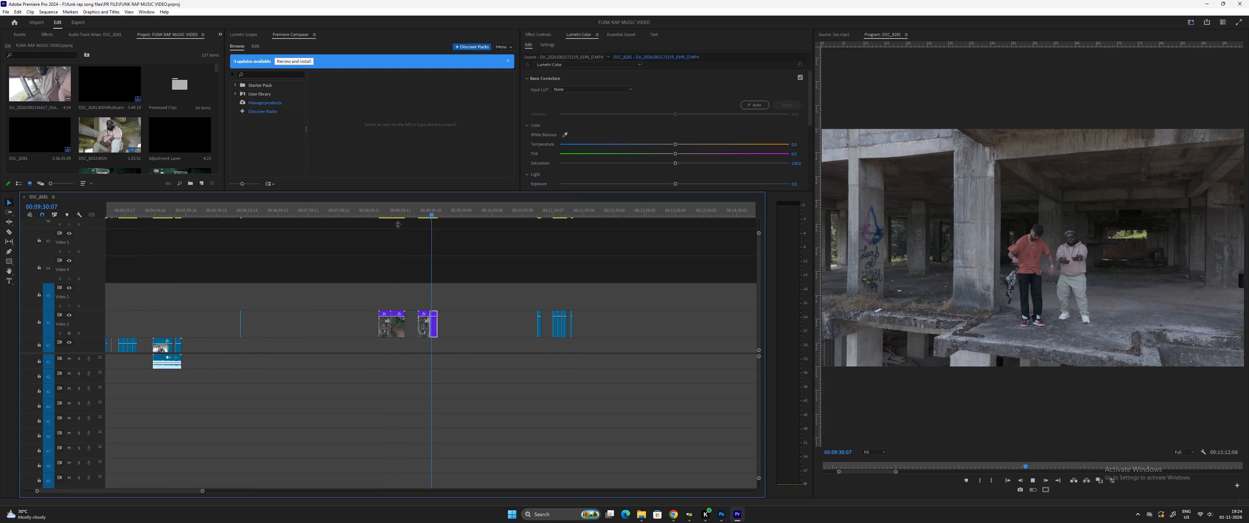
key("equal")
key("equal")
key("equal")
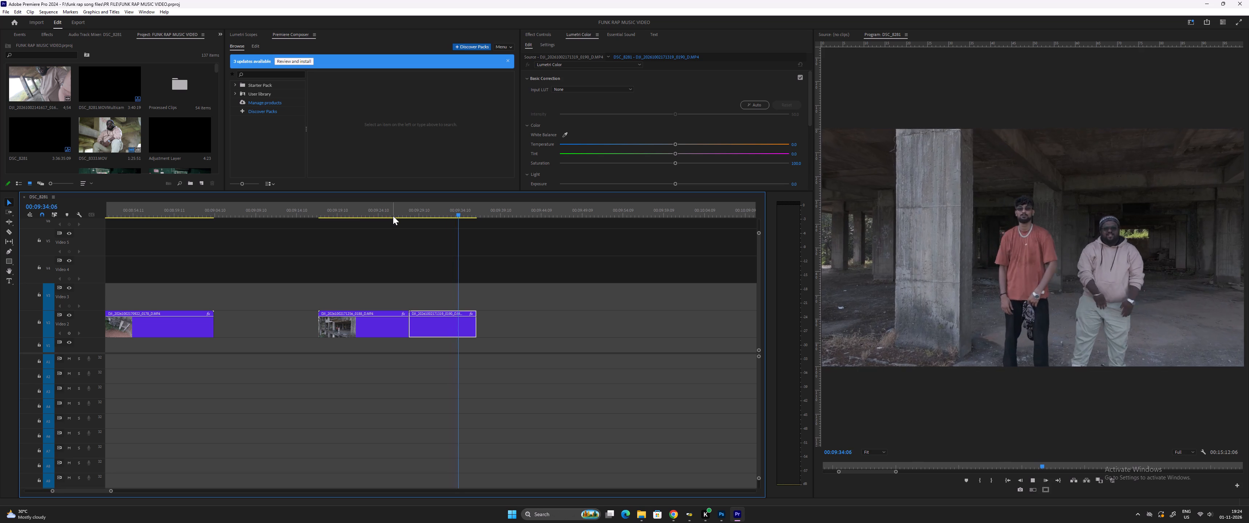
key("minus")
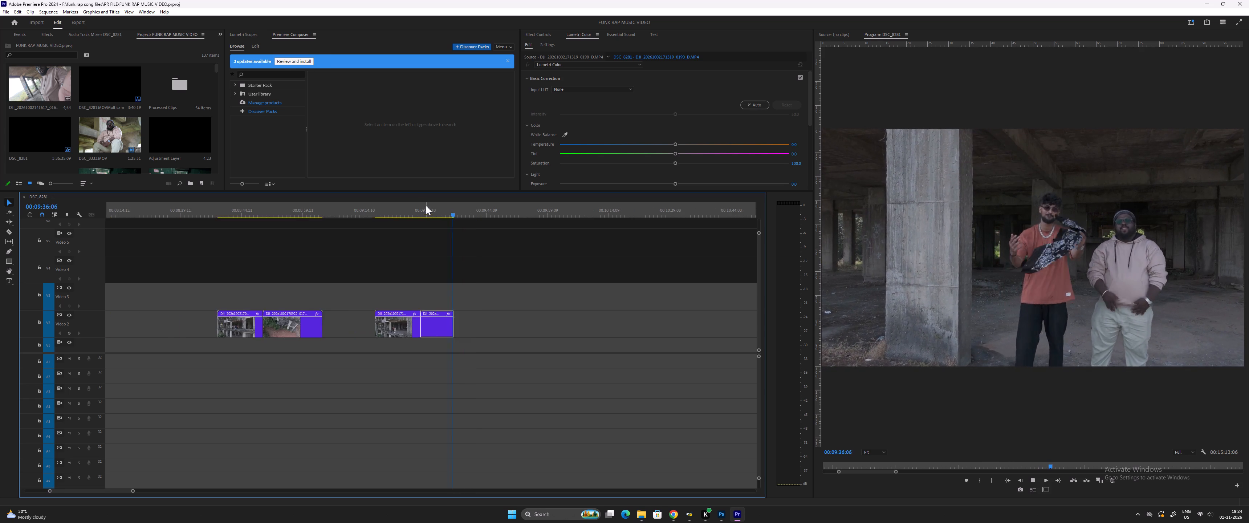
key("minus")
key("minus")
Play the isolated gym clip on Video 2 near 11:17.
left_click_drag(532, 209, 536, 210)
key("space")
left_click_drag(537, 211, 542, 213)
key("space")
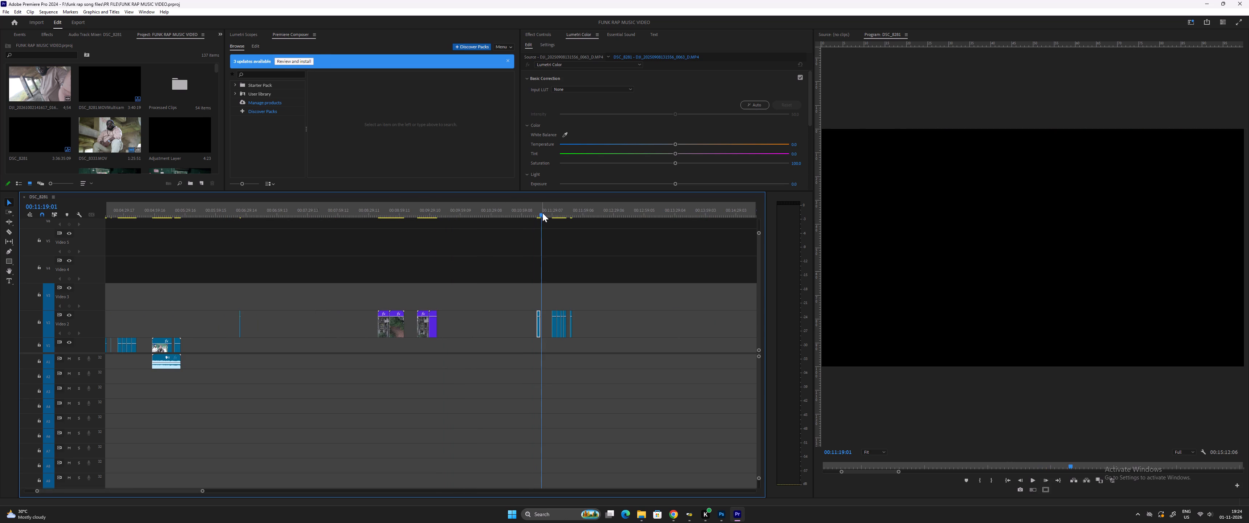
left_click(537, 211)
key("space")
type("=")
key("equal")
key("equal")
key("equal")
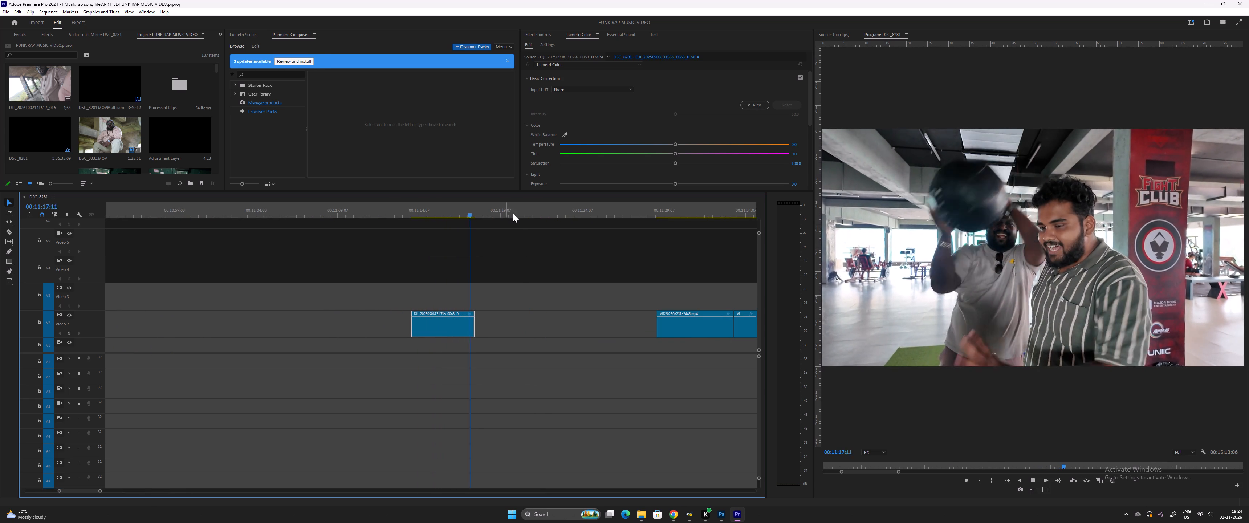
Play through the remaining short Video 2 clips after the gym shot, up to about 11:49.
key("minus")
key("minus")
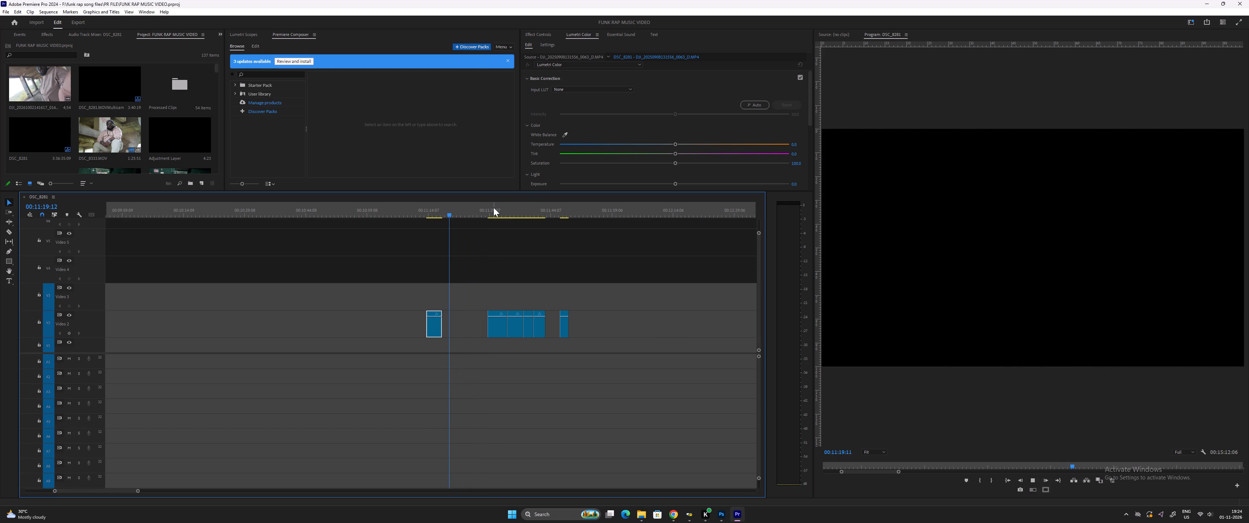
left_click(493, 207)
key("space")
left_click_drag(505, 207, 512, 208)
key("space")
left_click(521, 207)
key("space")
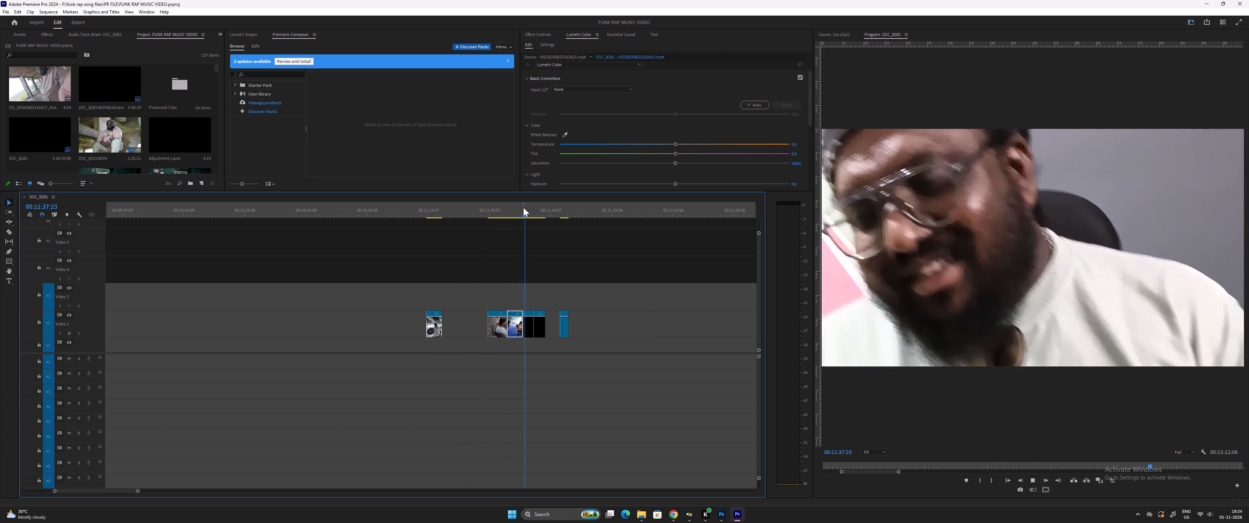
left_click(527, 209)
key("space")
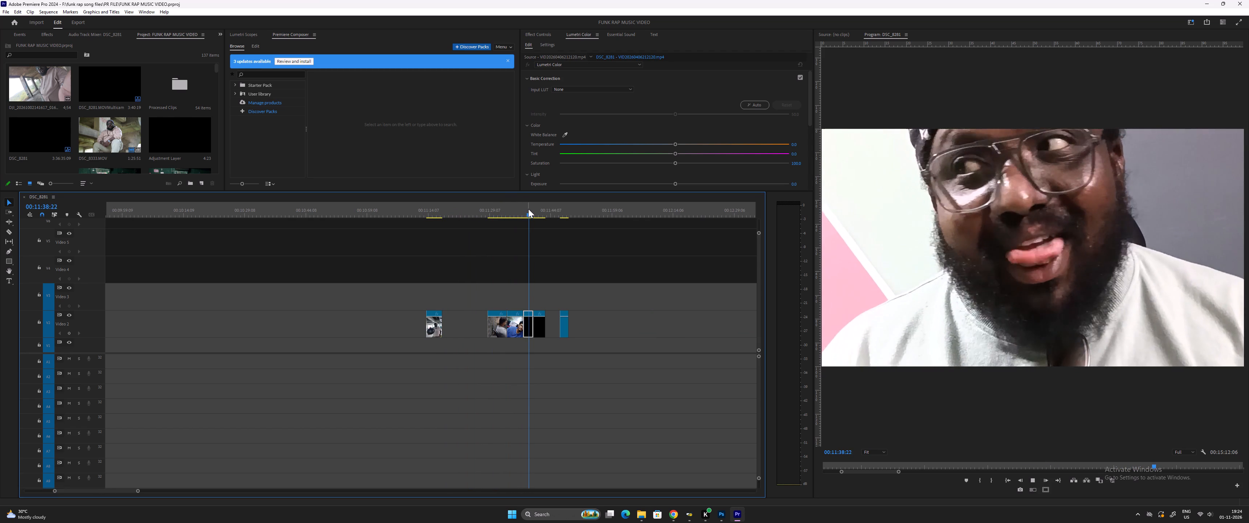
left_click(532, 209)
key("space")
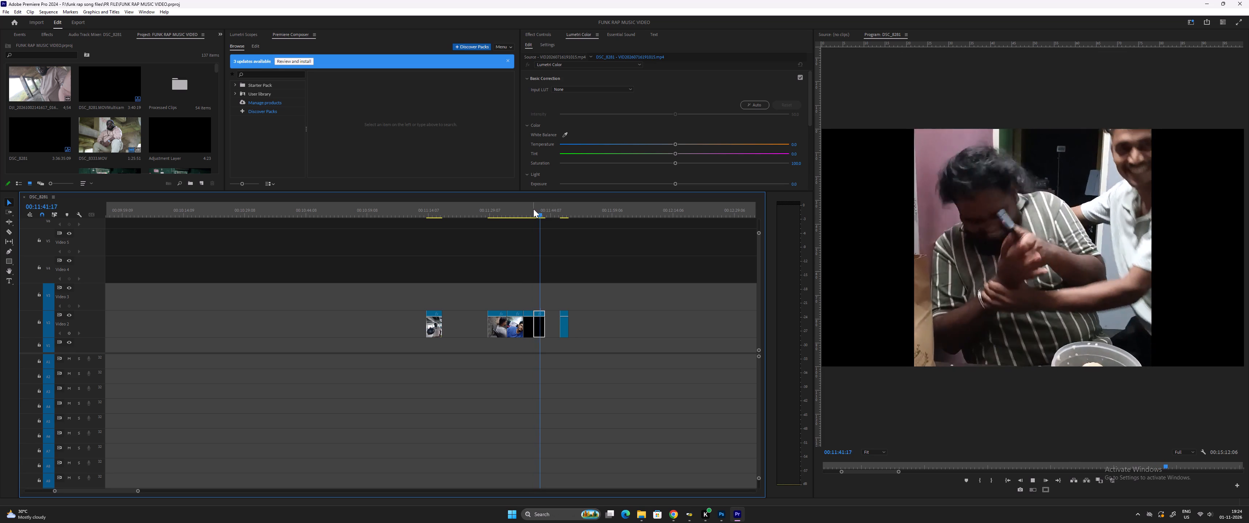
key("space")
left_click(563, 208)
key("space")
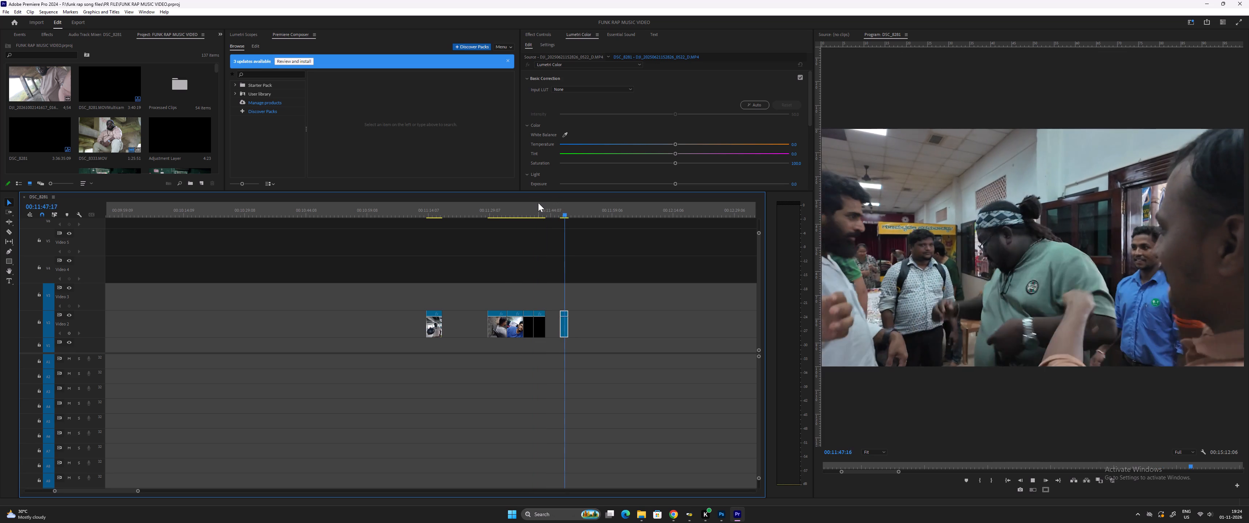
type("--")
key("space")
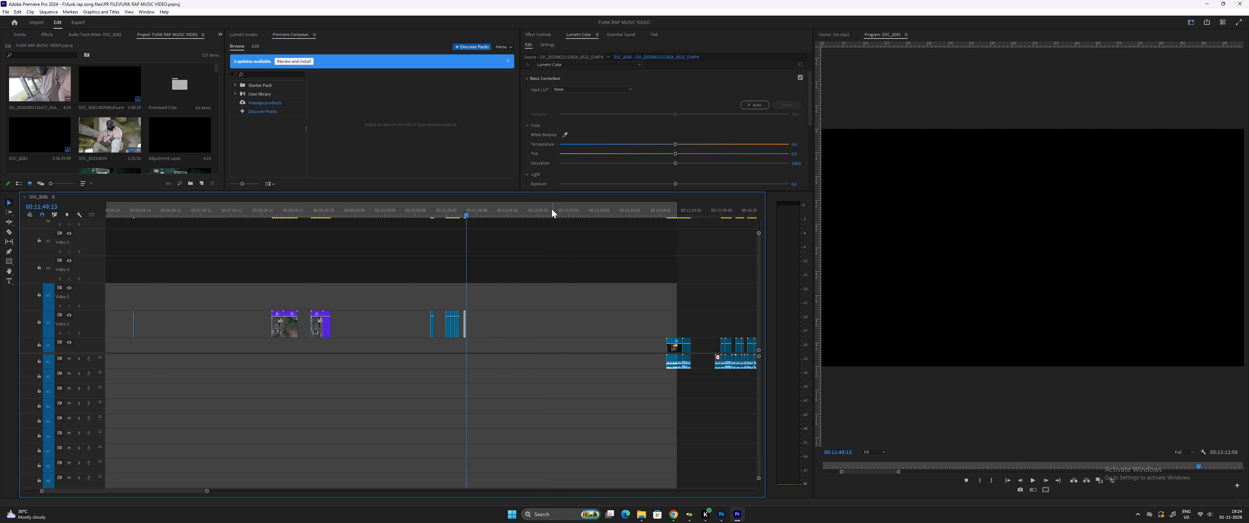
Review the late Video 1 clips from about 15:18 to 16:51, including the wall art and game board shots.
key("minus")
left_click_drag(509, 208, 557, 227)
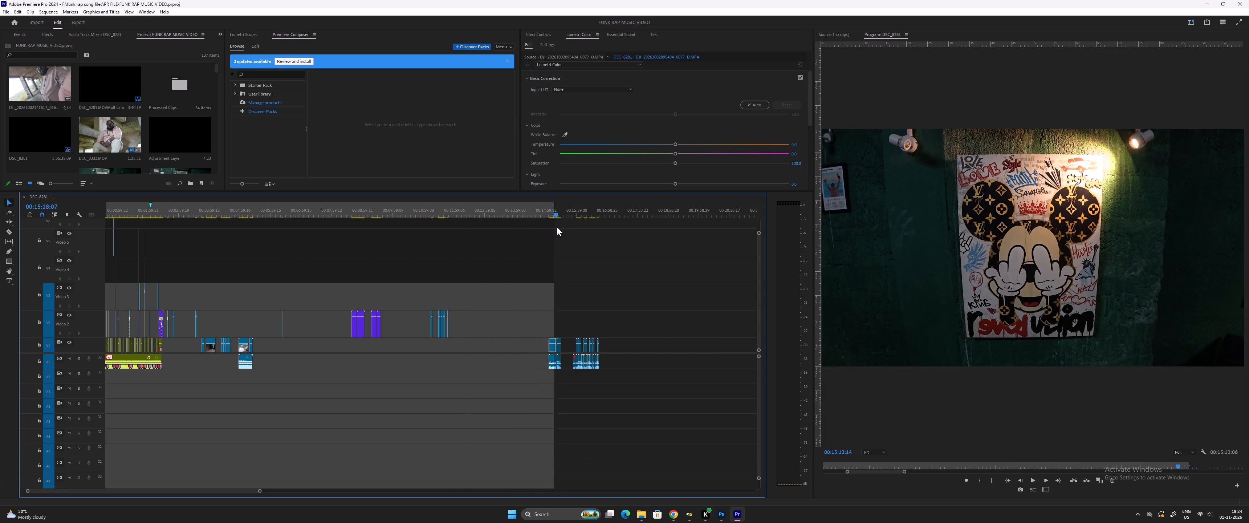
left_click_drag(557, 227, 573, 229)
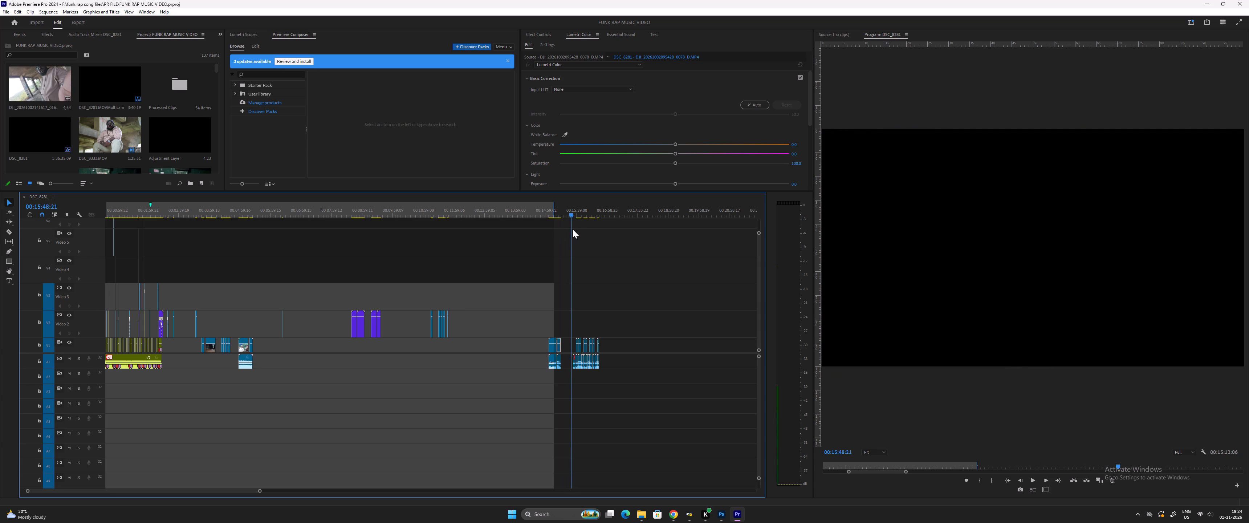
left_click_drag(573, 229, 587, 231)
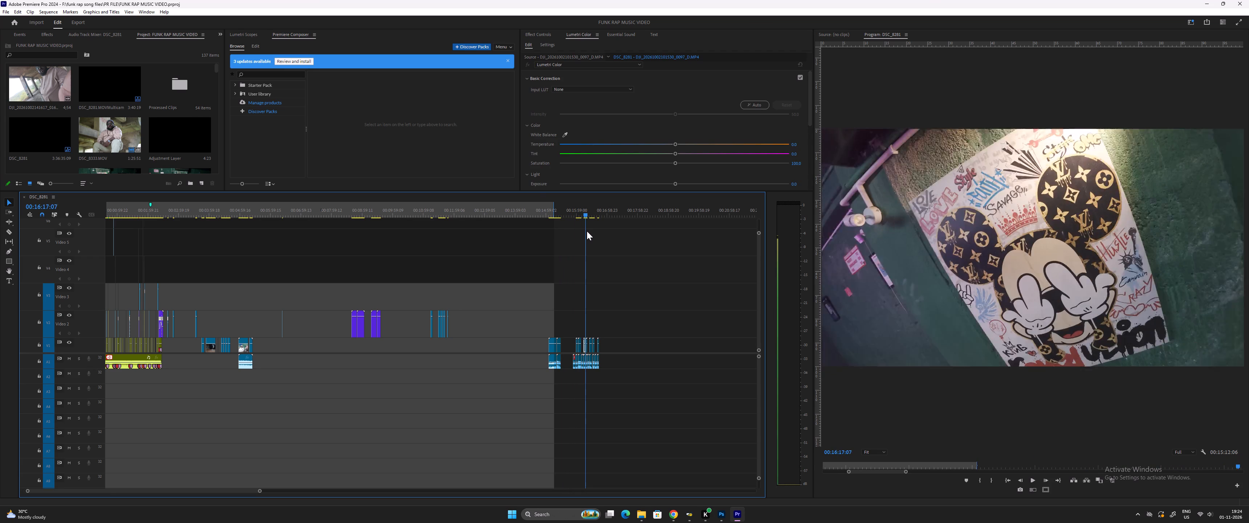
left_click_drag(587, 231, 595, 233)
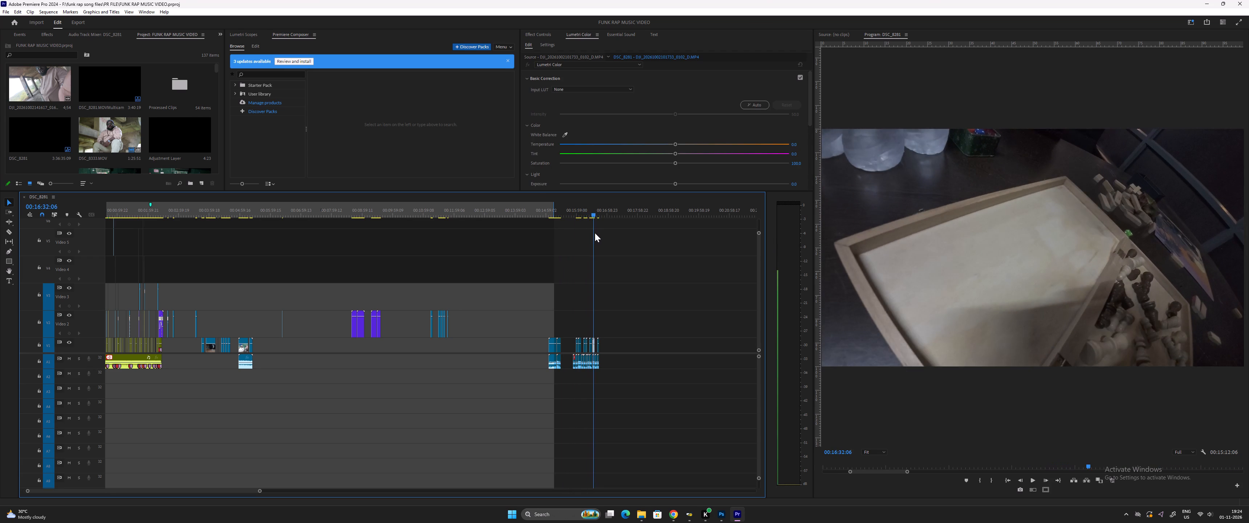
left_click_drag(595, 233, 604, 236)
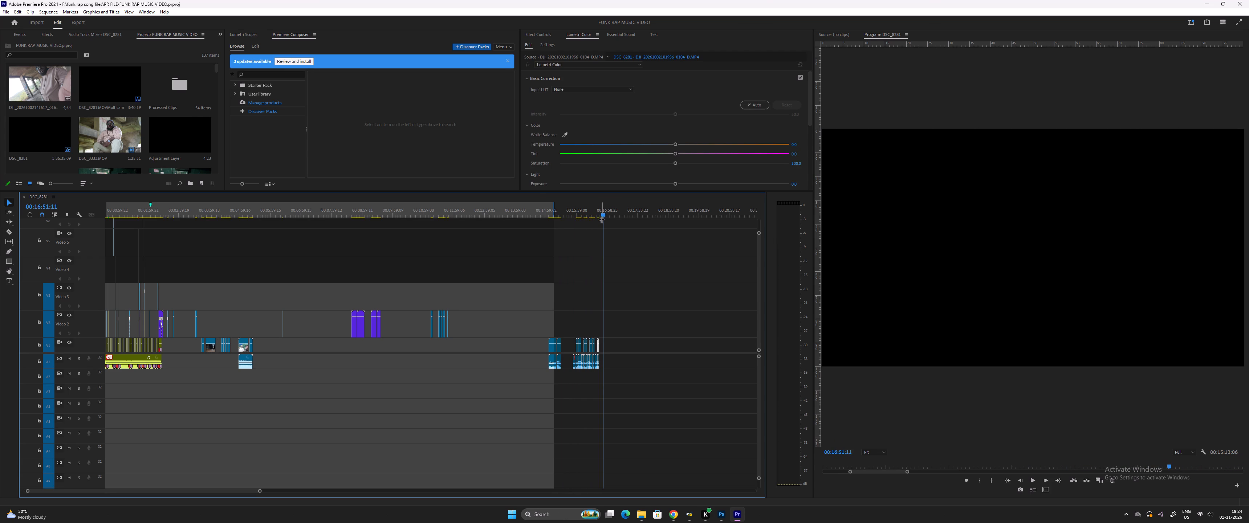
Save the project.
key("ctrl+s")
key("ctrl+s")
key("ctrl+s")
Return to the start of the sequence and play the opening up to about 00:05, through the concrete building drone shot.
key("minus")
key("minus")
key("minus")
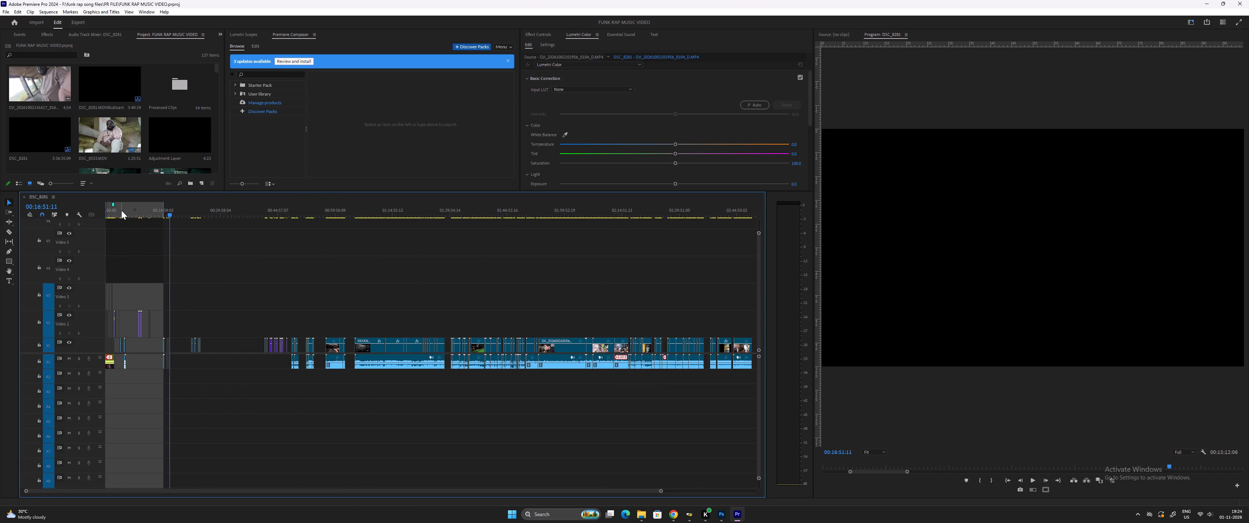
left_click_drag(121, 210, 69, 221)
key("equal")
key("equal")
key("equal")
key("equal")
key("space")
type("==")
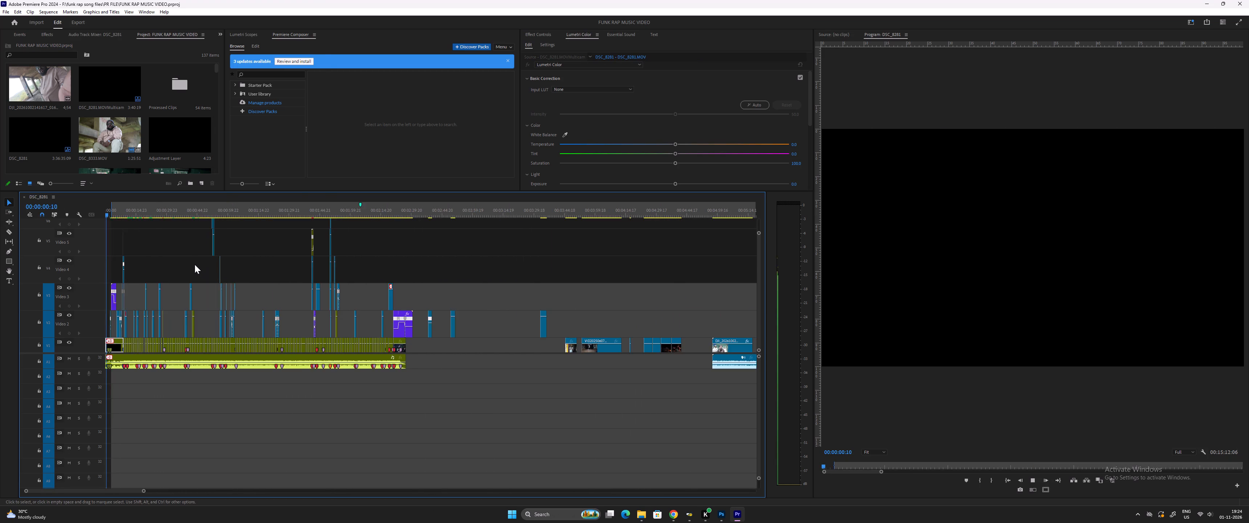
key("equal")
key("space")
key("equal")
key("equal")
key("equal")
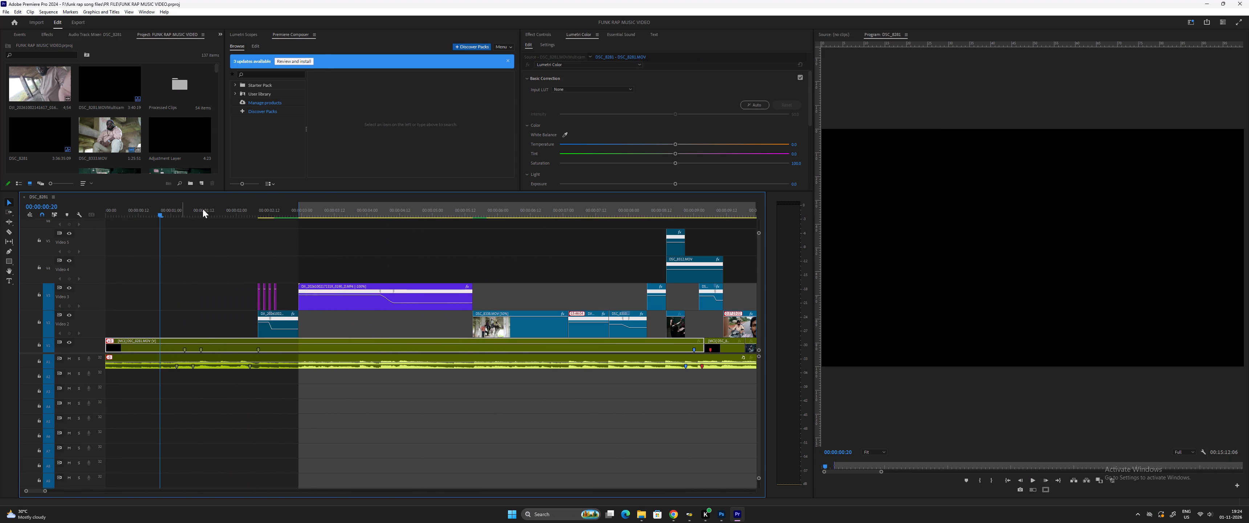
left_click(259, 210)
key("space")
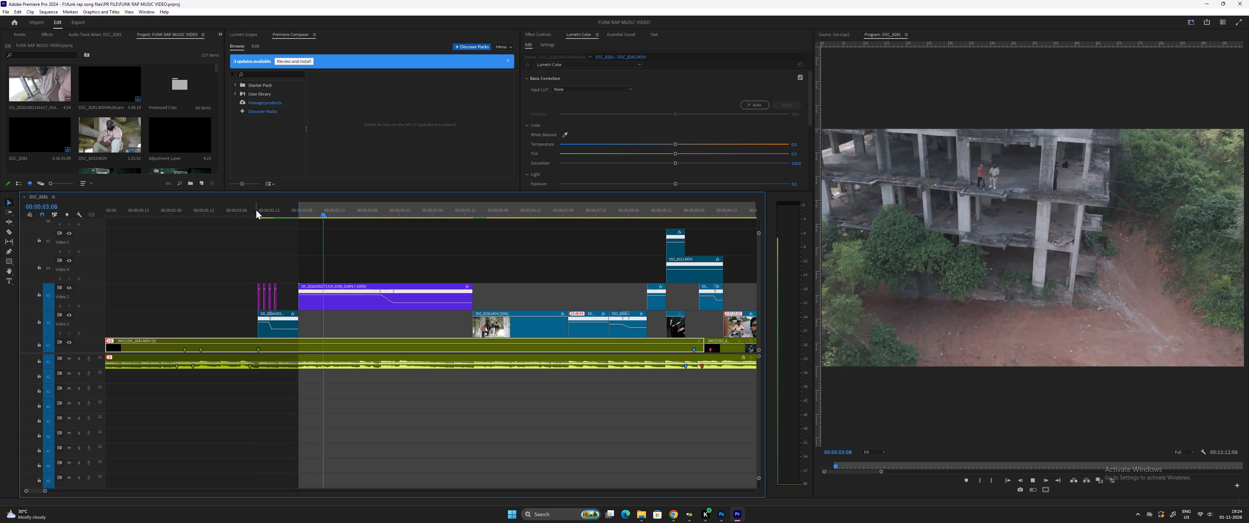
key("space")
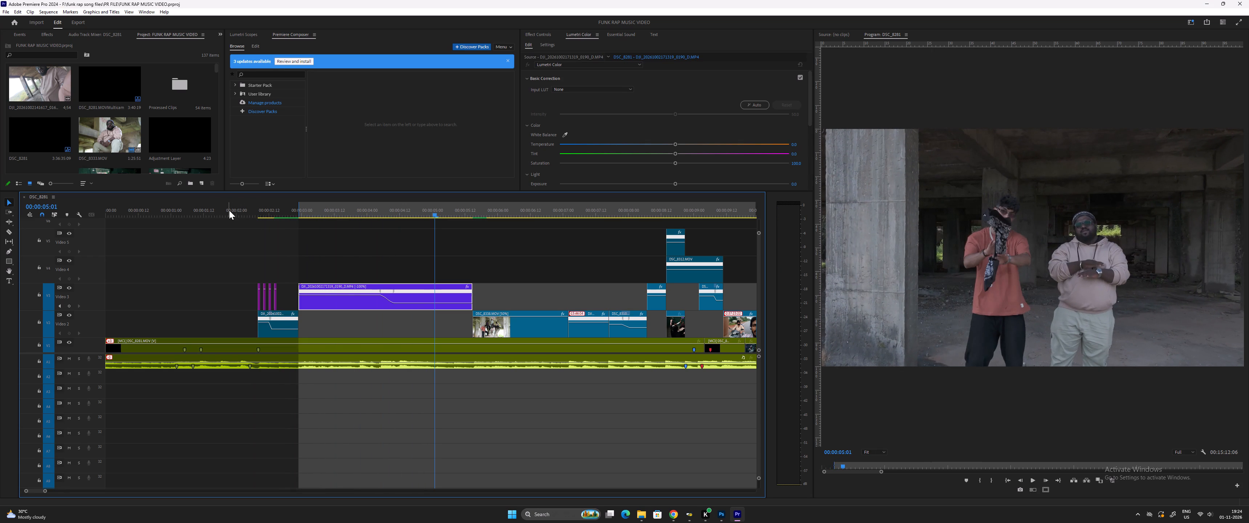
Continue playing the intro to about 00:09, and replay the section leading into the dice shot.
key("space")
key("minus")
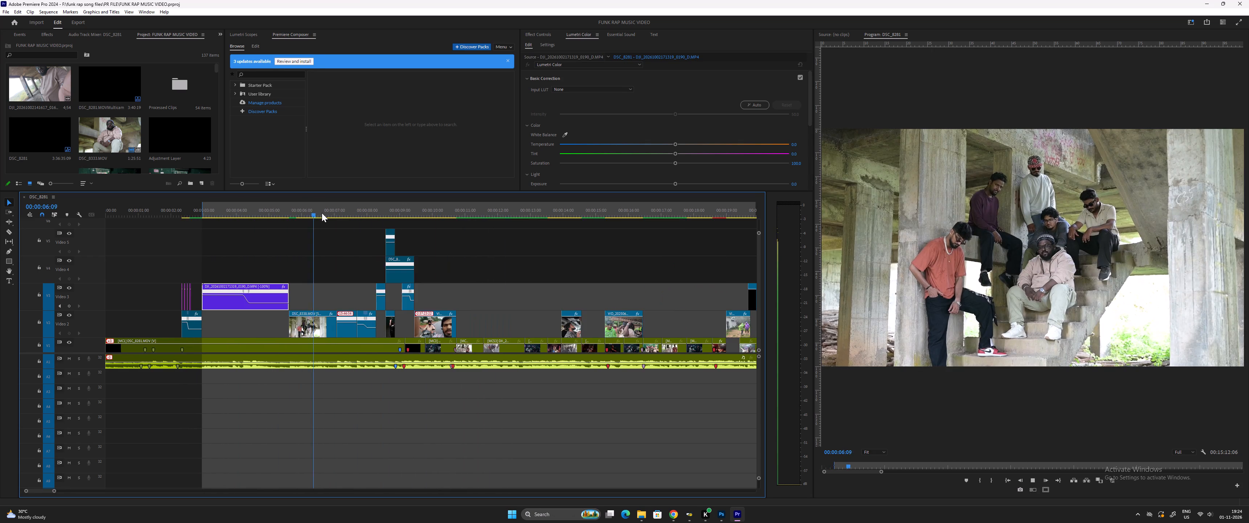
key("minus")
key("equal")
key("equal")
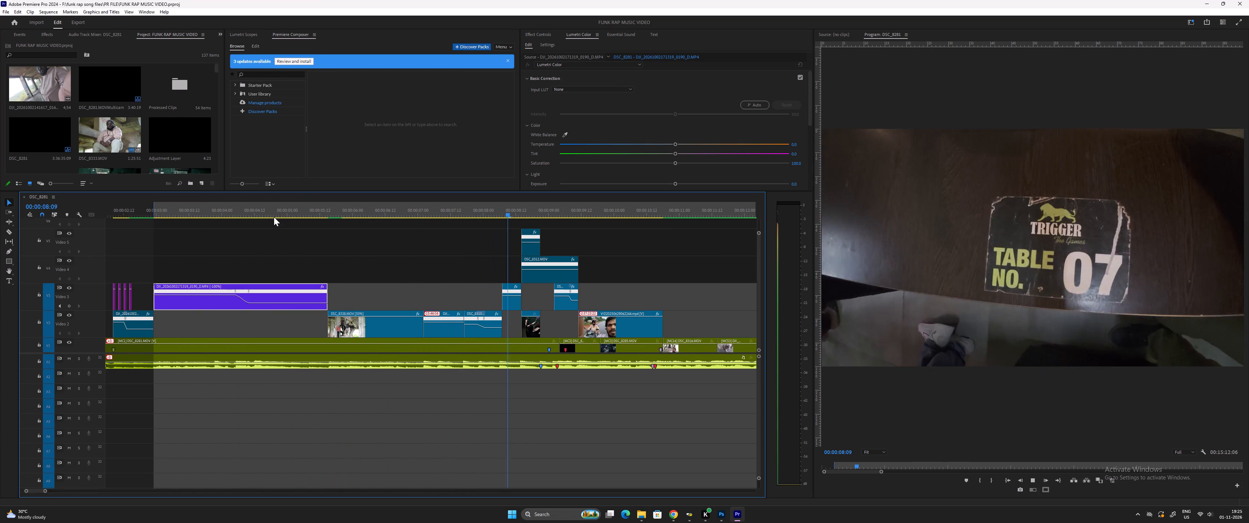
key("space")
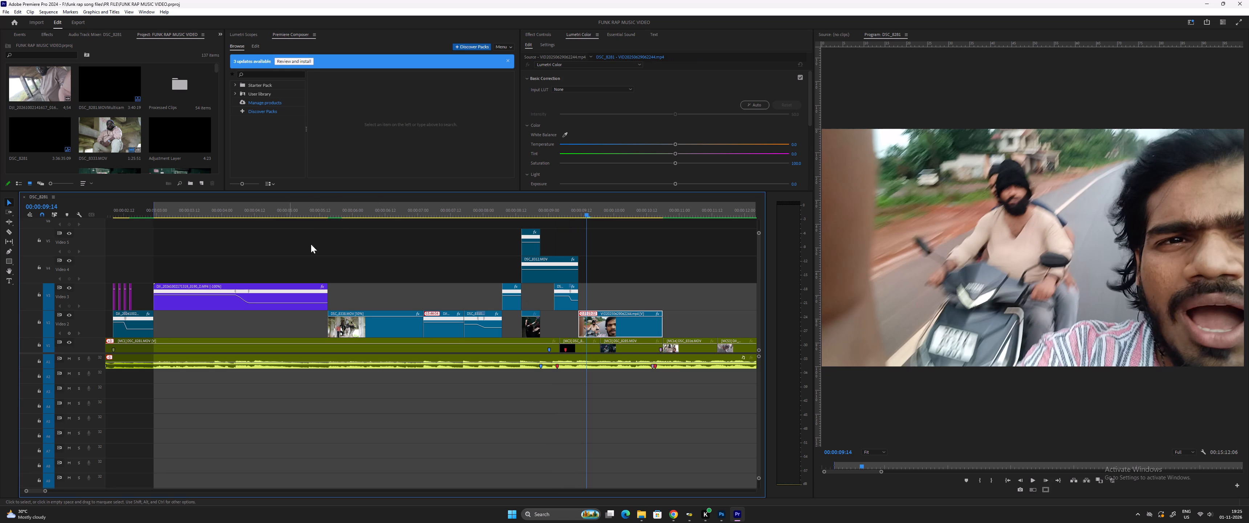
left_click(467, 213)
key("space")
key("space")
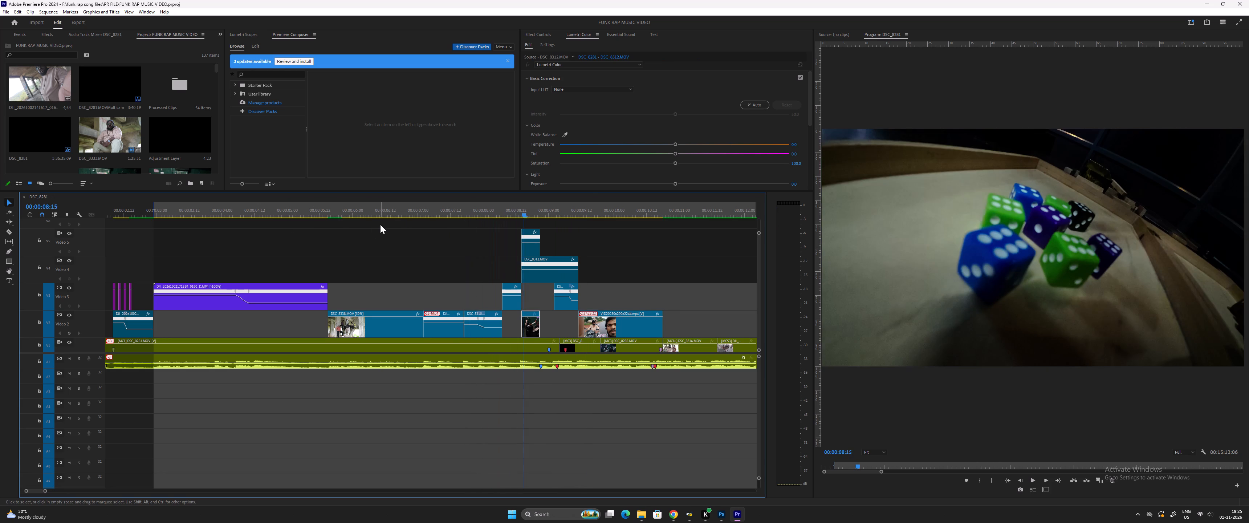
Save the project.
key("ctrl+s")
key("ctrl+s")
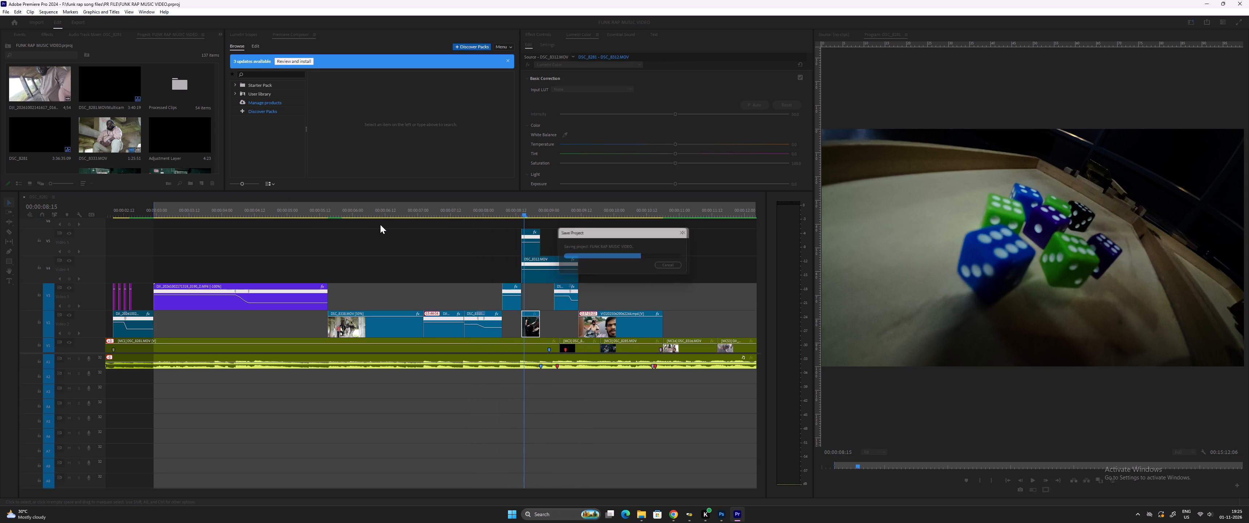
Play the edit from the dice shot at 00:08:15 through the performance shots, up to about 00:13:17.
scroll(401, 231, "down", 4, "alt")
key("space")
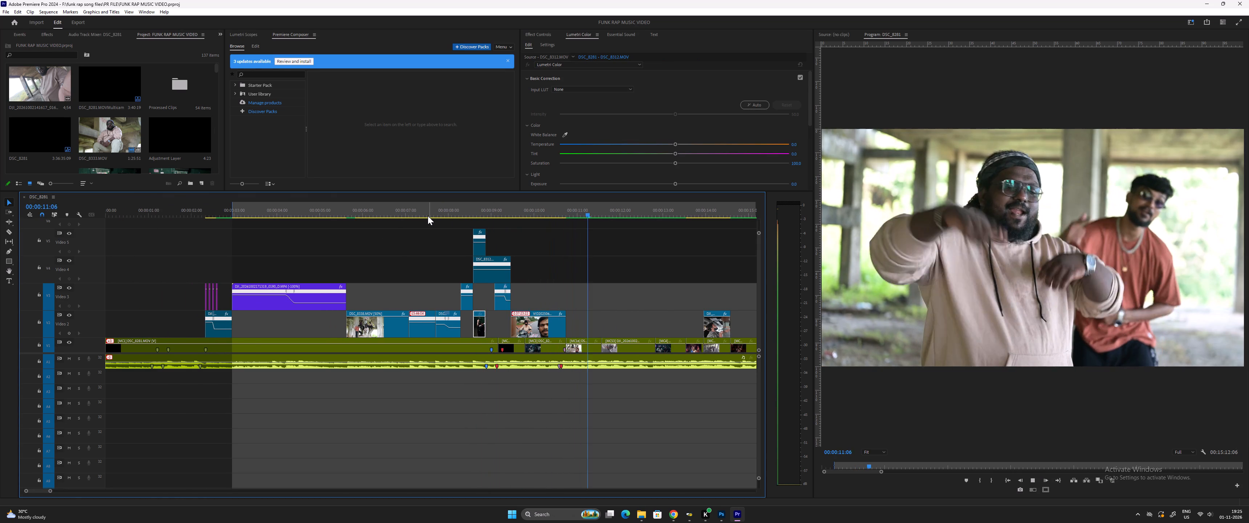
key("space")
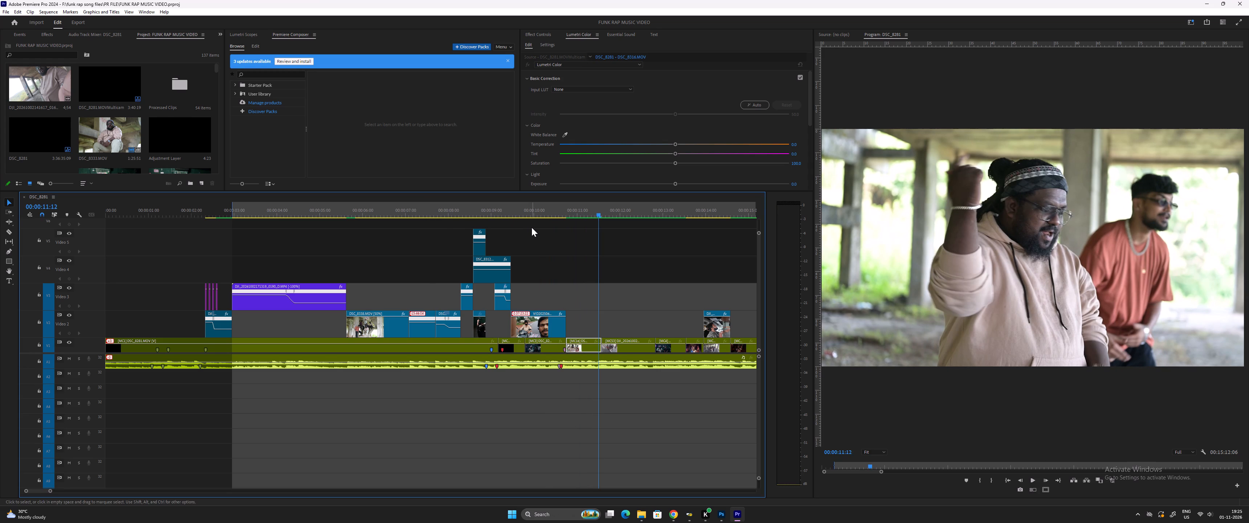
key("space")
scroll(552, 240, "down", 8)
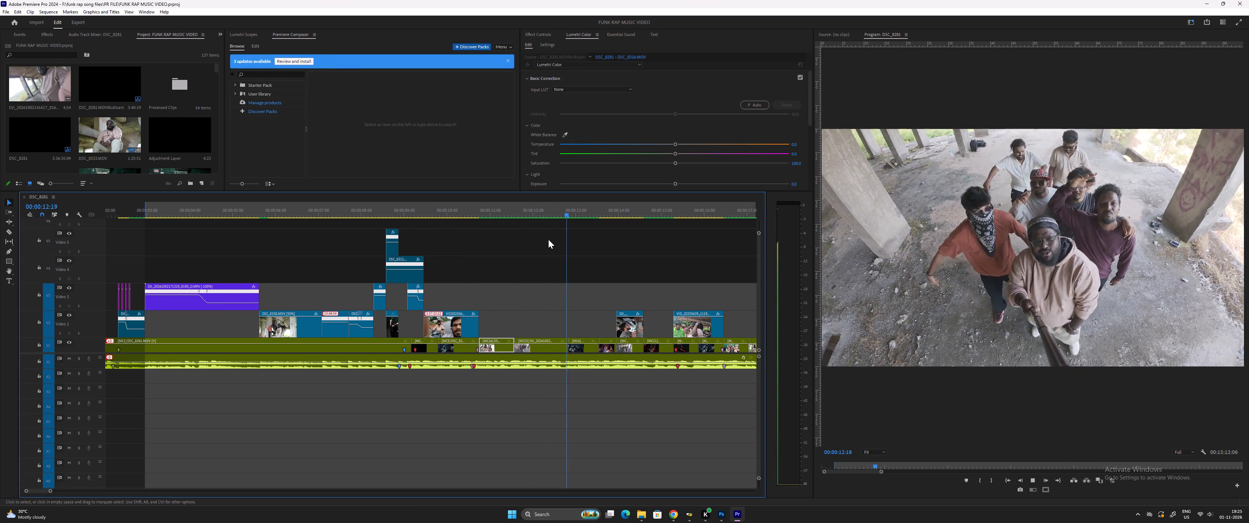
key("space")
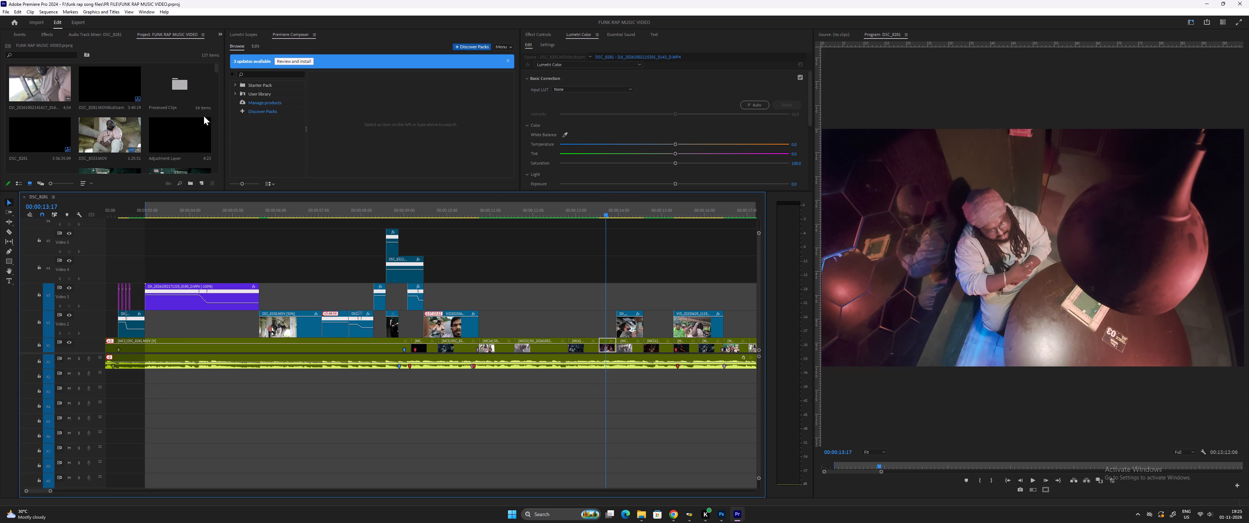
Switch to File Explorer and open the all effects pack 1 folder inside effects for boys music video on New Volume (D:).
left_click(642, 512)
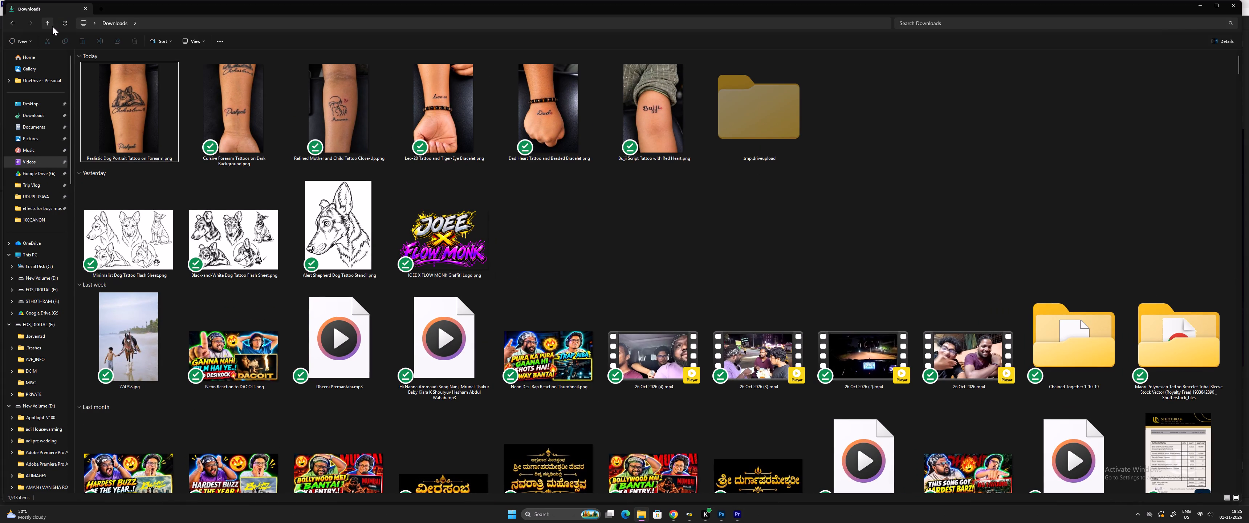
left_click(50, 24)
left_click(33, 255)
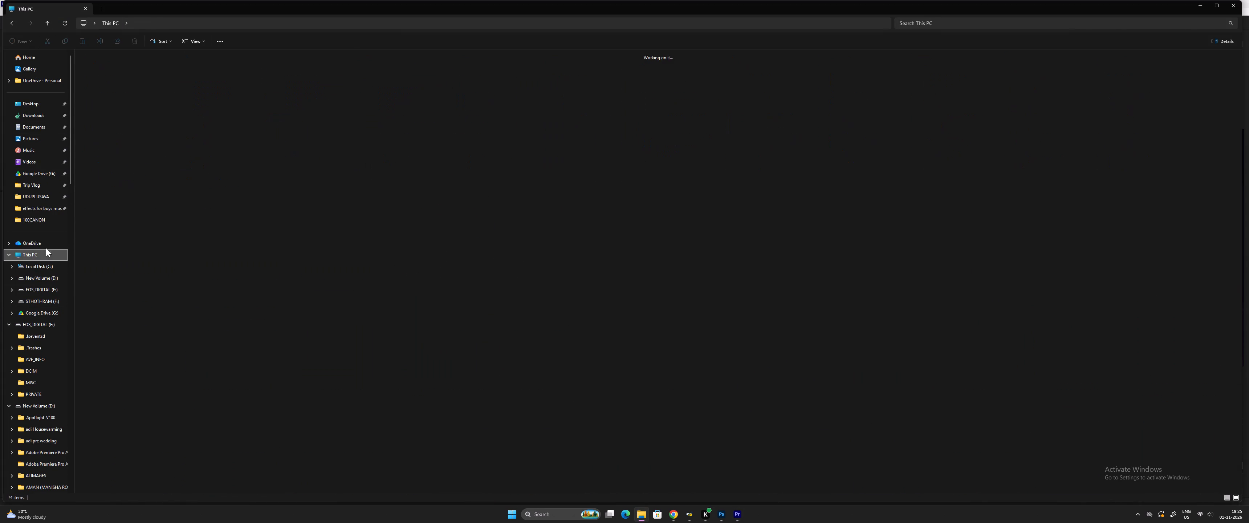
double_click(229, 67)
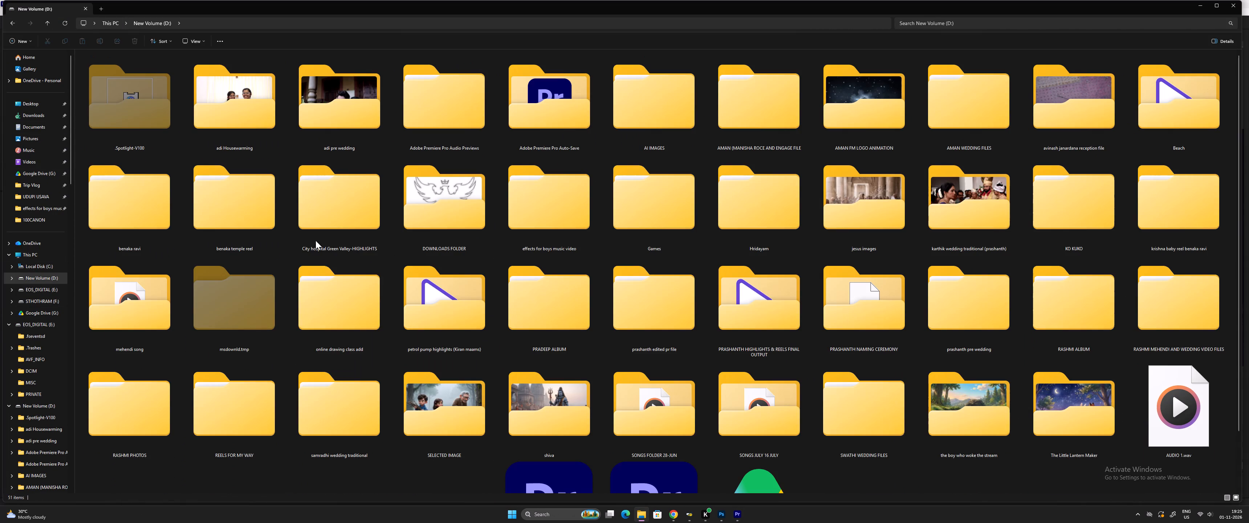
key("e")
double_click(528, 196)
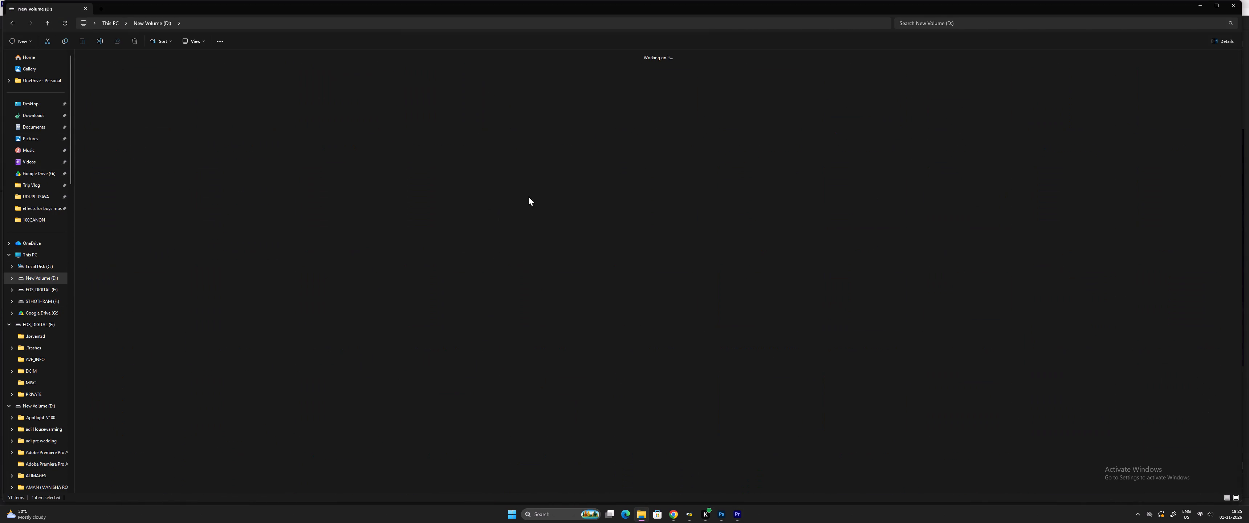
double_click(97, 66)
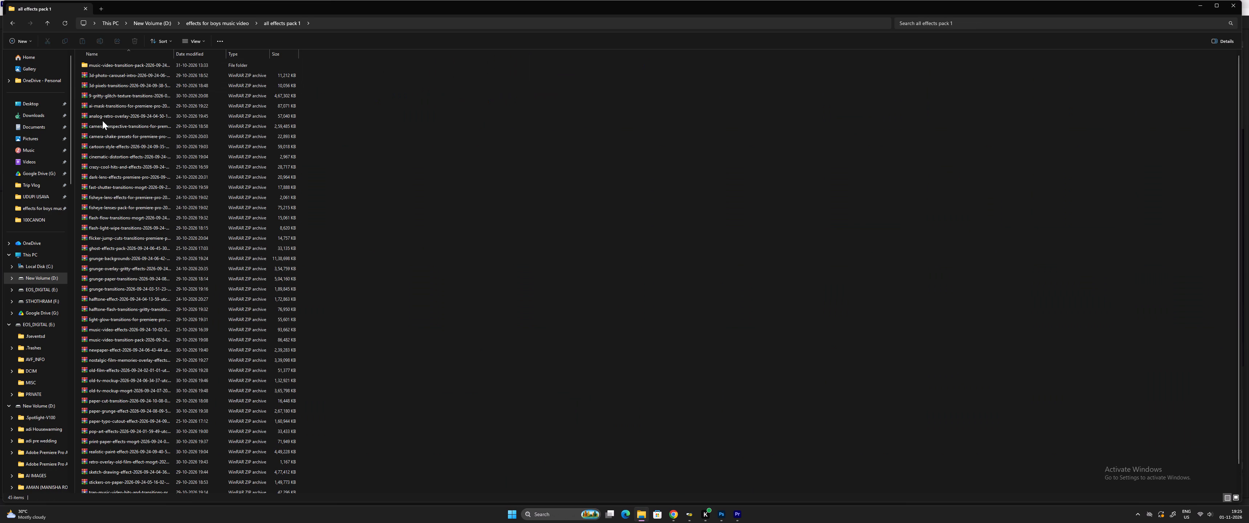
Show the all effects pack 1 contents as extra large icons and look through the effect archives.
right_click(406, 153)
left_click(431, 161)
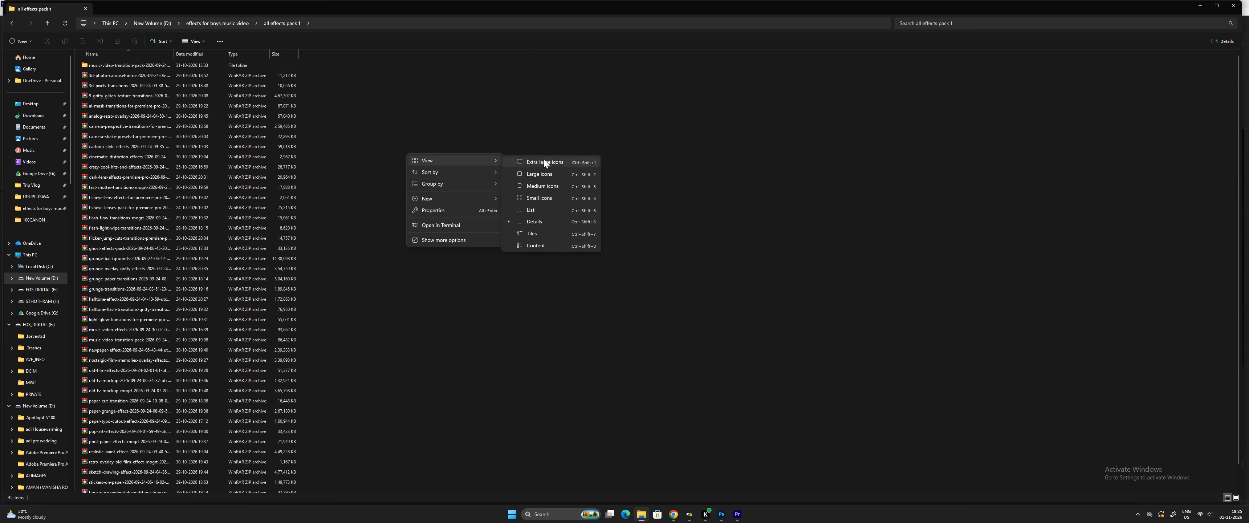
left_click(544, 159)
scroll(507, 170, "down", 13)
scroll(504, 165, "up", 3)
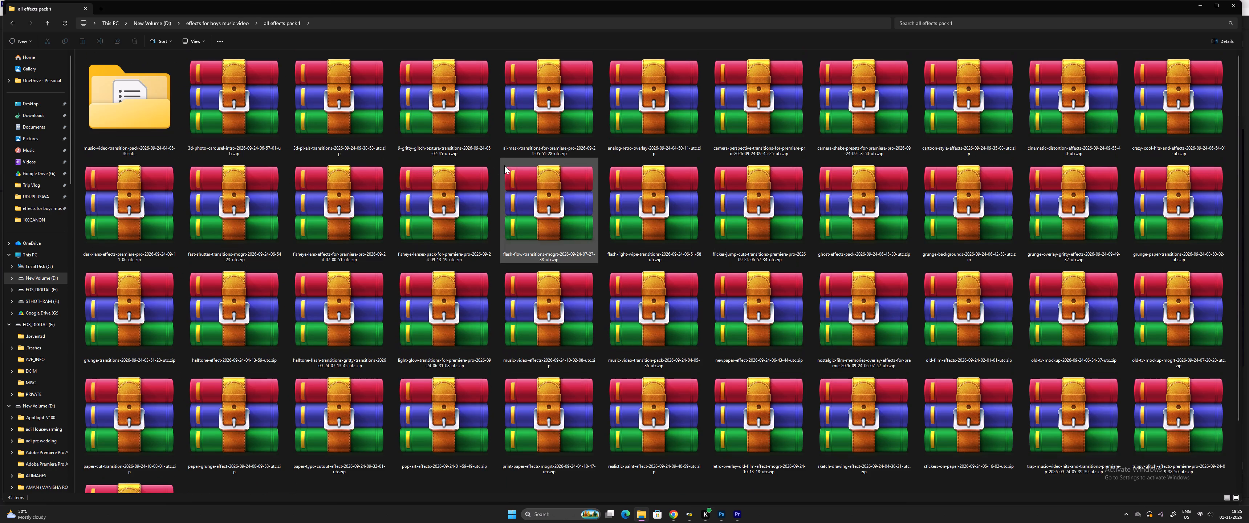
scroll(504, 165, "up", 4)
Open the extracted music-video-transition-pack folder and show its contents as extra large icons.
double_click(150, 105)
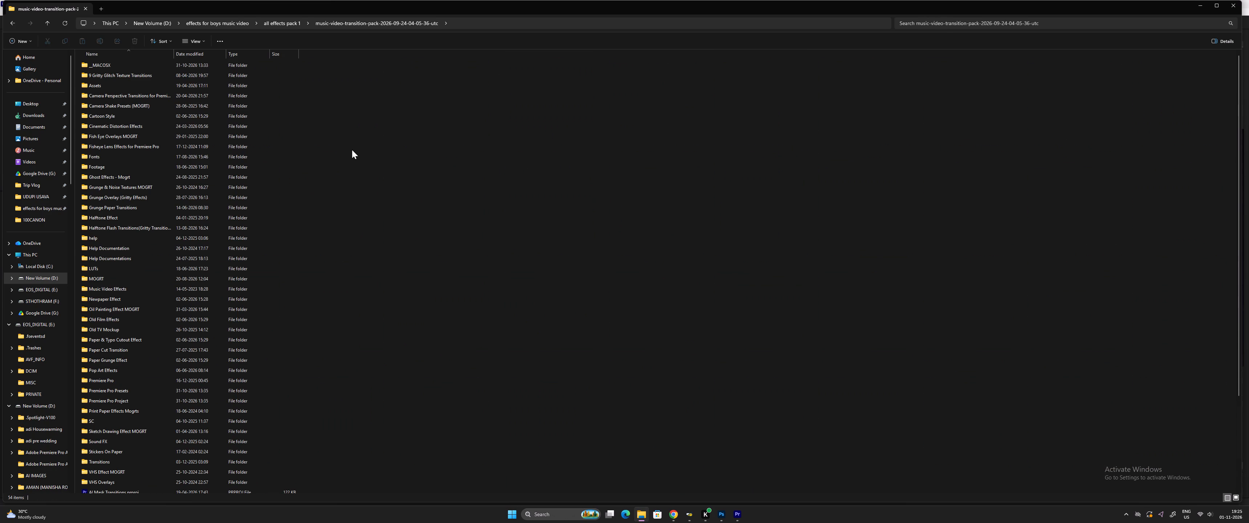
right_click(558, 167)
left_click(587, 175)
left_click(684, 182)
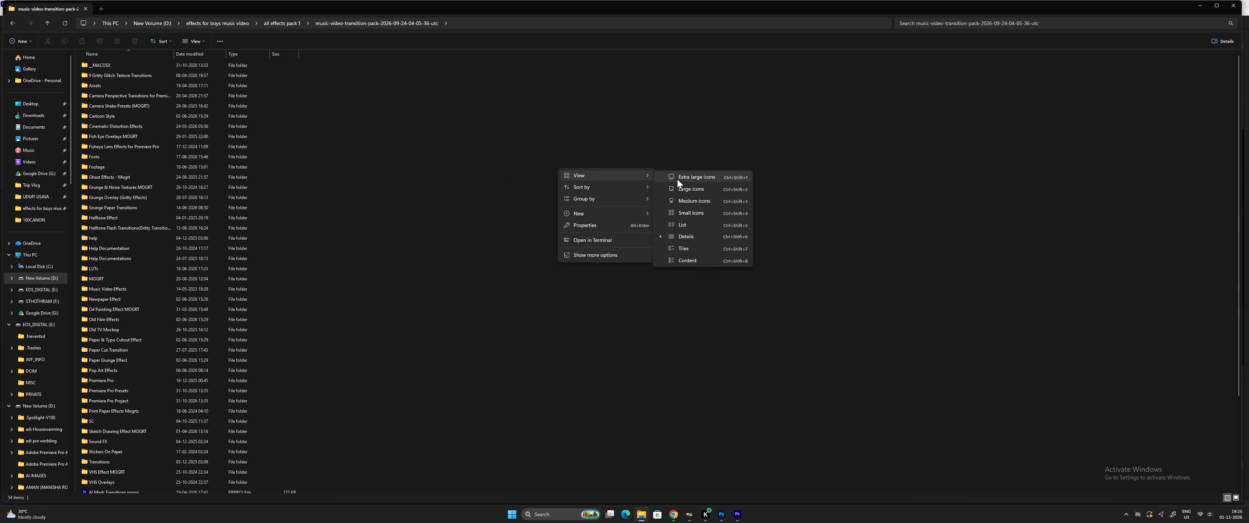
left_click(676, 179)
Open the Paper & Typo Cutout Effect folder in the transition pack.
scroll(551, 176, "down", 7)
double_click(642, 226)
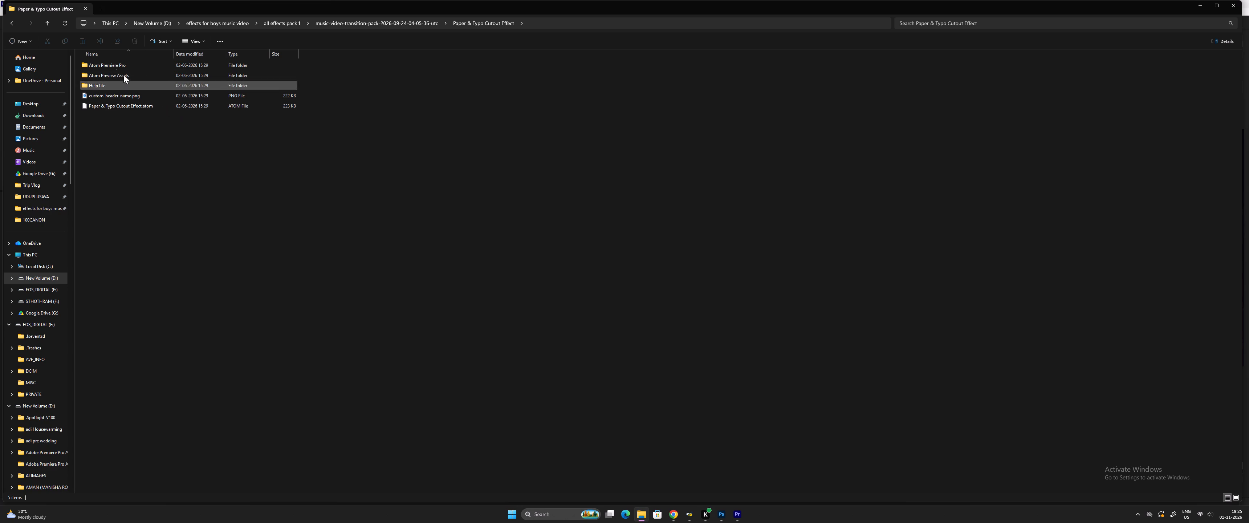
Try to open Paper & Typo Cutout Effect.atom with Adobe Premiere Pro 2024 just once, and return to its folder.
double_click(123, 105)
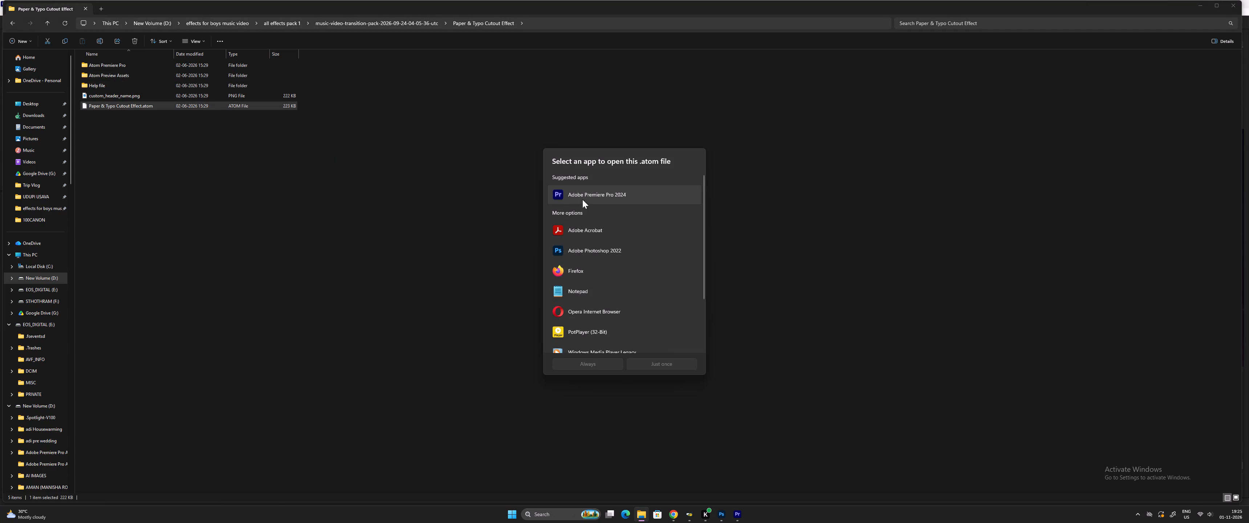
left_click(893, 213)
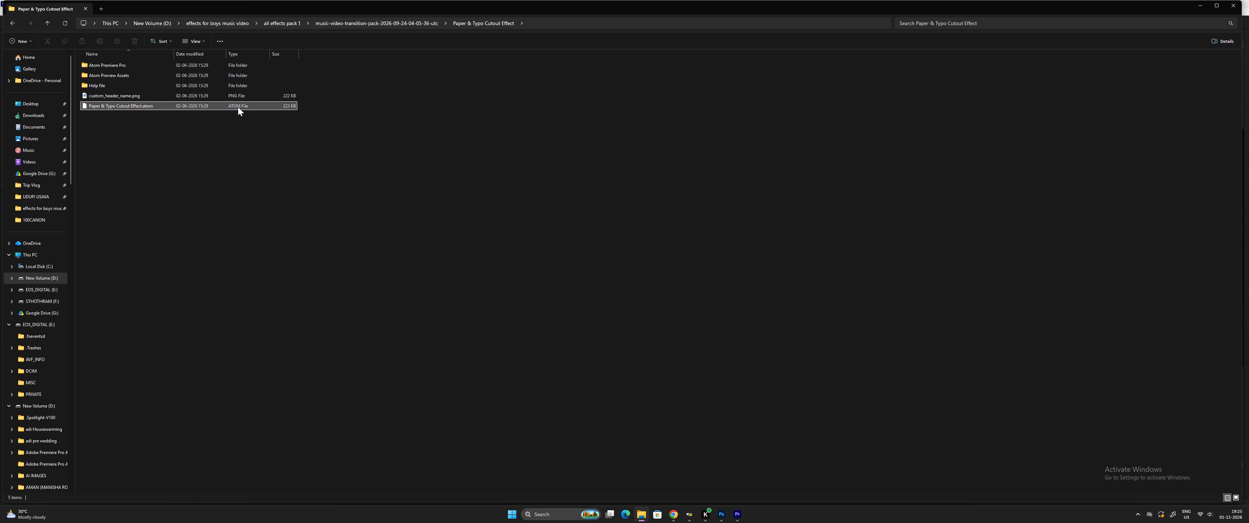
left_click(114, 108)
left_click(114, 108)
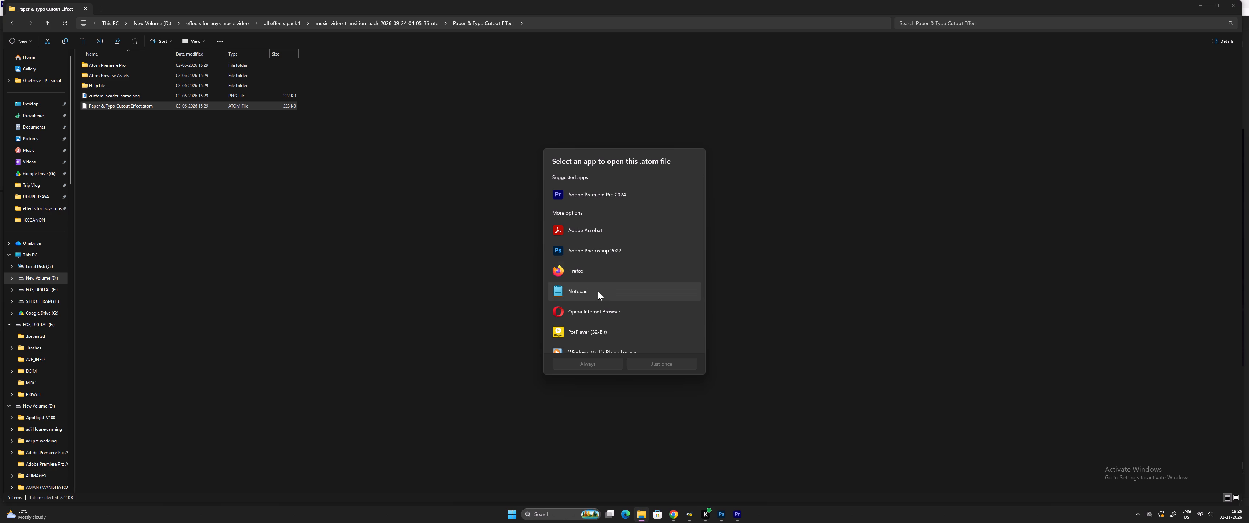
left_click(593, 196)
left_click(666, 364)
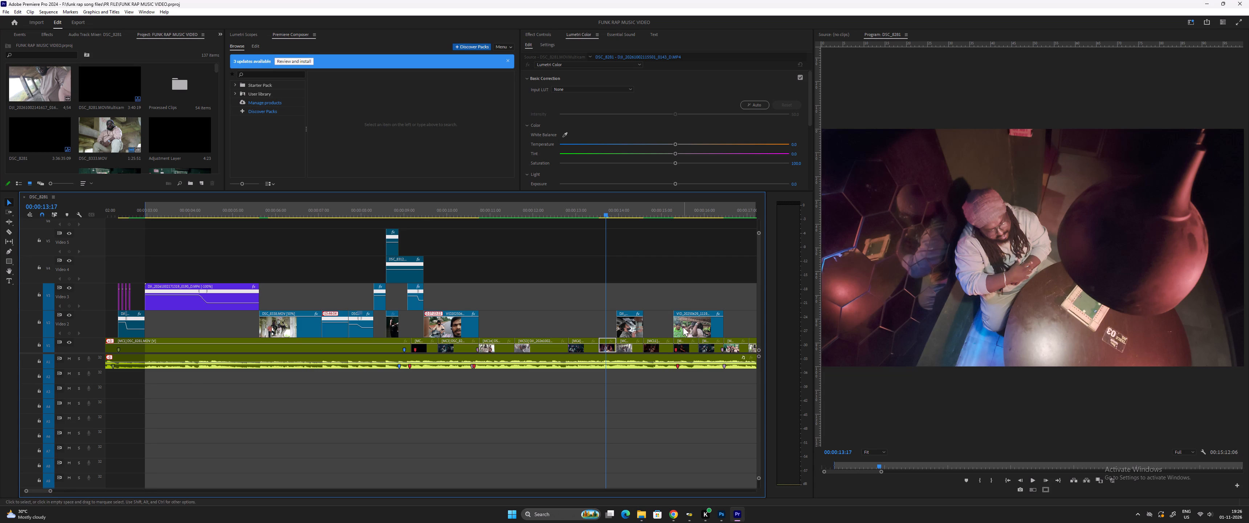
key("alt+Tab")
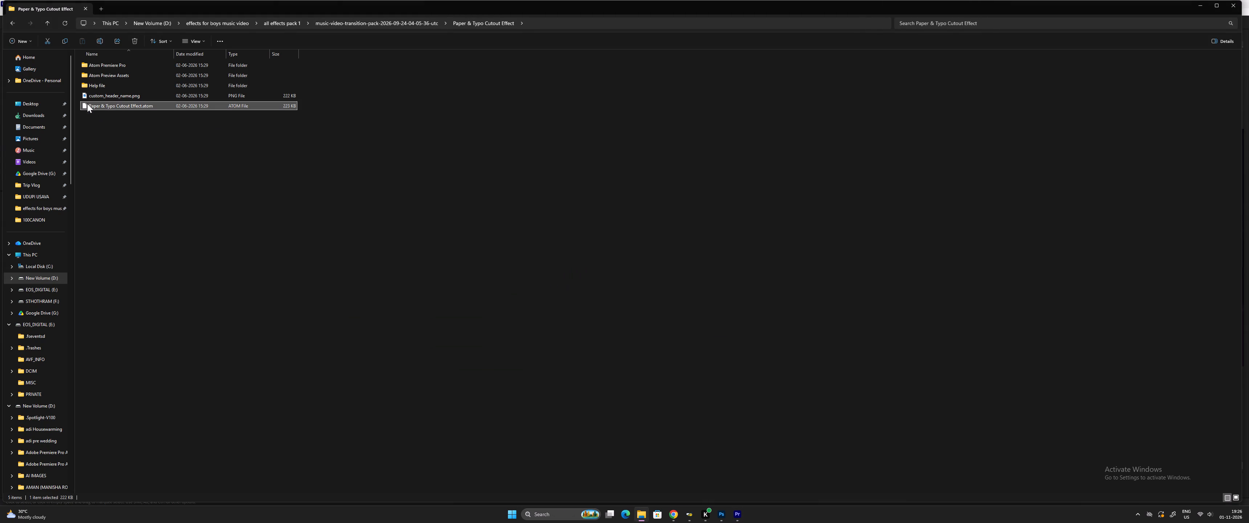
Preview Overlay 01.mp4 from the After Effects footage inside the pack's 9 Gritty Glitch Texture Transitions folder.
left_click(47, 21)
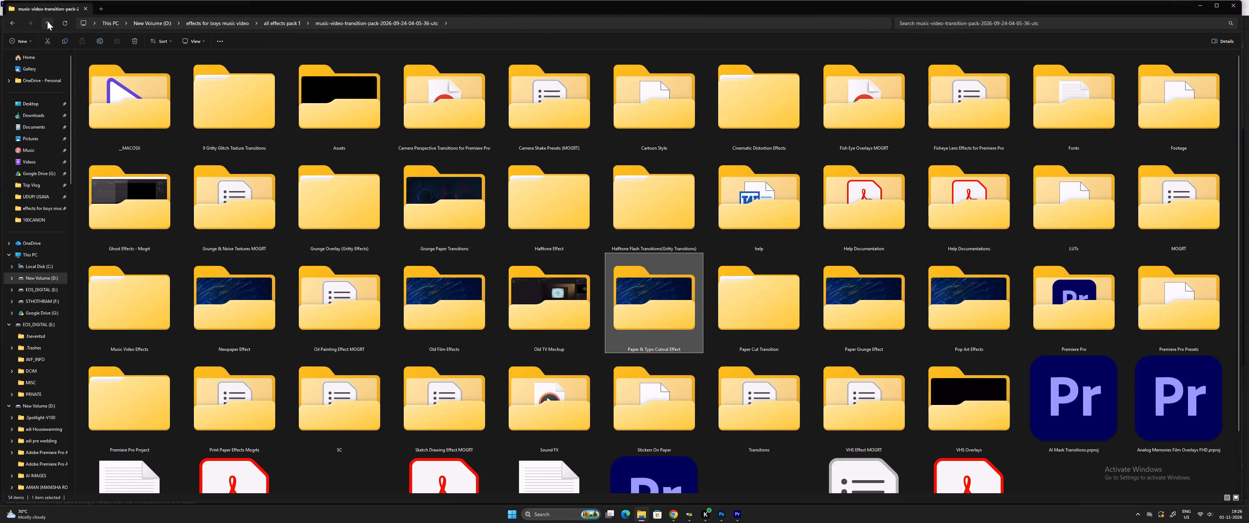
scroll(227, 177, "up", 5)
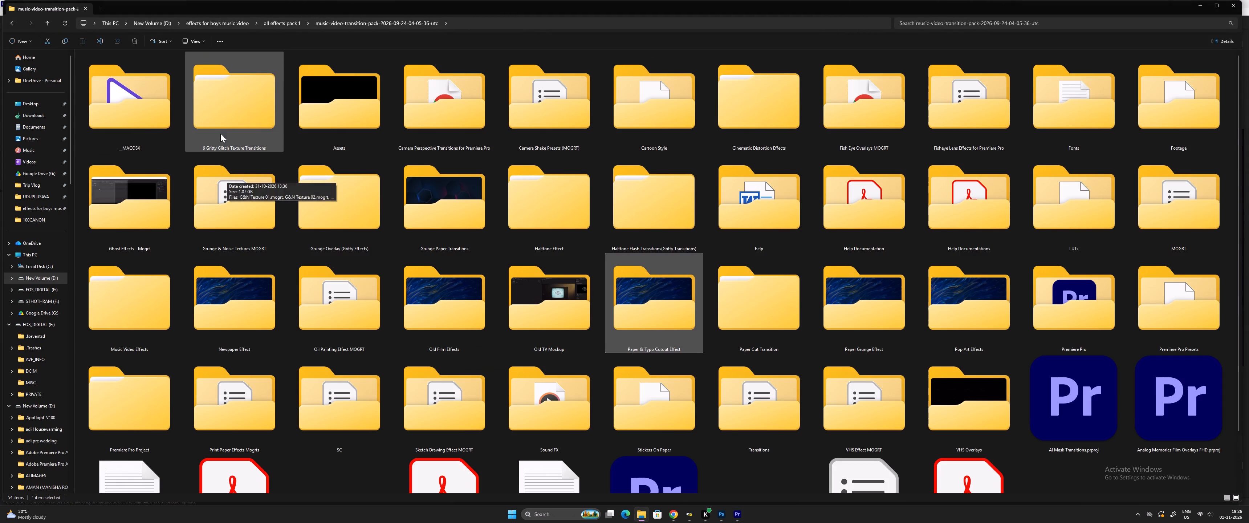
double_click(223, 119)
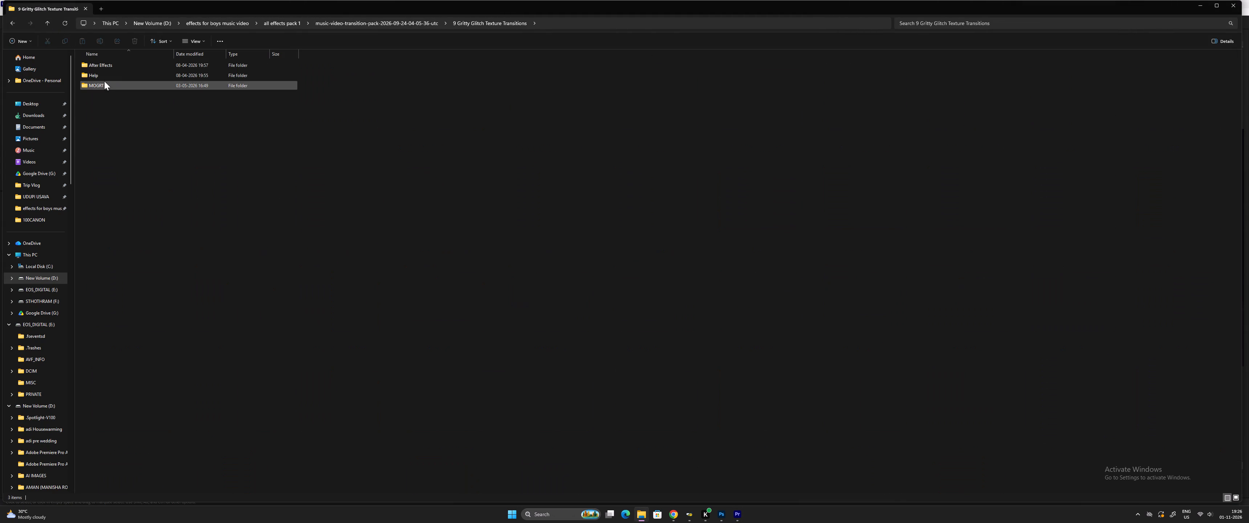
double_click(104, 66)
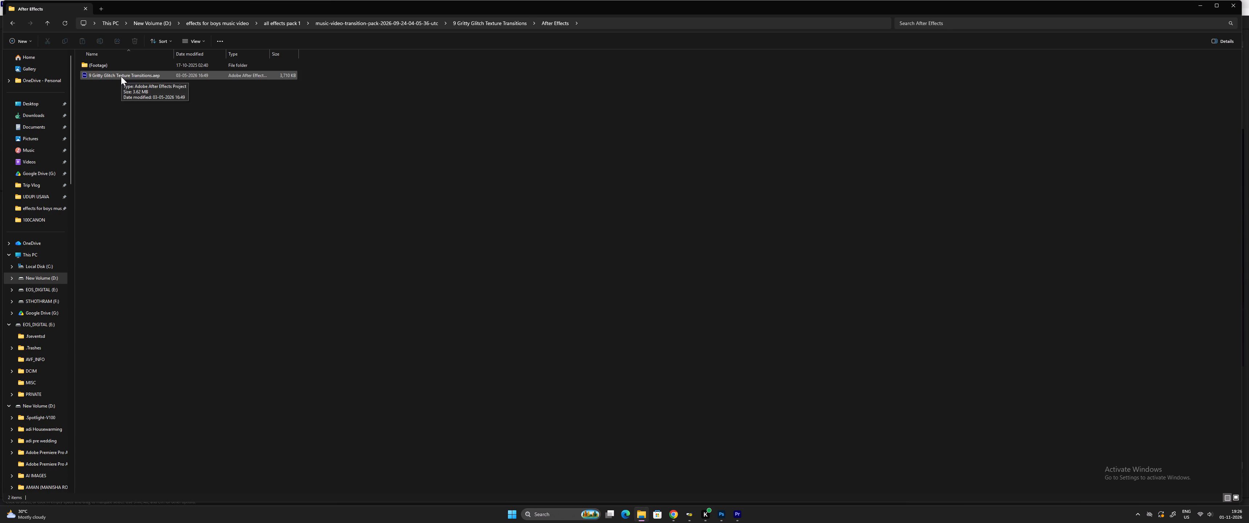
double_click(102, 67)
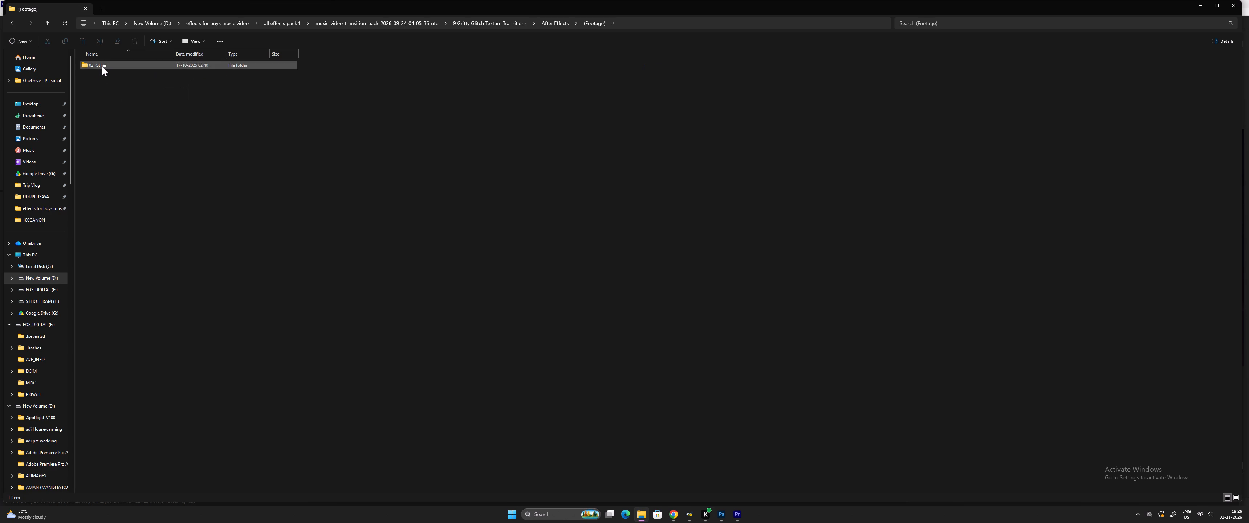
double_click(102, 65)
double_click(102, 64)
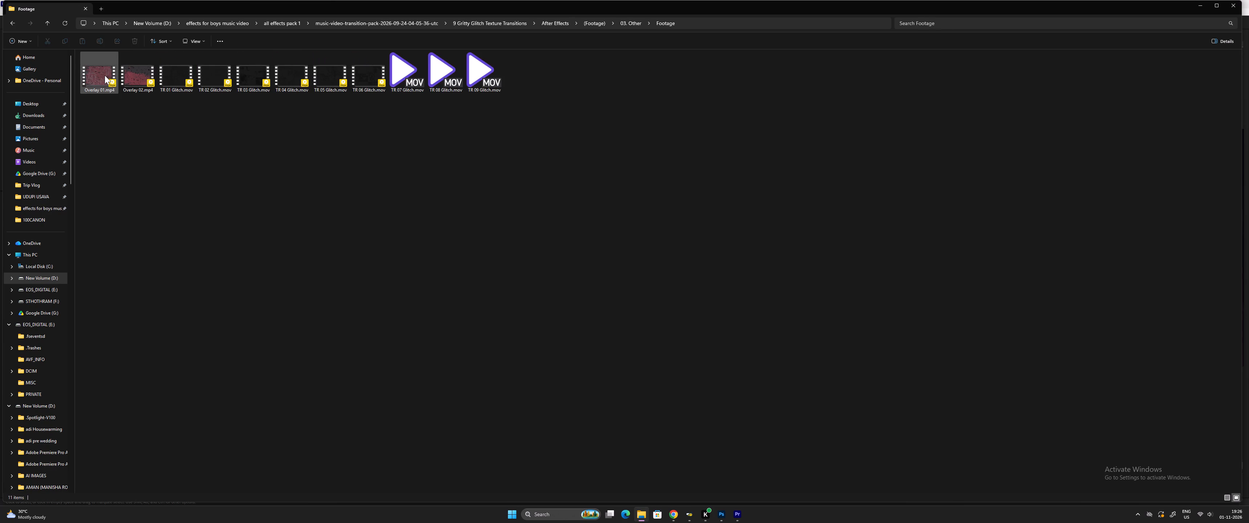
double_click(96, 71)
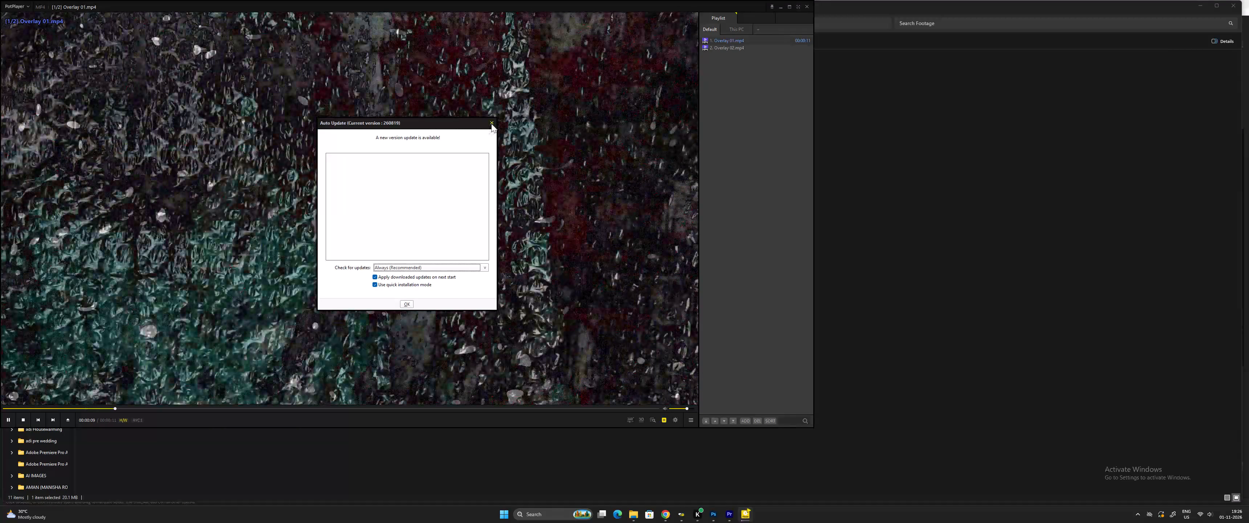
left_click(491, 123)
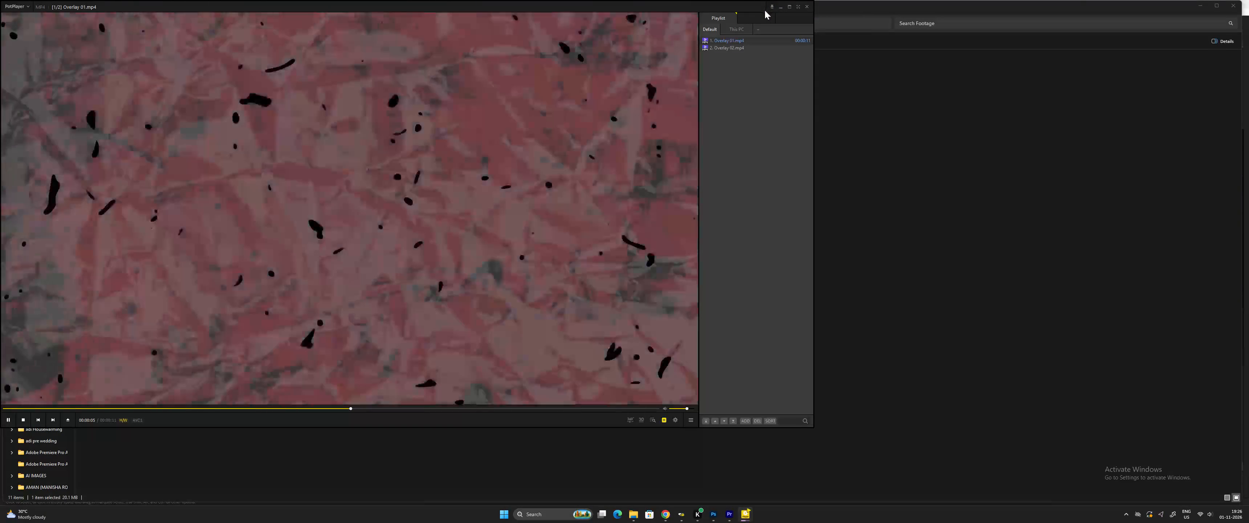
left_click(806, 6)
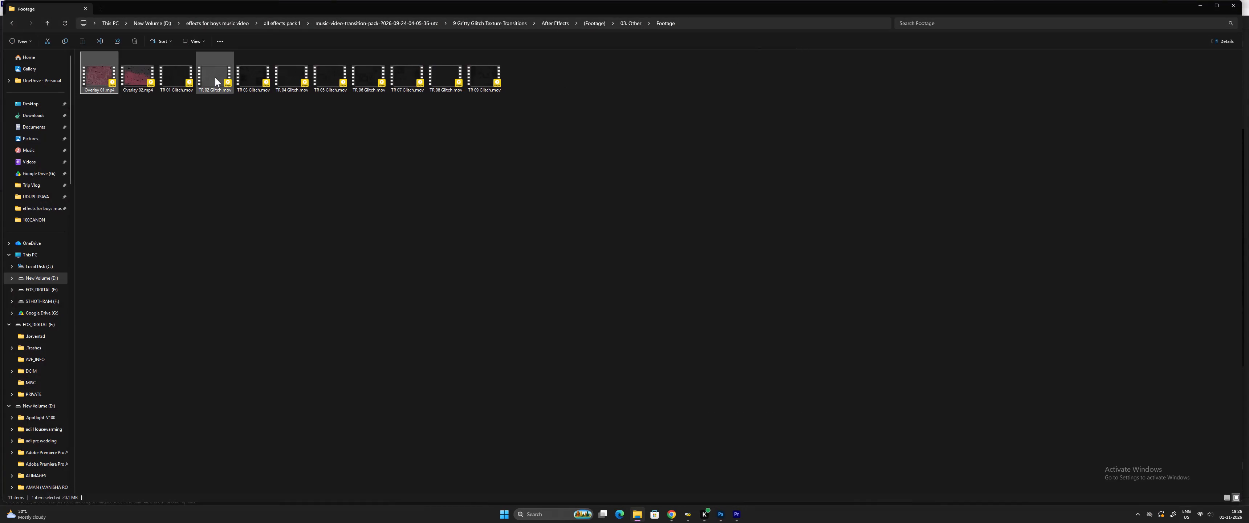
Look through the Glitch Texture Transitions templates in the nested MOGRT folder, and return to the transition pack folder.
left_click(44, 21)
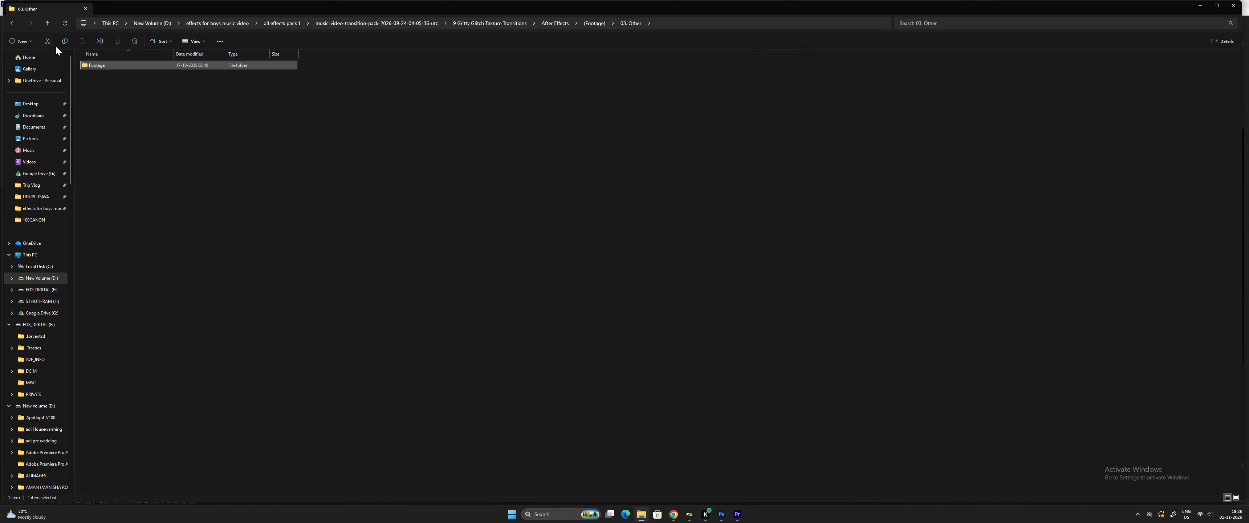
left_click(46, 23)
left_click(46, 23)
left_click(46, 23)
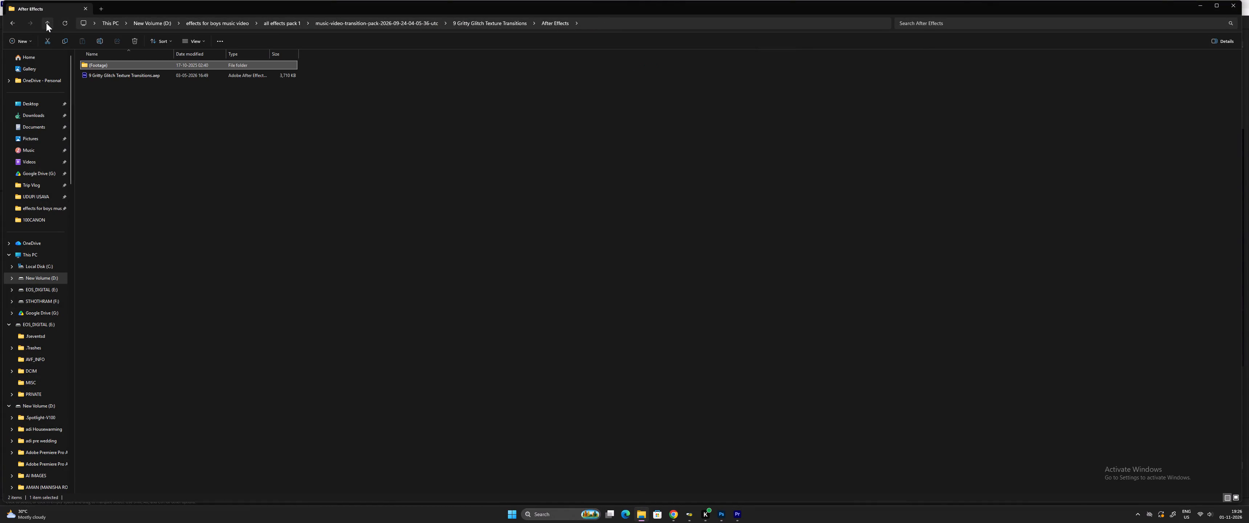
double_click(101, 84)
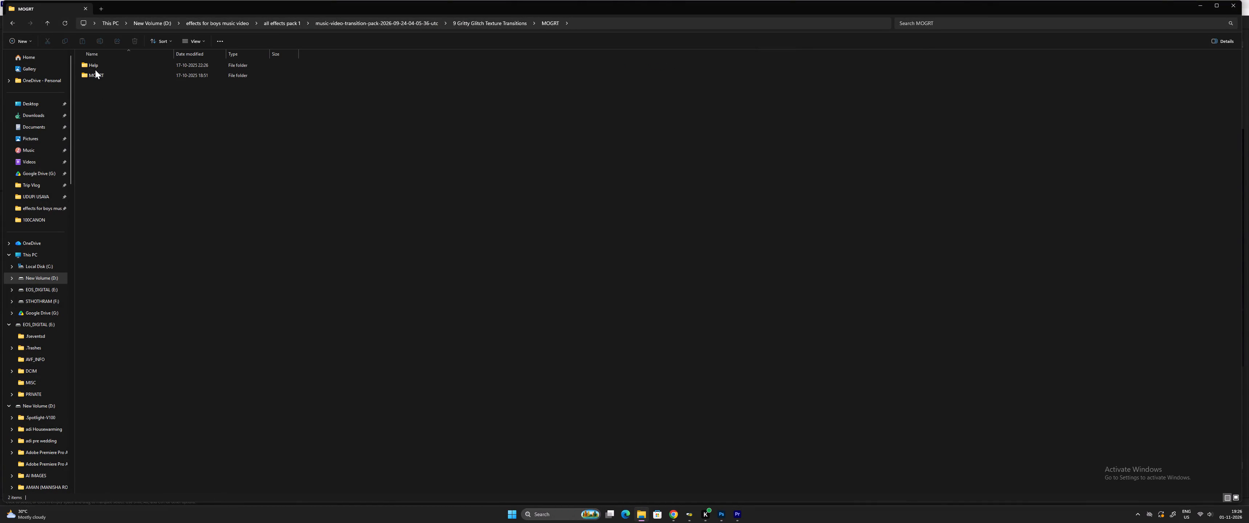
double_click(101, 78)
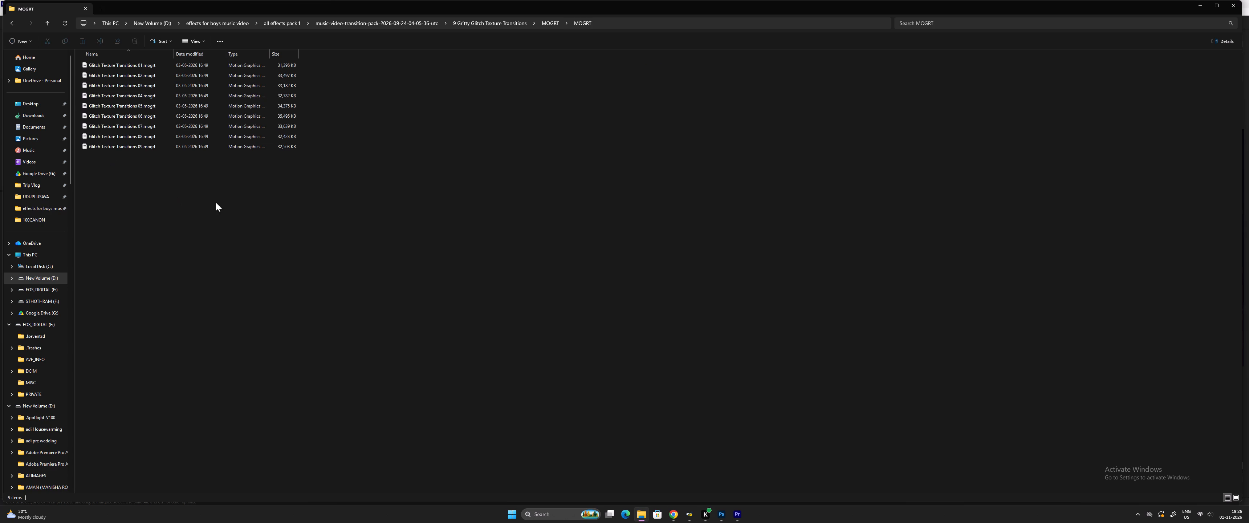
left_click(238, 188)
left_click(46, 25)
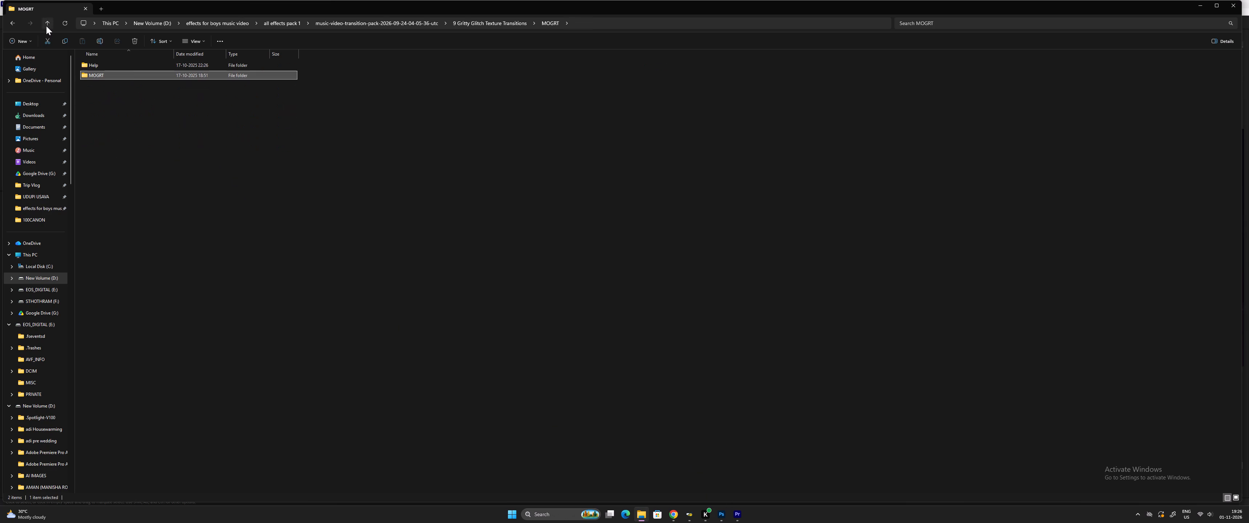
left_click(49, 19)
left_click(45, 21)
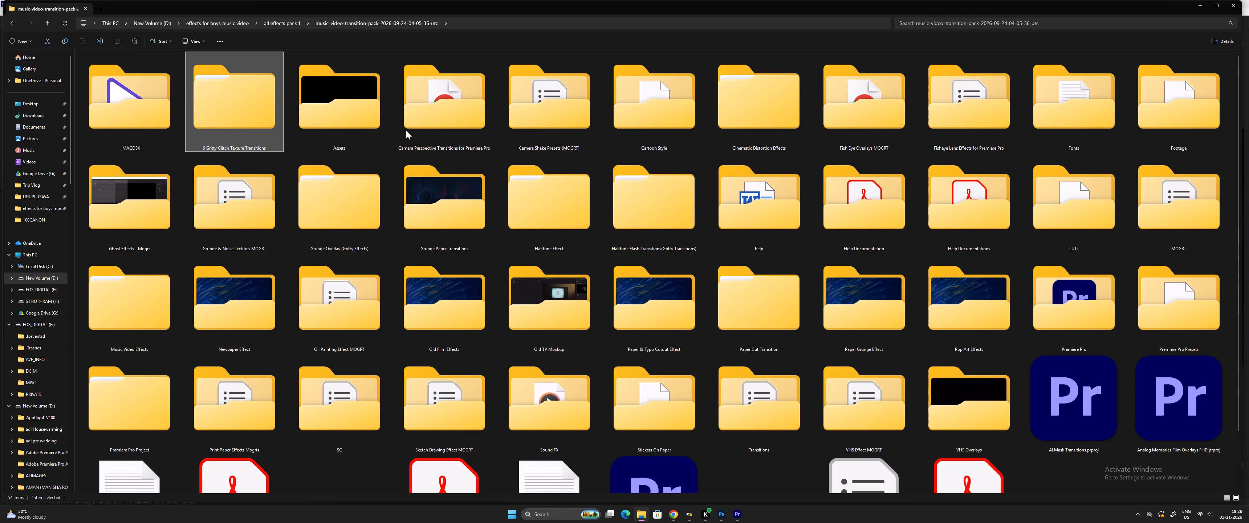
Preview the transition pack's Preview.mp4 video and close the player.
scroll(423, 131, "down", 5)
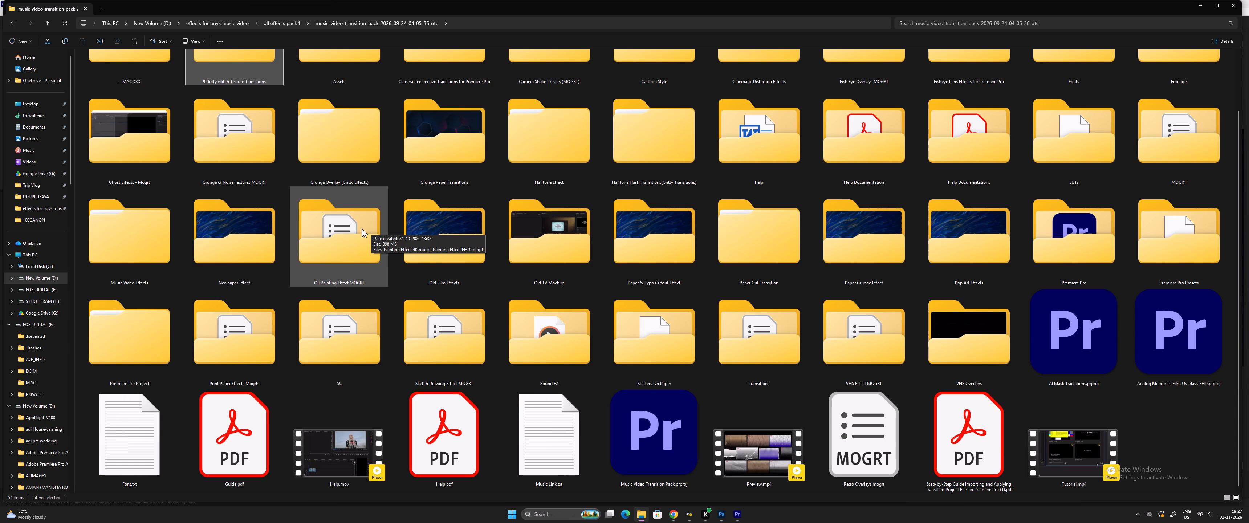
double_click(749, 445)
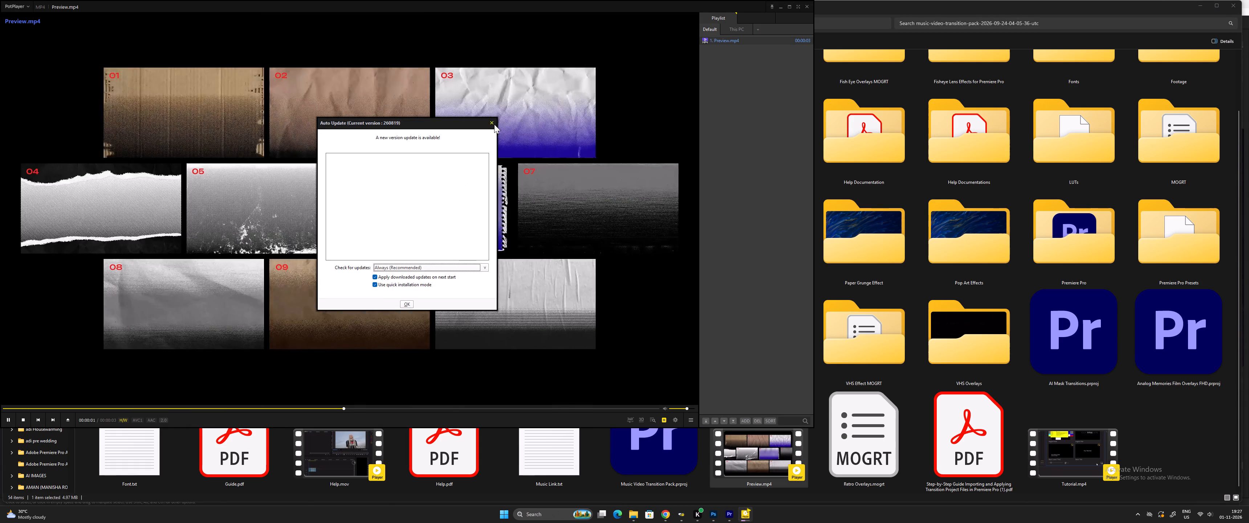
left_click(492, 122)
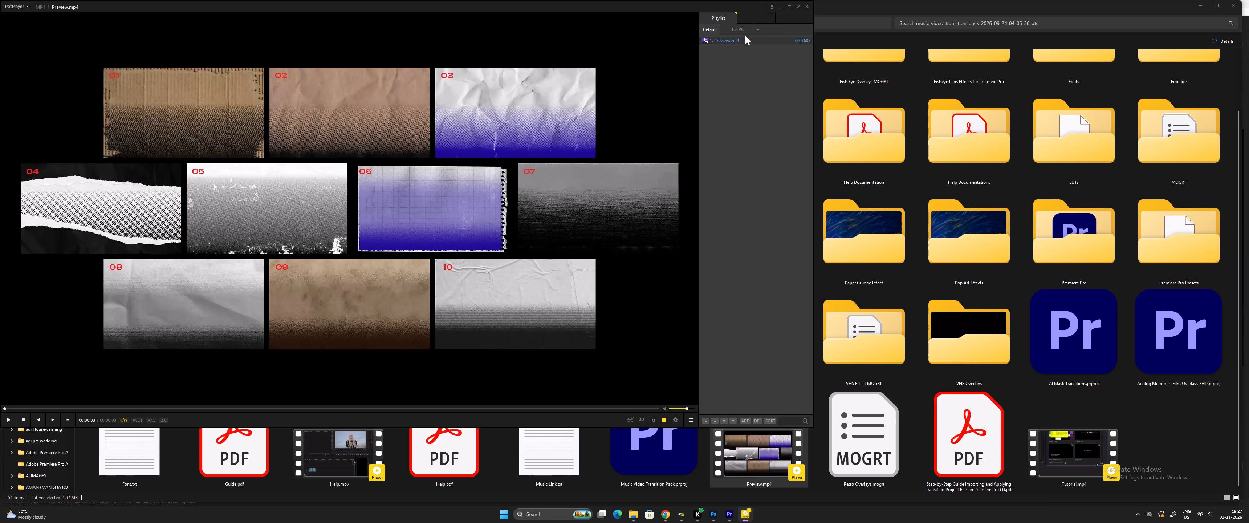
left_click(806, 7)
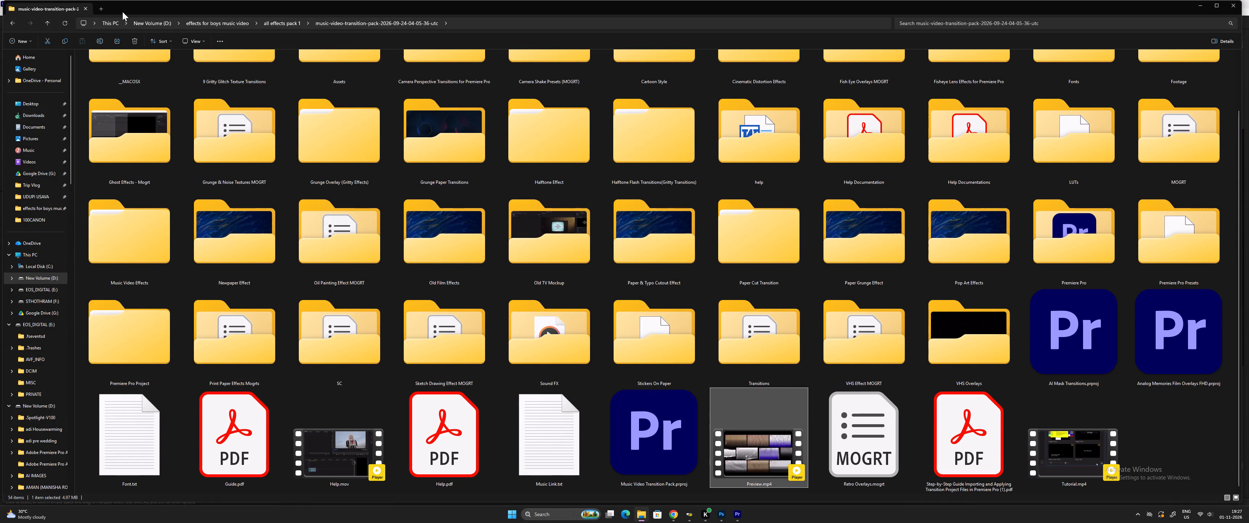
Delete the extracted music-video-transition-pack folder from all effects pack 1.
left_click(48, 24)
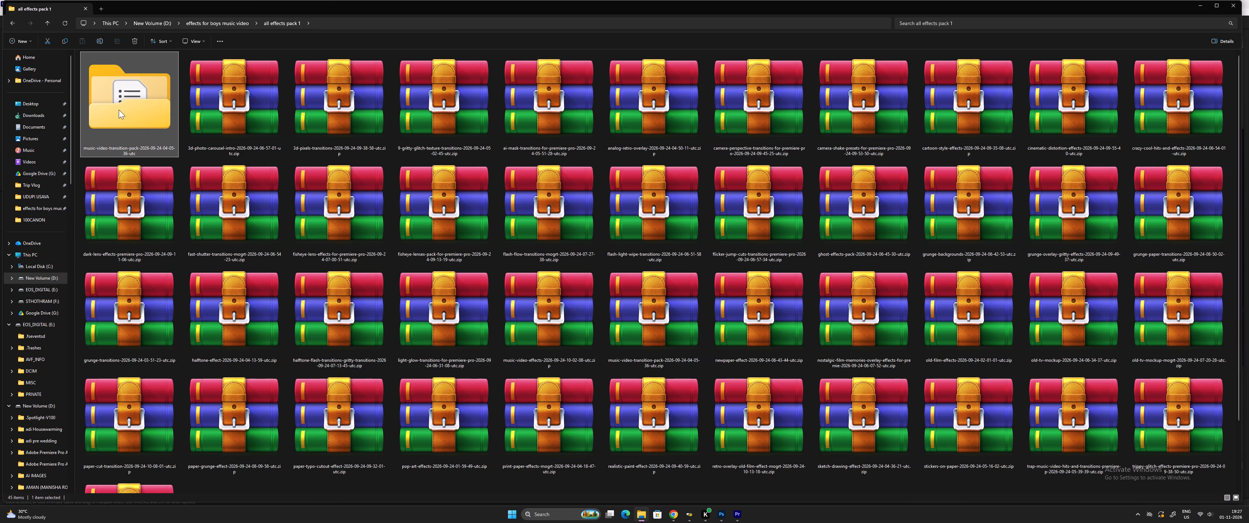
left_click(118, 109)
key("Delete")
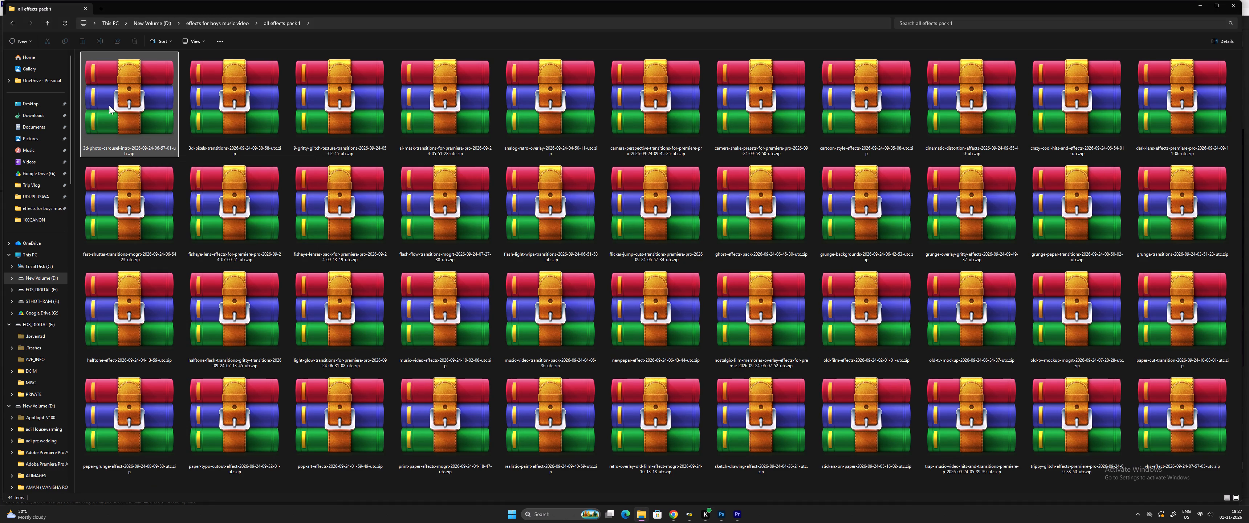
Select all the zip archives in all effects pack 1 and bring up the WinRAR extraction options for them.
scroll(196, 156, "down", 12)
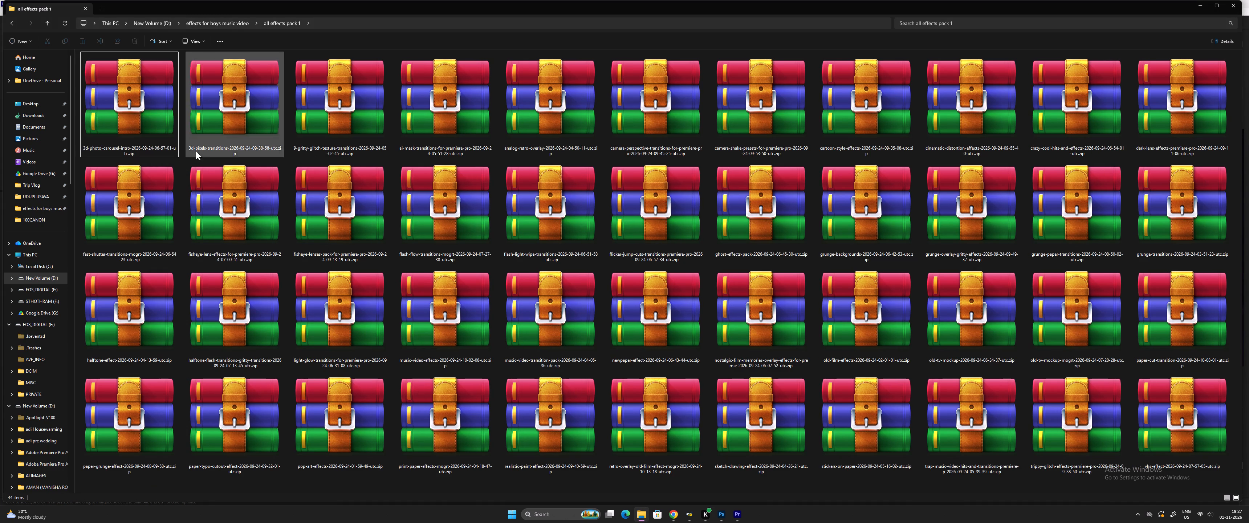
left_click_drag(1195, 482, 939, 362)
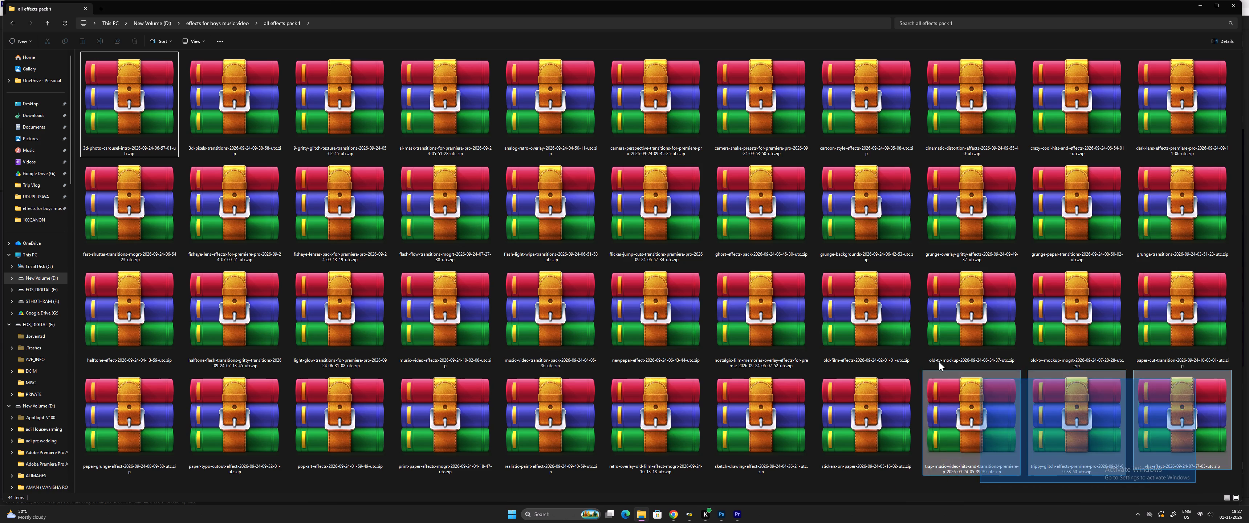
left_click_drag(939, 362, 106, 79)
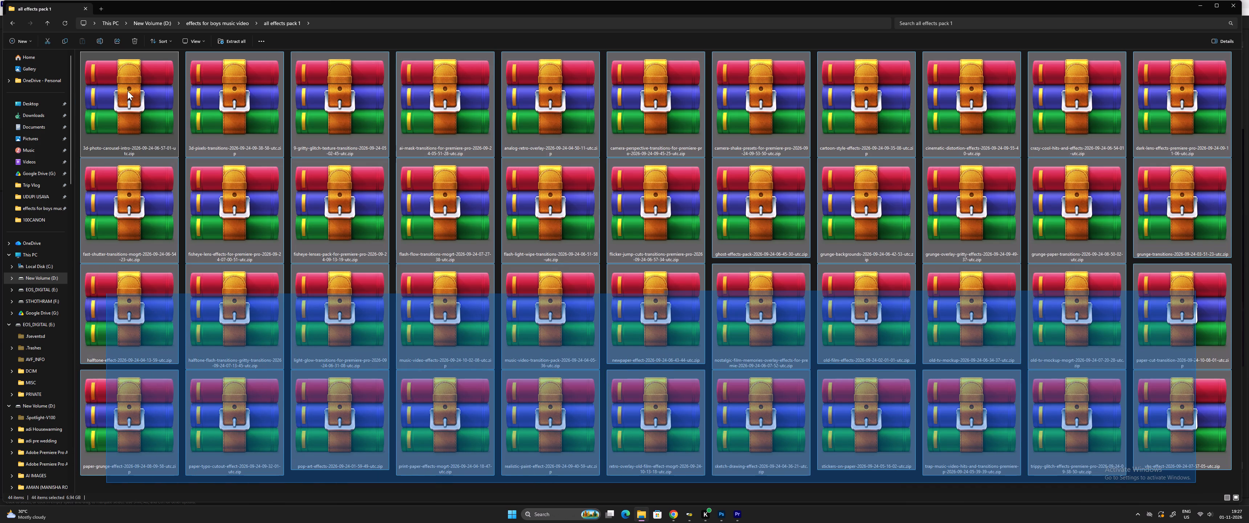
right_click(127, 91)
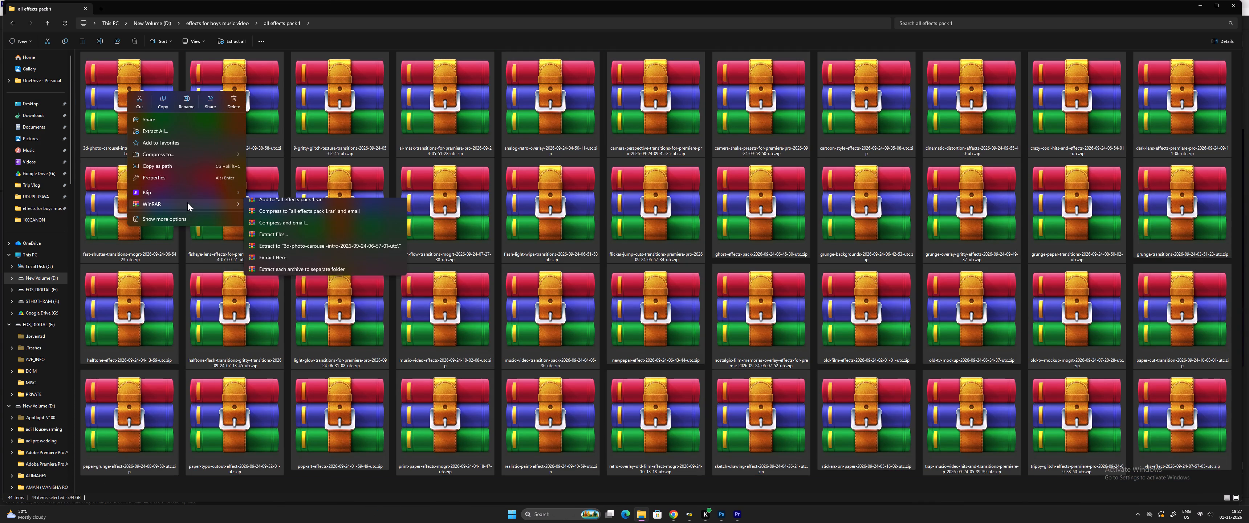
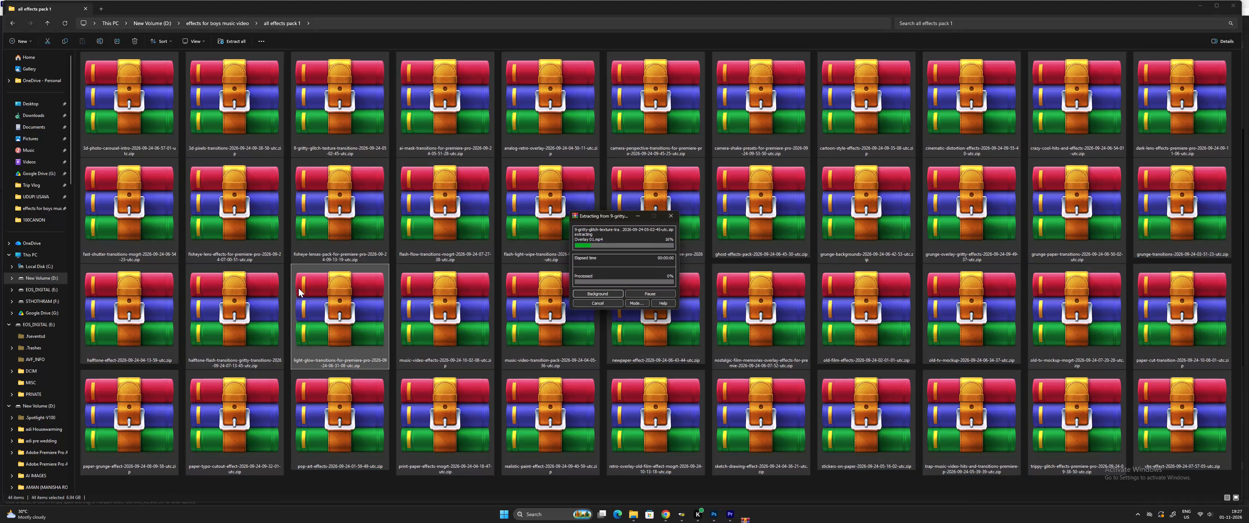
Check the extraction's progress in all effects pack 1, looking inside the extracted 3d-pixels-transitions folder's MOGRT subfolder and returning.
scroll(298, 288, "down", 6)
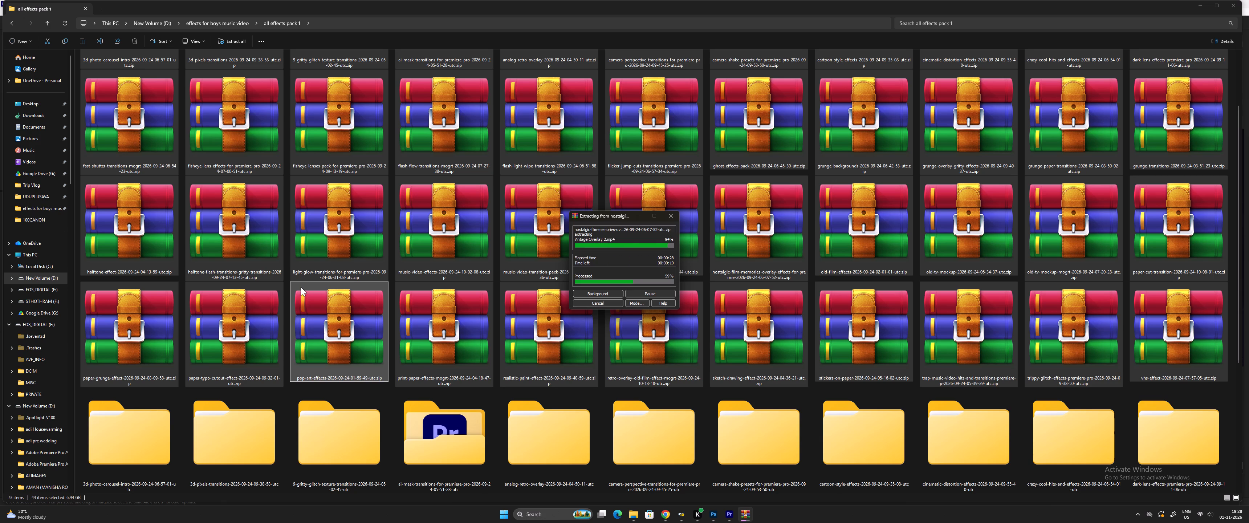
scroll(129, 271, "down", 6)
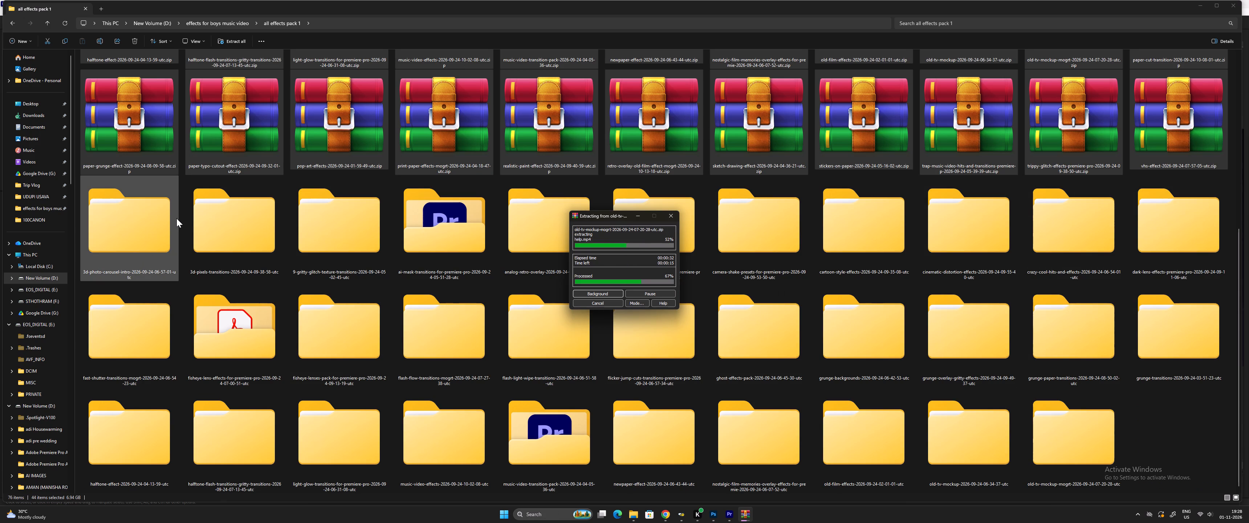
double_click(228, 225)
double_click(111, 72)
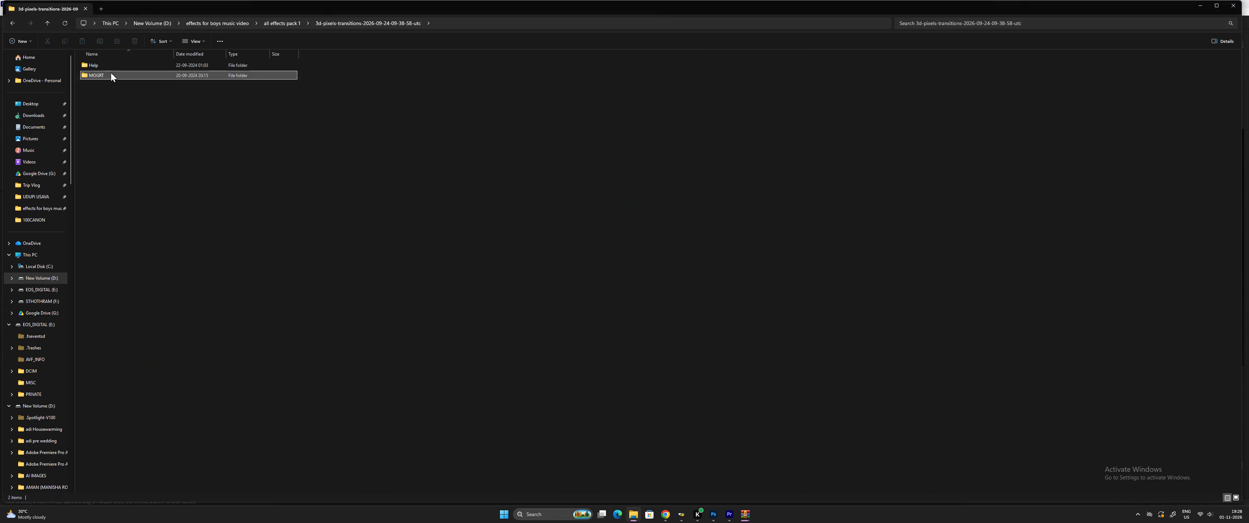
left_click(47, 23)
left_click(48, 23)
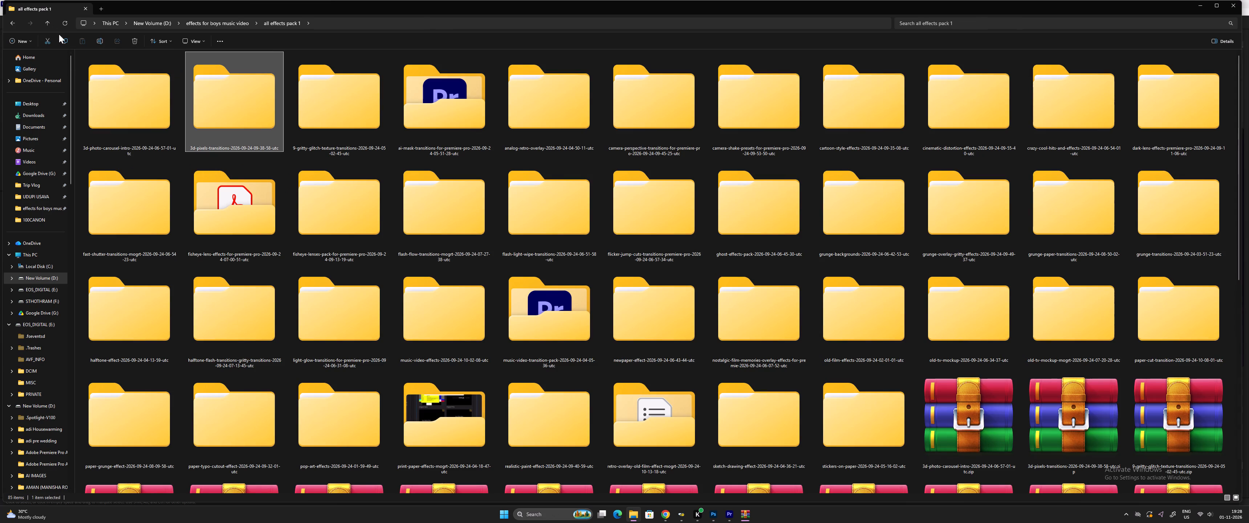
scroll(426, 233, "down", 6)
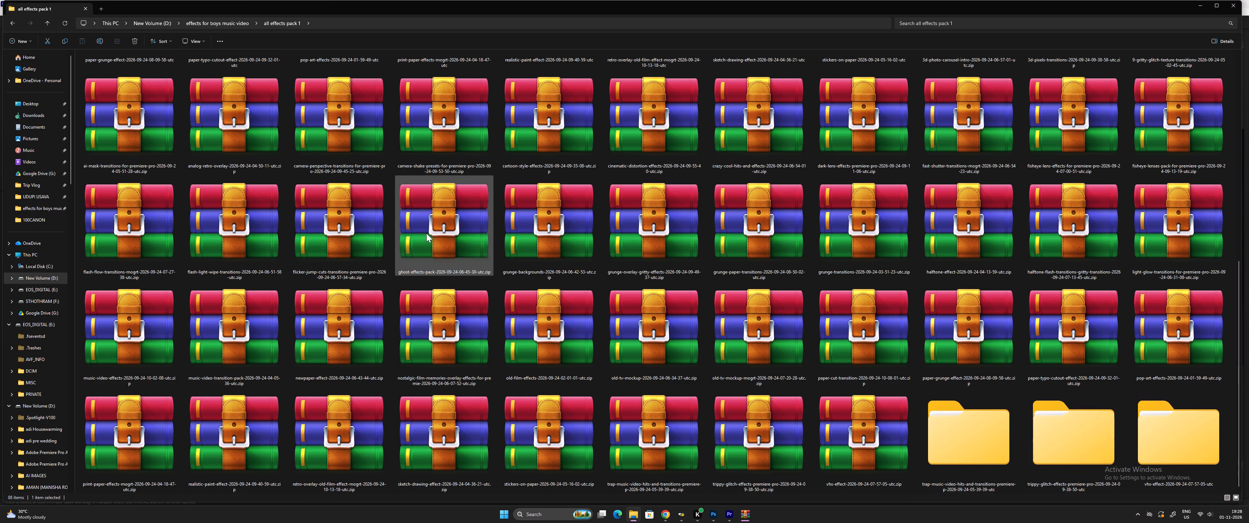
left_click(744, 514)
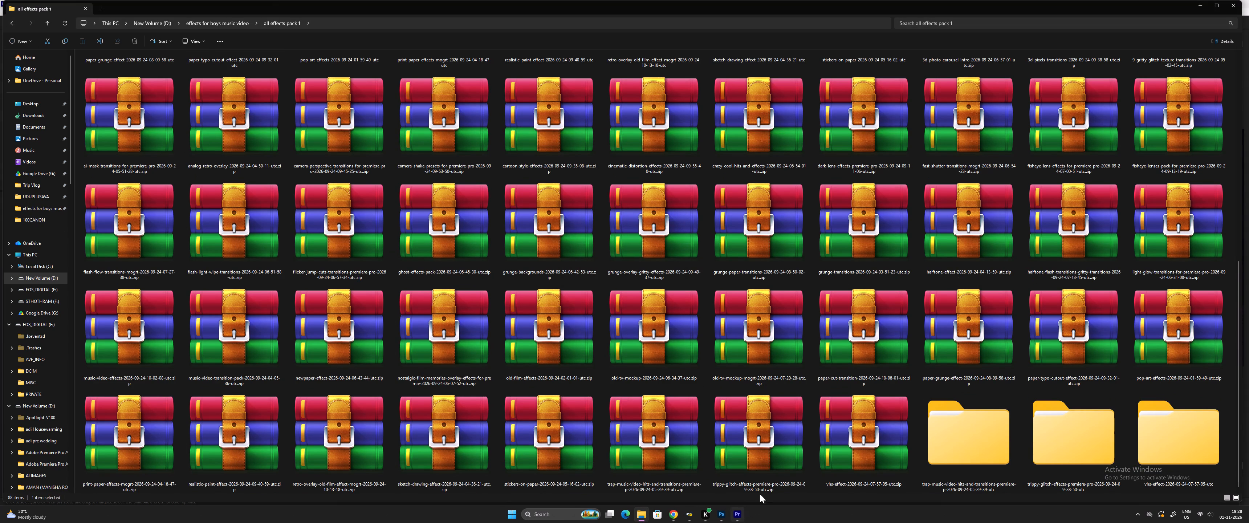
scroll(654, 352, "down", 7)
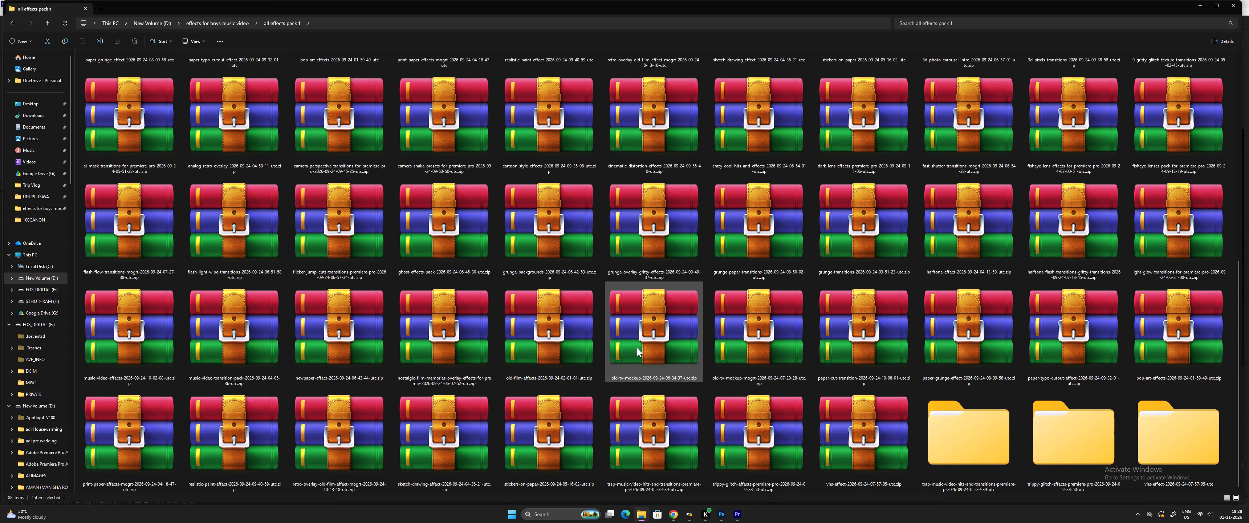
scroll(634, 346, "up", 11)
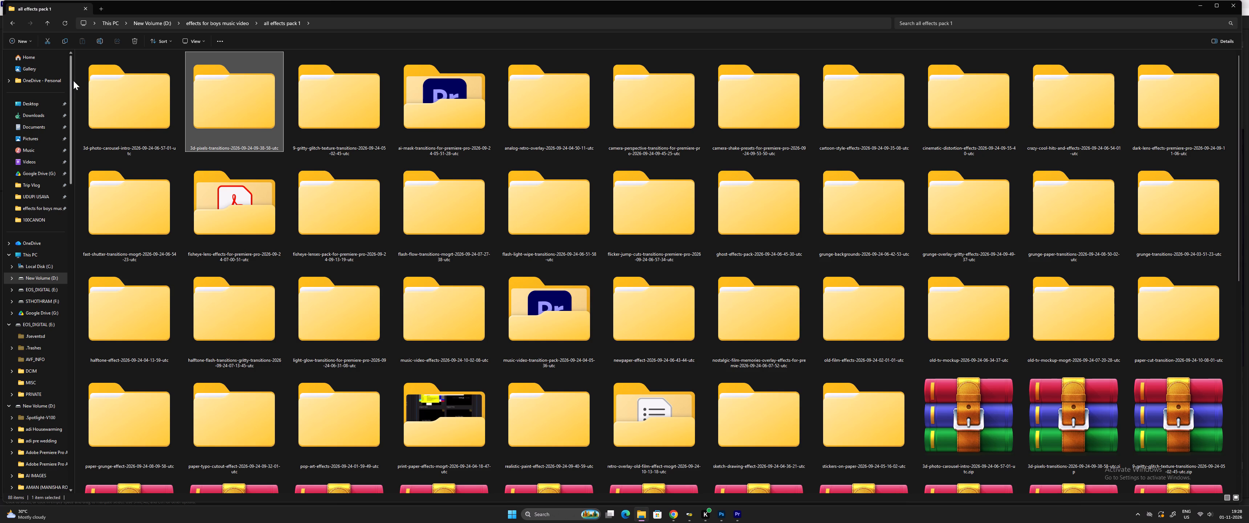
Create a new folder named "effexts unziped" in all effects pack 1.
right_click(78, 79)
left_click(98, 135)
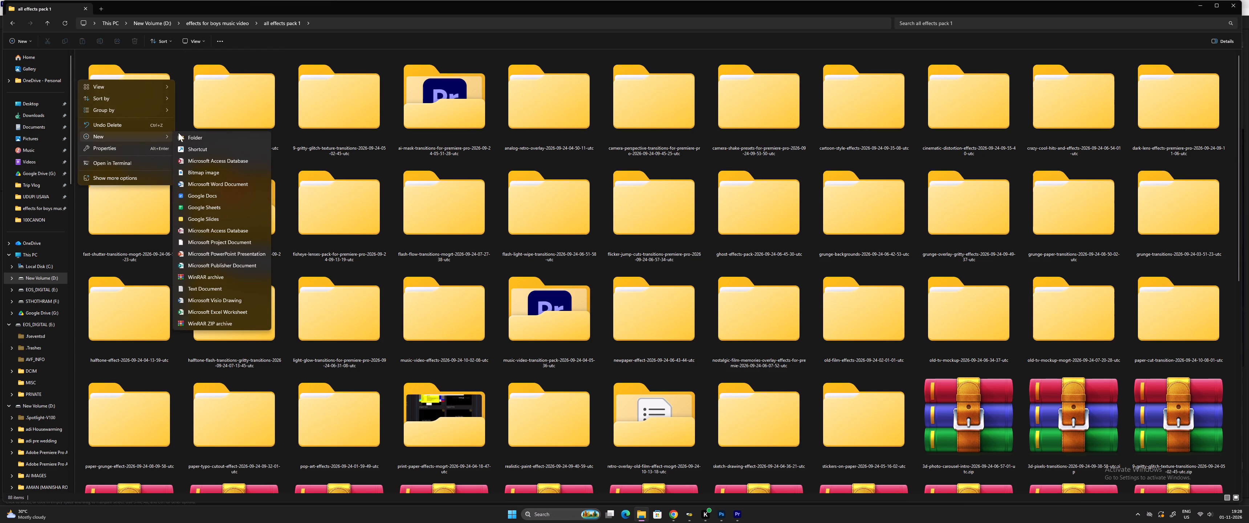
left_click(191, 134)
key("BackSpace")
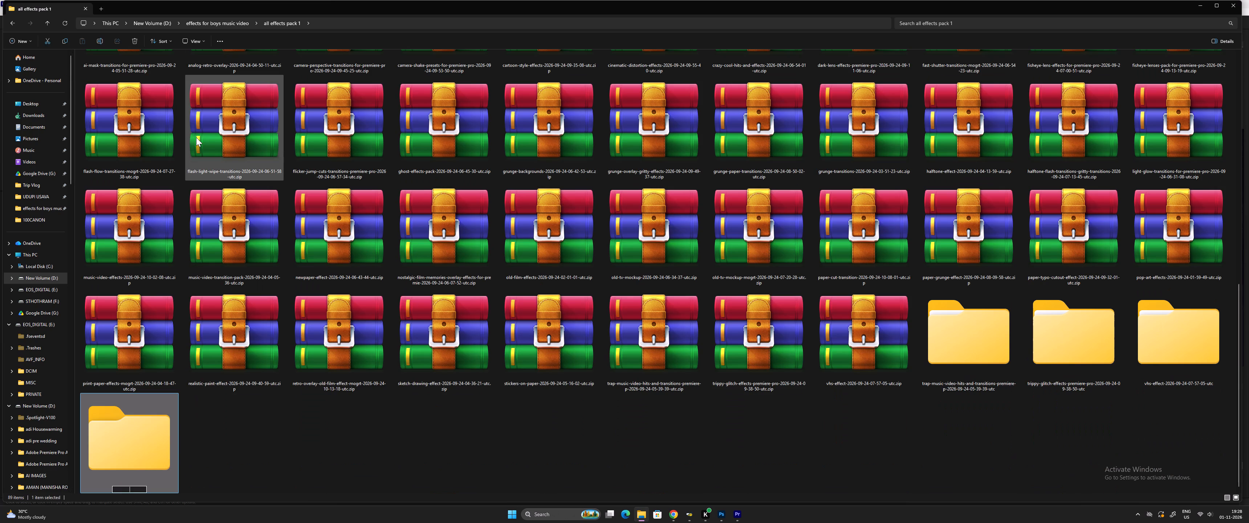
key("BackSpace")
type("effexts")
key("space")
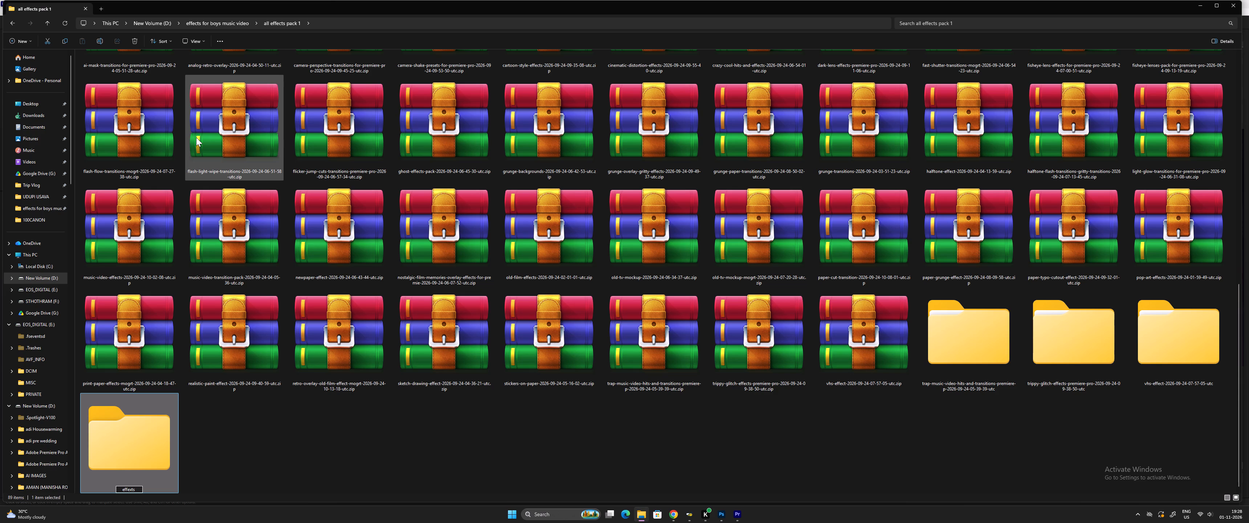
type("un")
type("ziped")
left_click(251, 420)
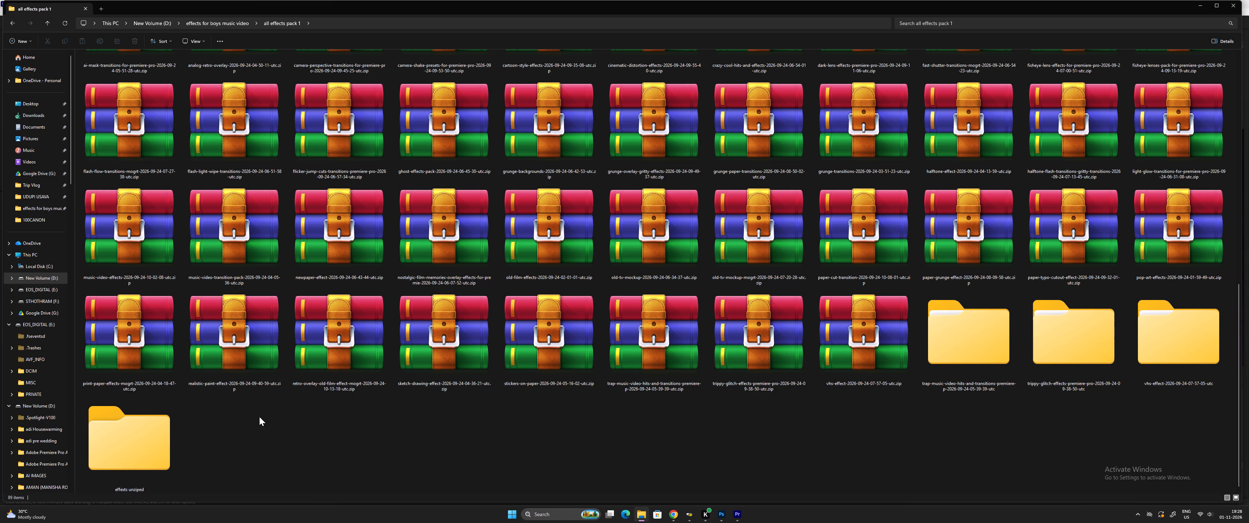
Move the extracted trap-music-video-hits, trippy-glitch-effects and vhs-effect folders into the new unzipped effects folder.
scroll(274, 425, "down", 4, "alt")
left_click(942, 357)
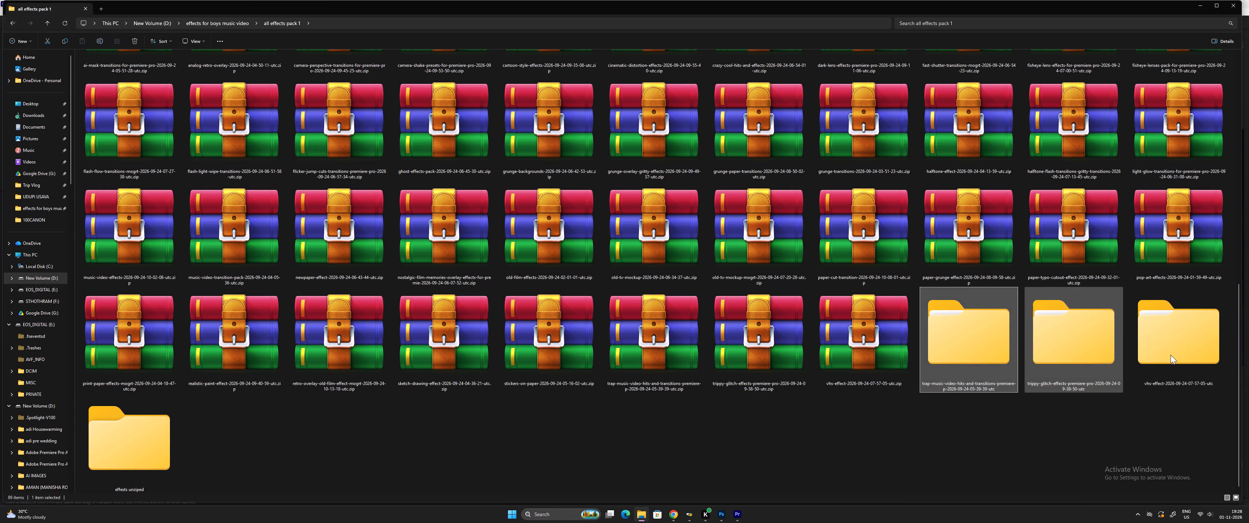
left_click(1199, 348, "shift")
left_click_drag(1168, 353, 140, 446)
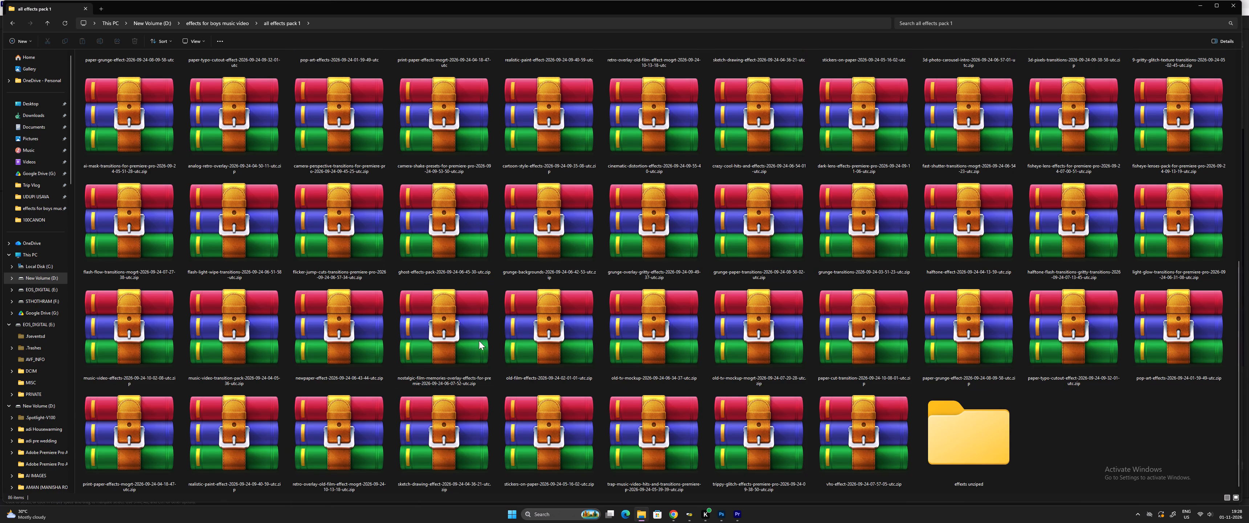
Move all remaining extracted folders, from 3d-photo-carousel-intro through stickers-on-paper, into the unzipped effects folder.
scroll(454, 329, "up", 6)
left_click(123, 106)
scroll(706, 363, "down", 1)
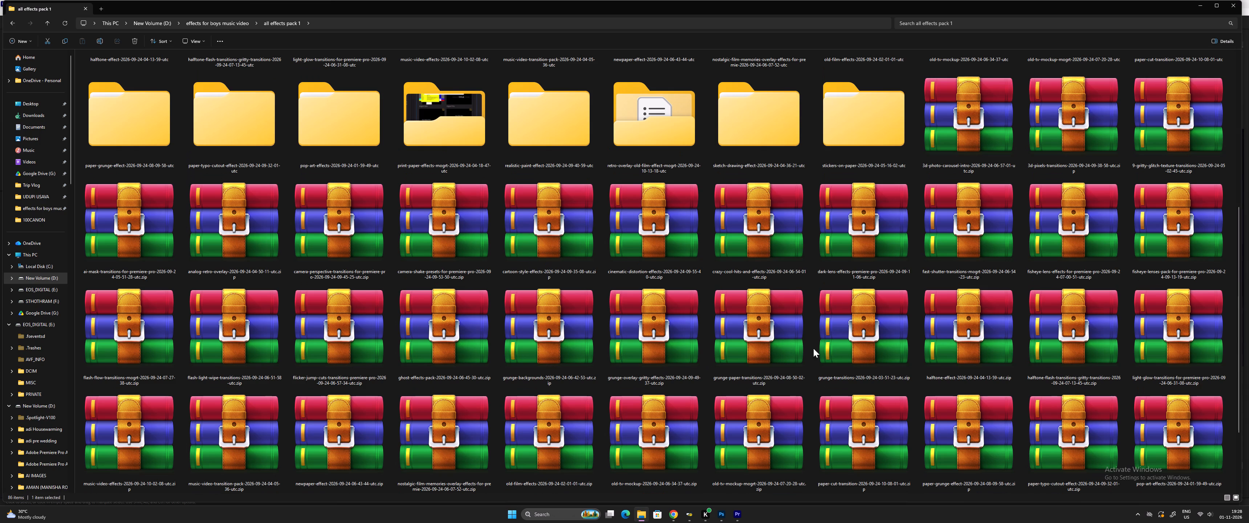
left_click(848, 137, "shift")
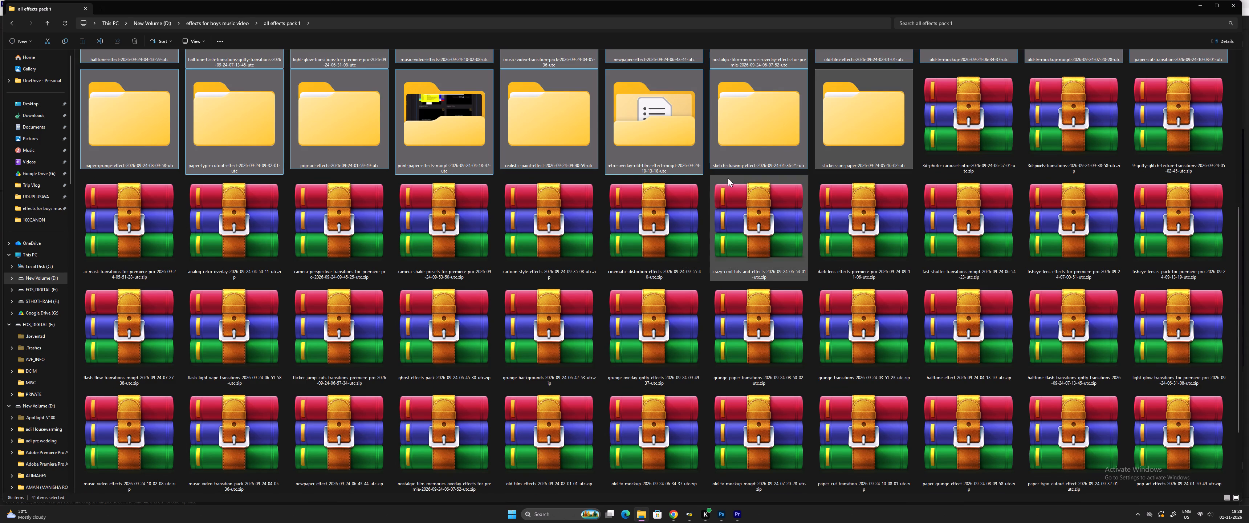
left_click_drag(867, 122, 827, 496)
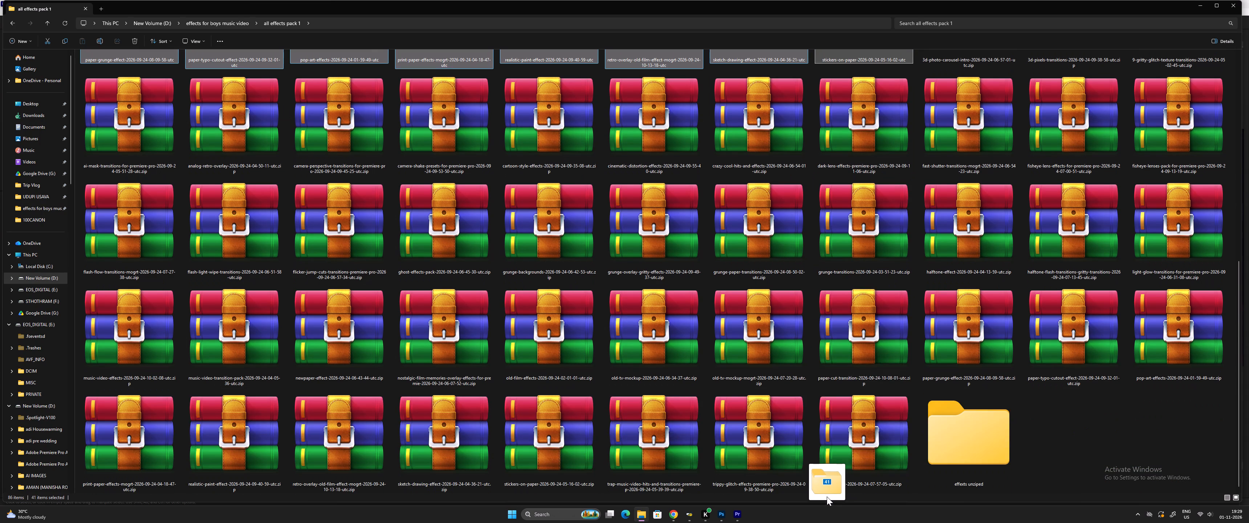
left_click_drag(827, 496, 969, 438)
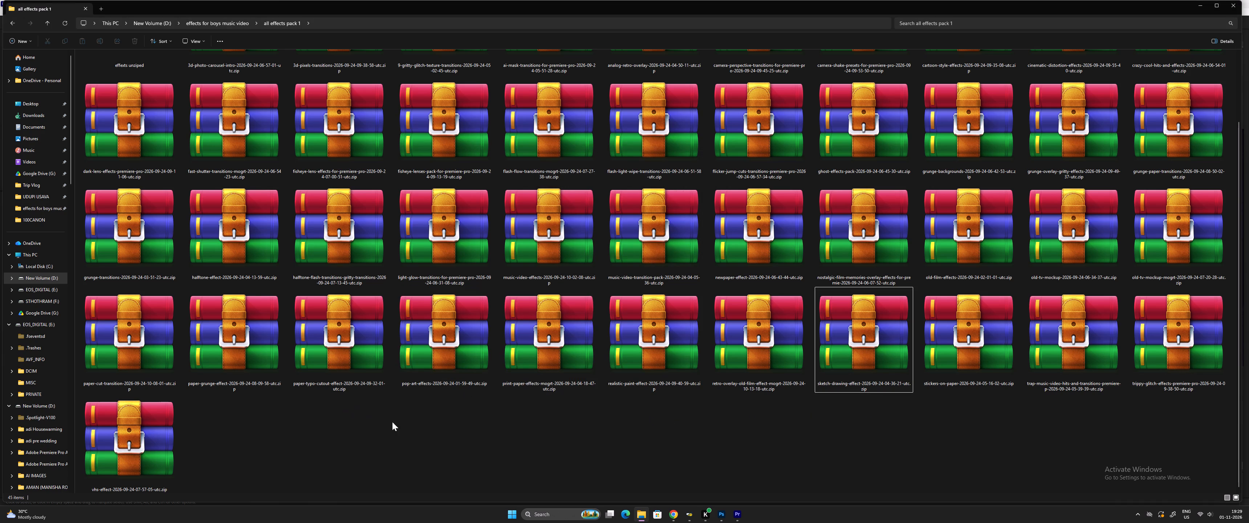
Open the unzipped effects folder and display its contents as large thumbnail icons.
scroll(693, 365, "up", 7)
scroll(554, 340, "up", 4)
double_click(135, 113)
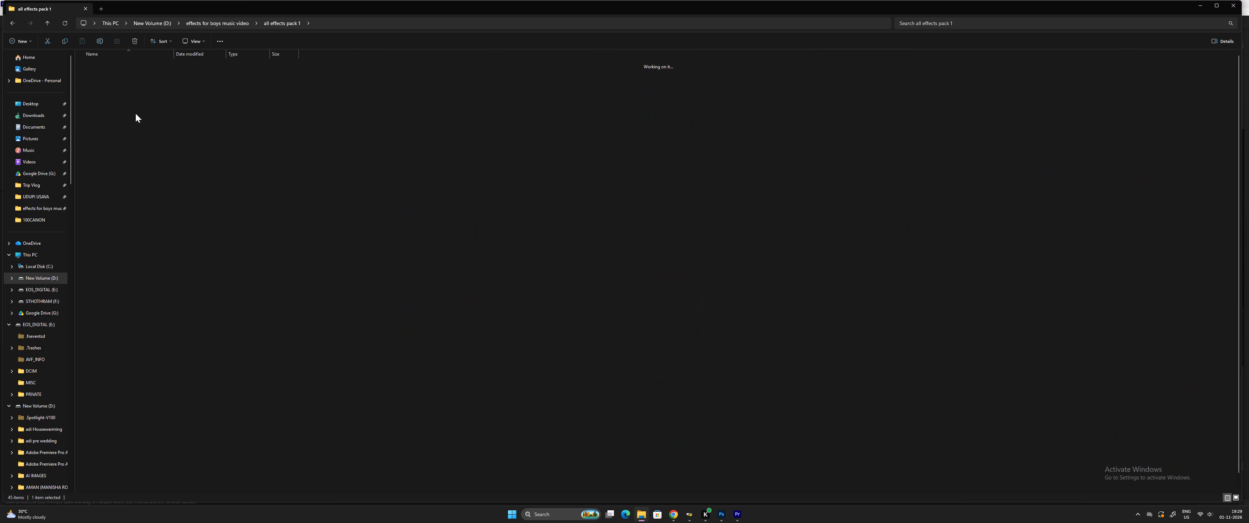
right_click(405, 88)
left_click(445, 95)
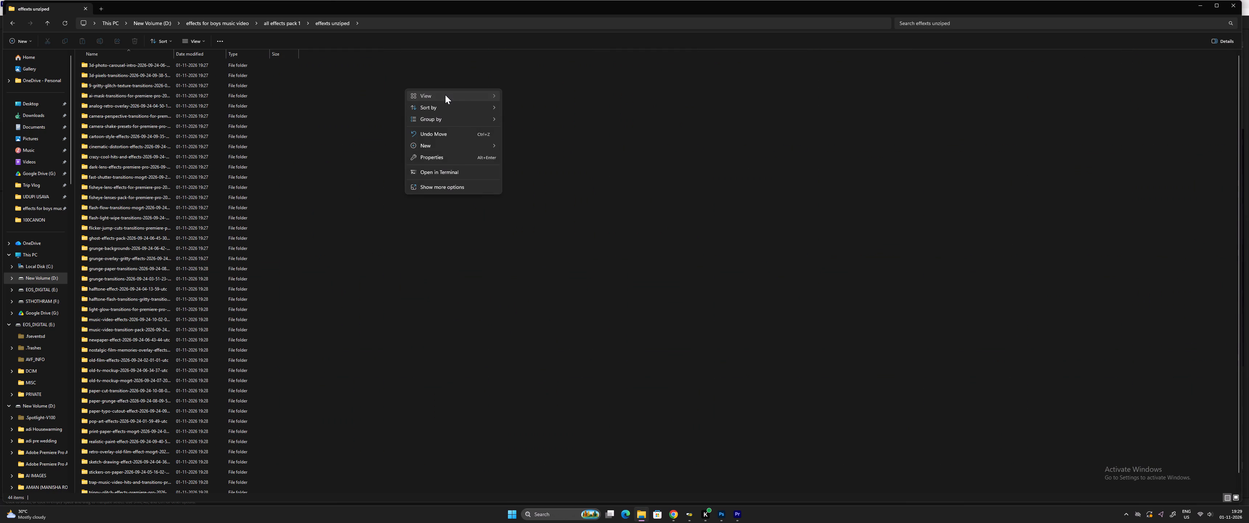
left_click(522, 96)
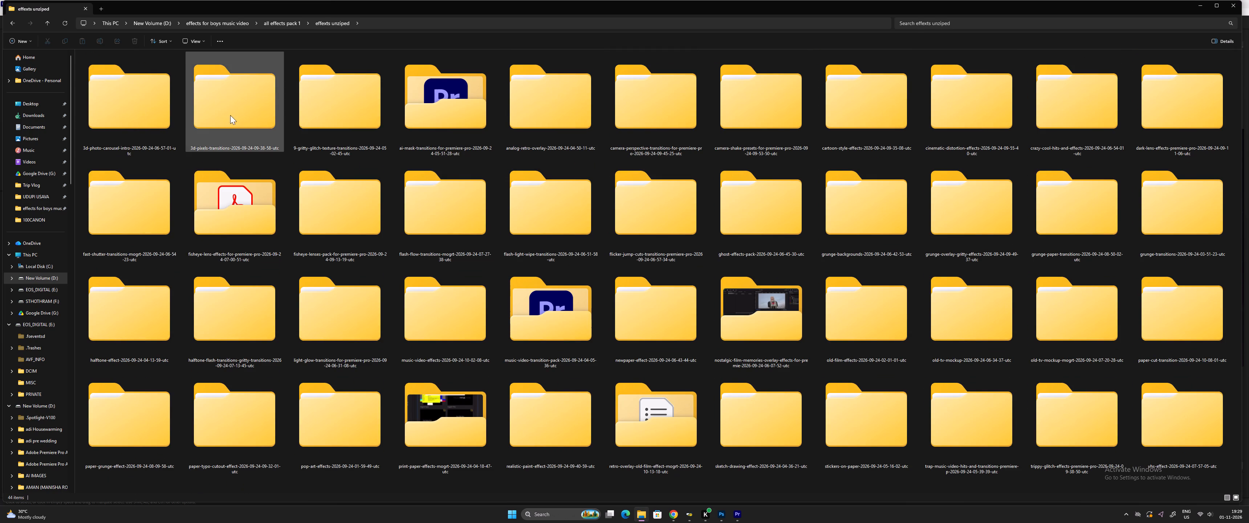
Open Landscape 4K (3840x2160).prproj from analog-retro-overlay's Premiere Pro folder in Premiere Pro, converting it to the current version under the suggested name.
double_click(530, 108)
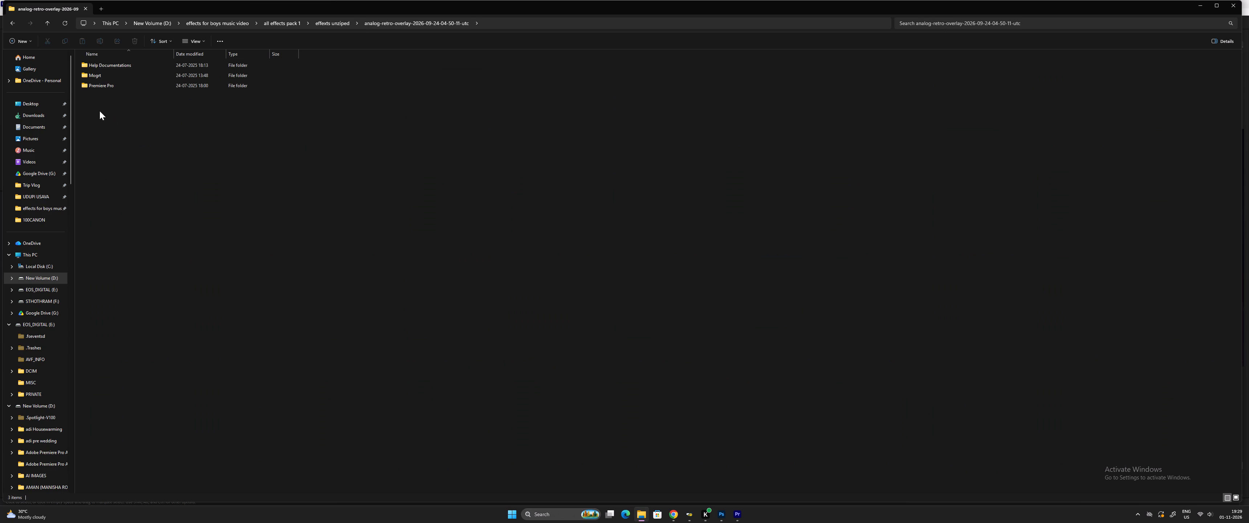
double_click(105, 84)
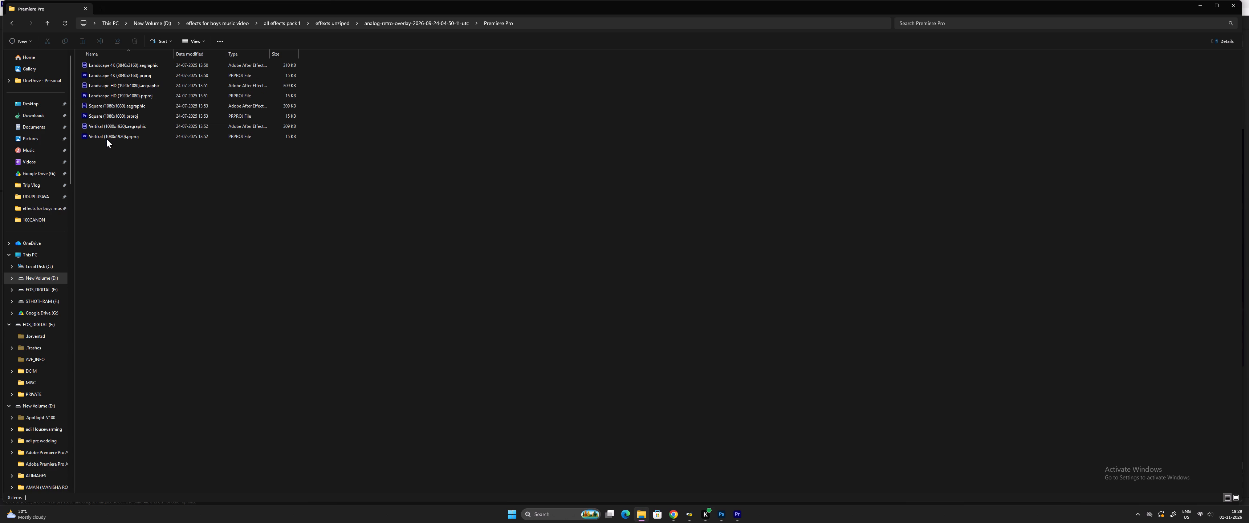
double_click(103, 74)
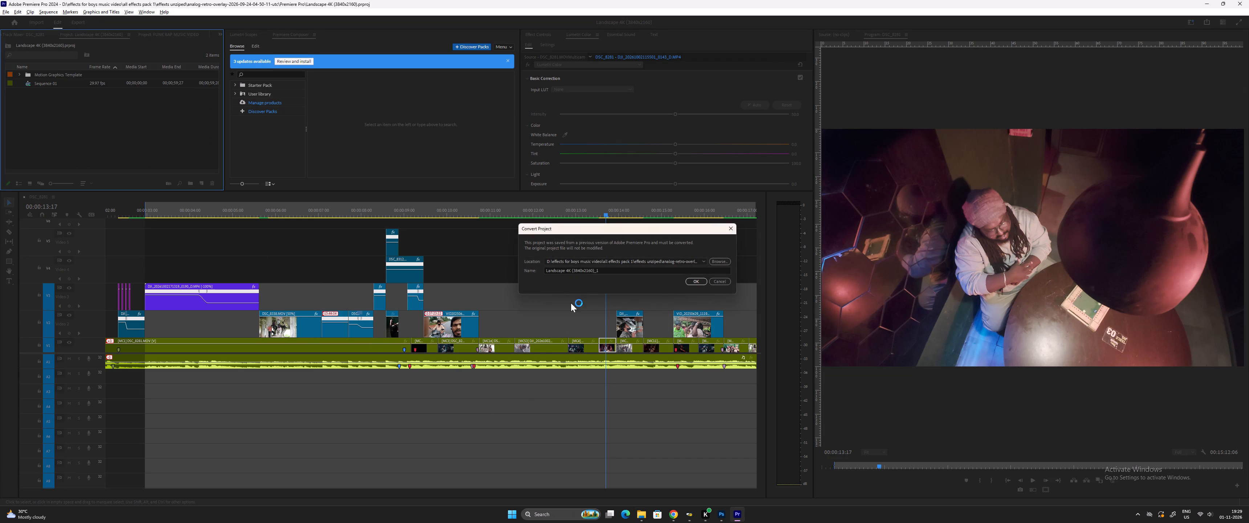
left_click(698, 282)
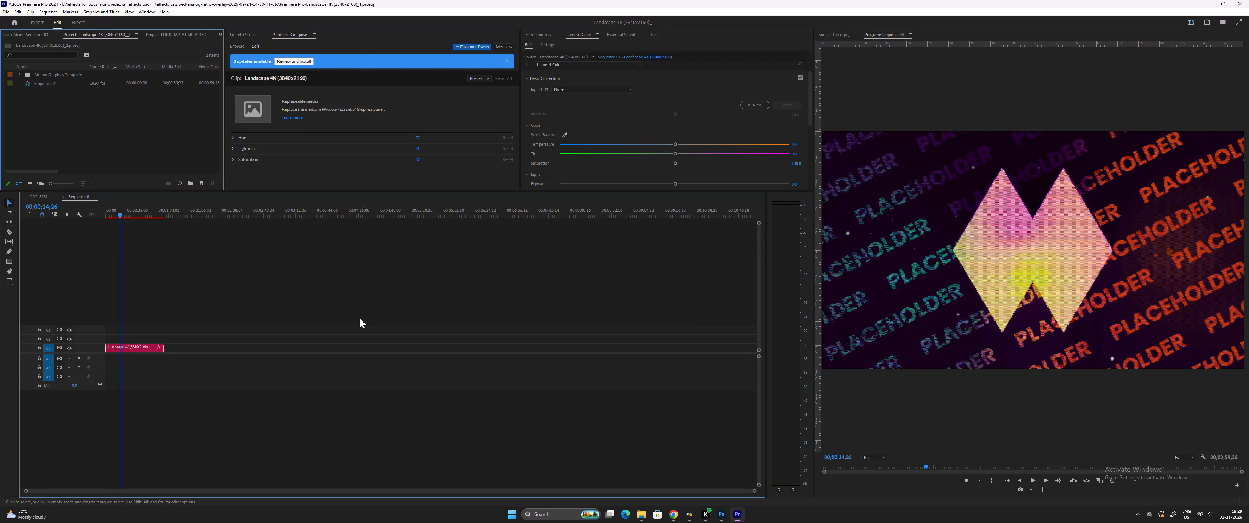
Play the analog retro overlay's Sequence 01 from the start to preview the effect.
key("space")
left_click_drag(119, 215, 91, 223)
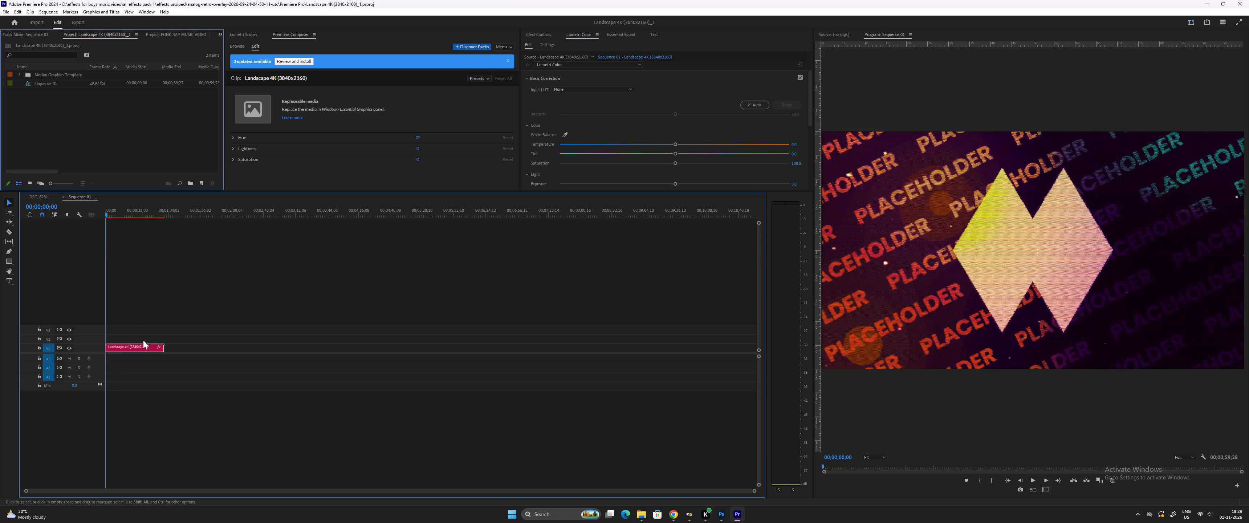
key("space")
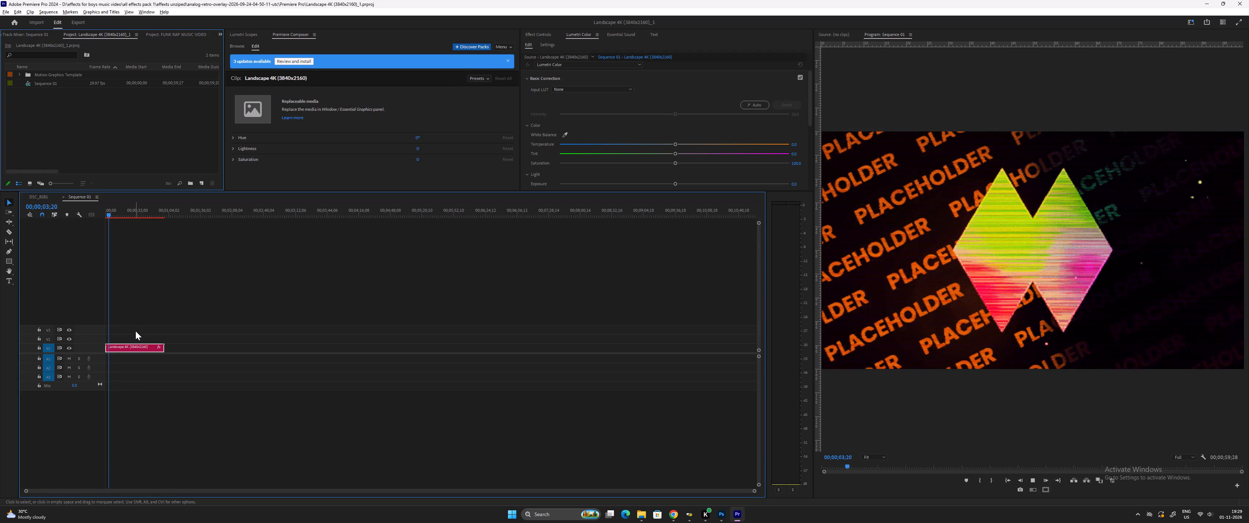
key("space")
key("space")
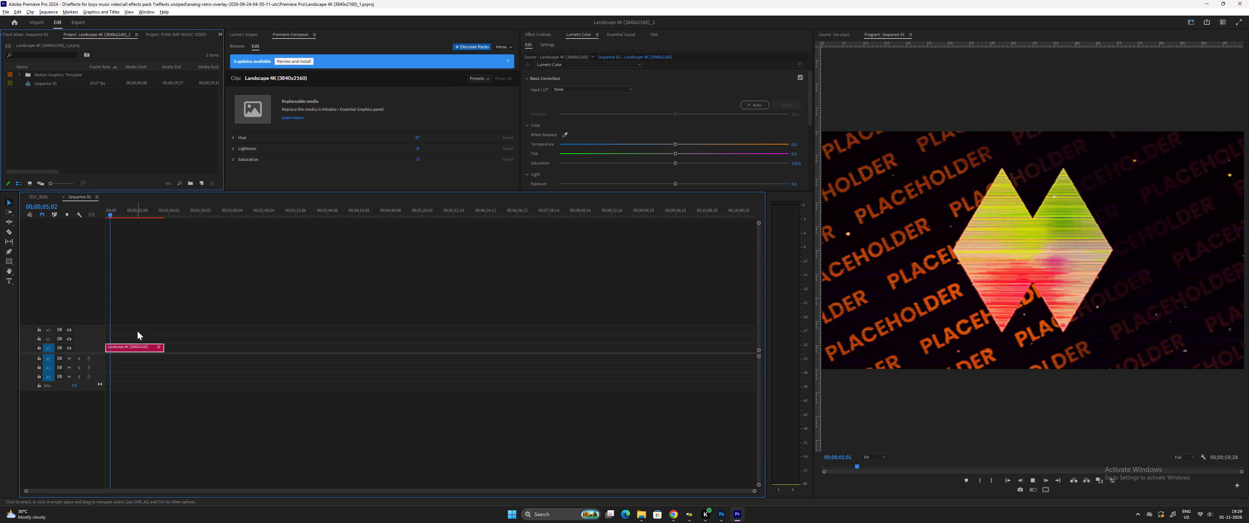
key("space")
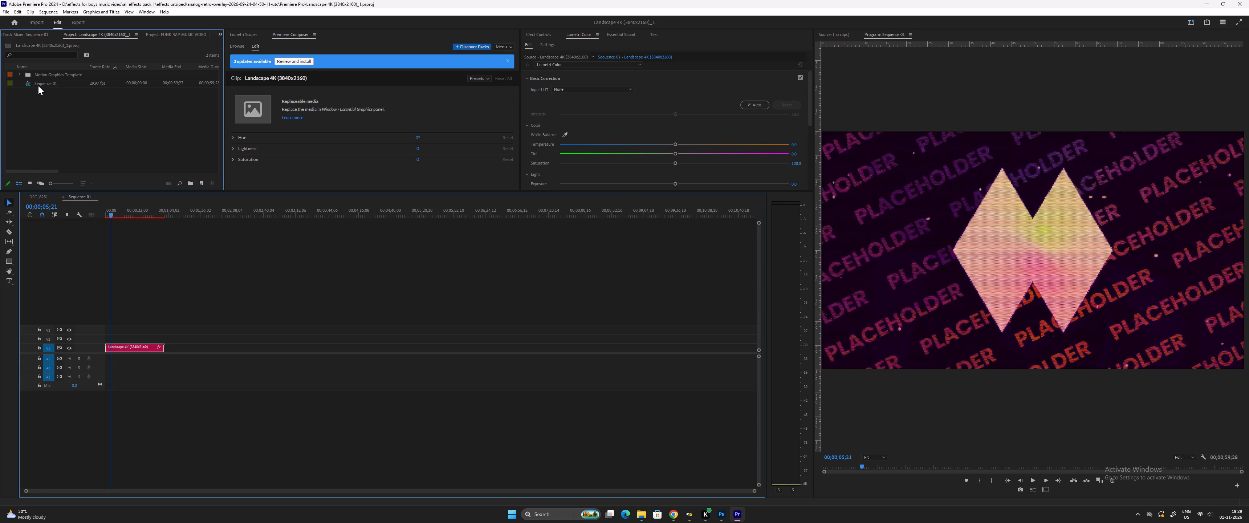
Open the Landscape 4K clip's graphic properties from Sequence 01 and examine its footage placeholder, hue, lightness and saturation controls.
double_click(52, 81)
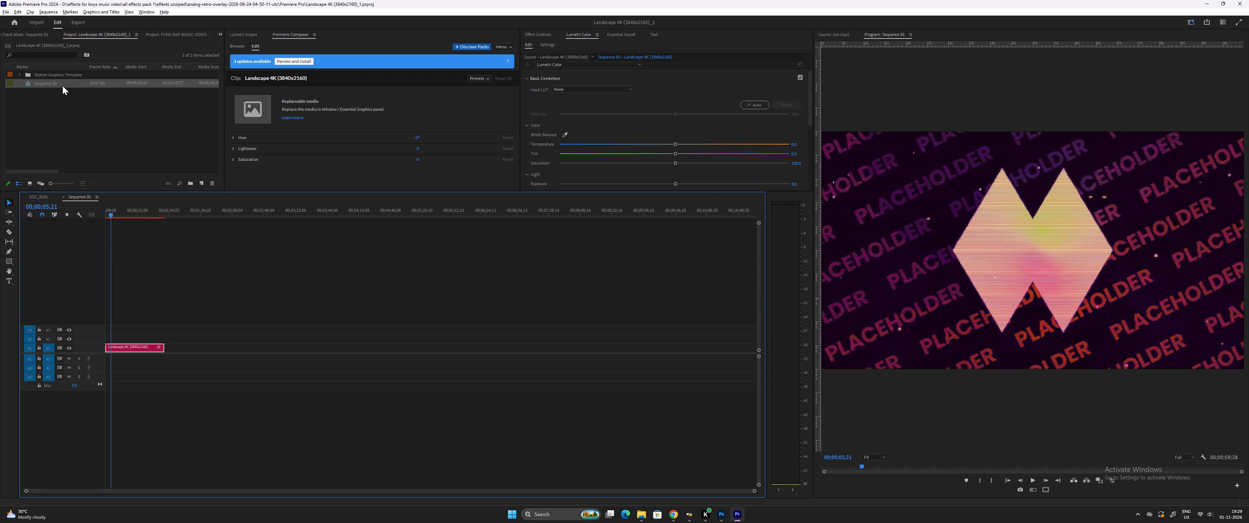
double_click(125, 349)
scroll(85, 143, "down", 6)
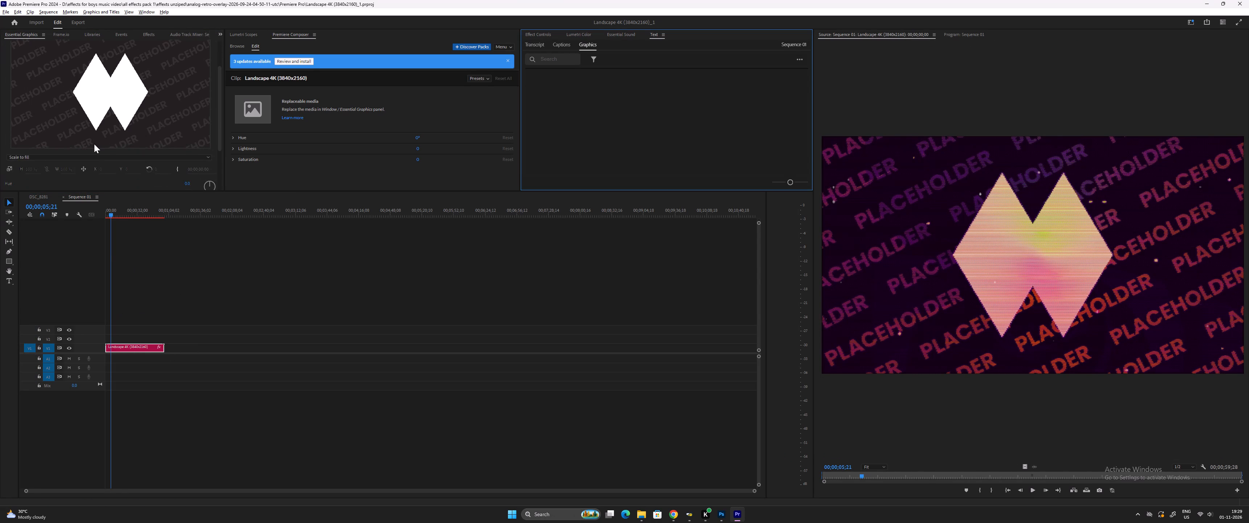
scroll(95, 144, "up", 3)
scroll(95, 144, "down", 8)
scroll(66, 147, "down", 5)
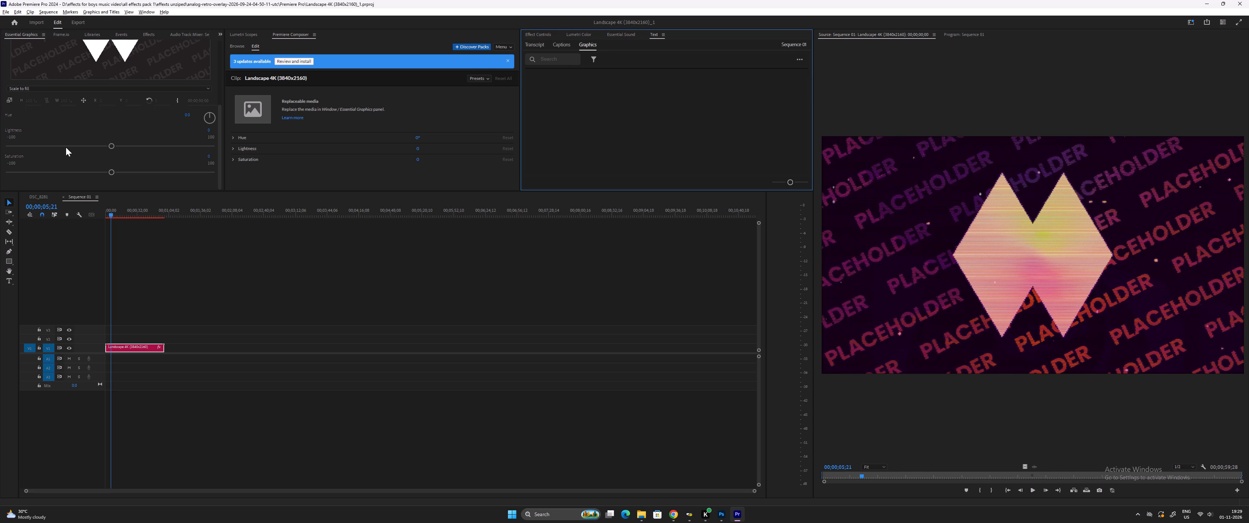
scroll(66, 147, "down", 3)
scroll(98, 136, "up", 4)
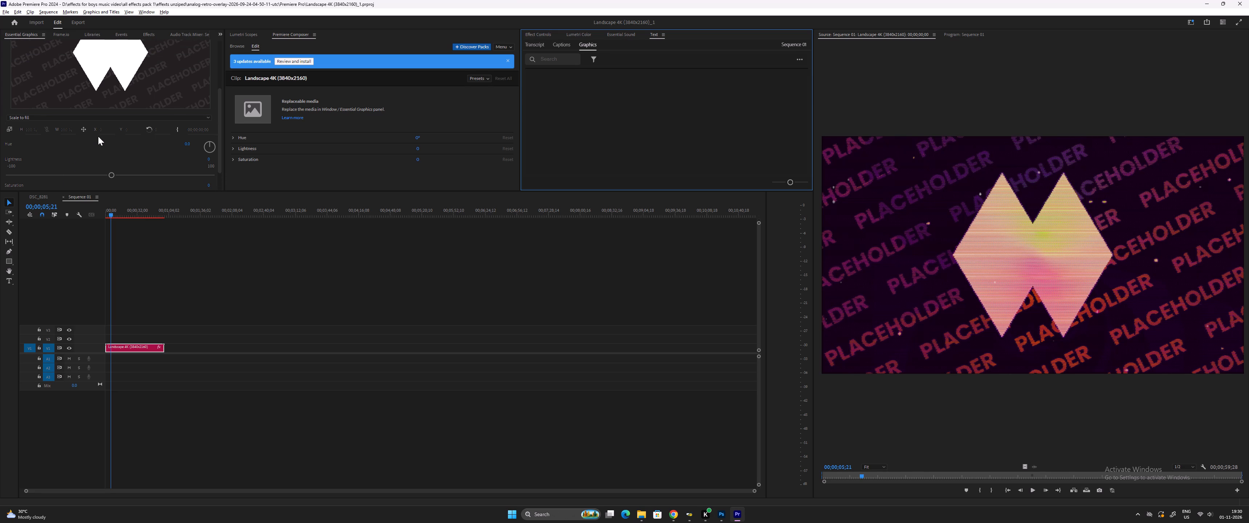
scroll(98, 136, "up", 17)
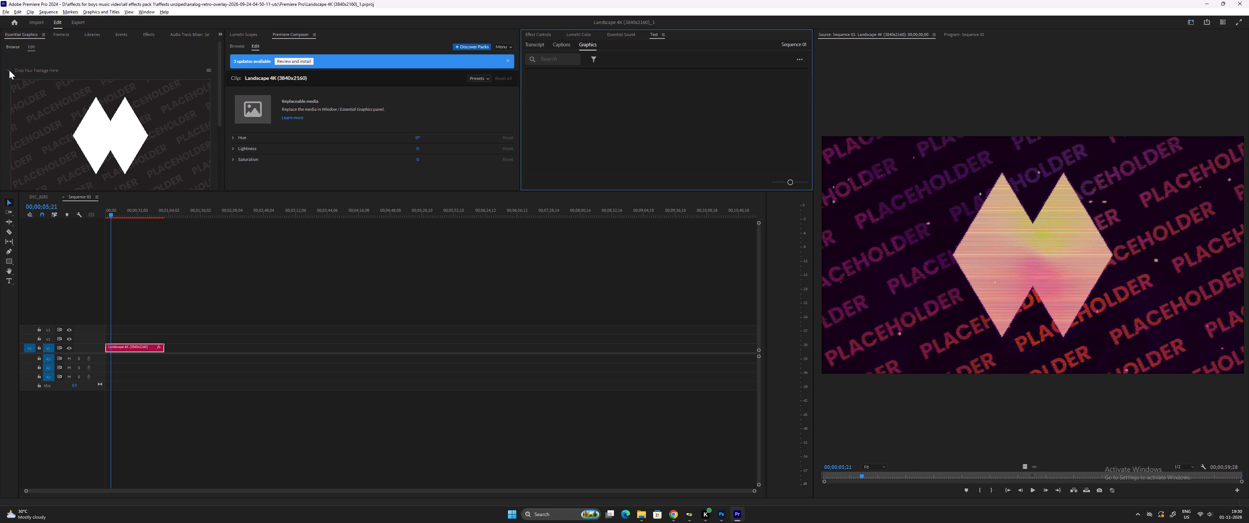
left_click(9, 70)
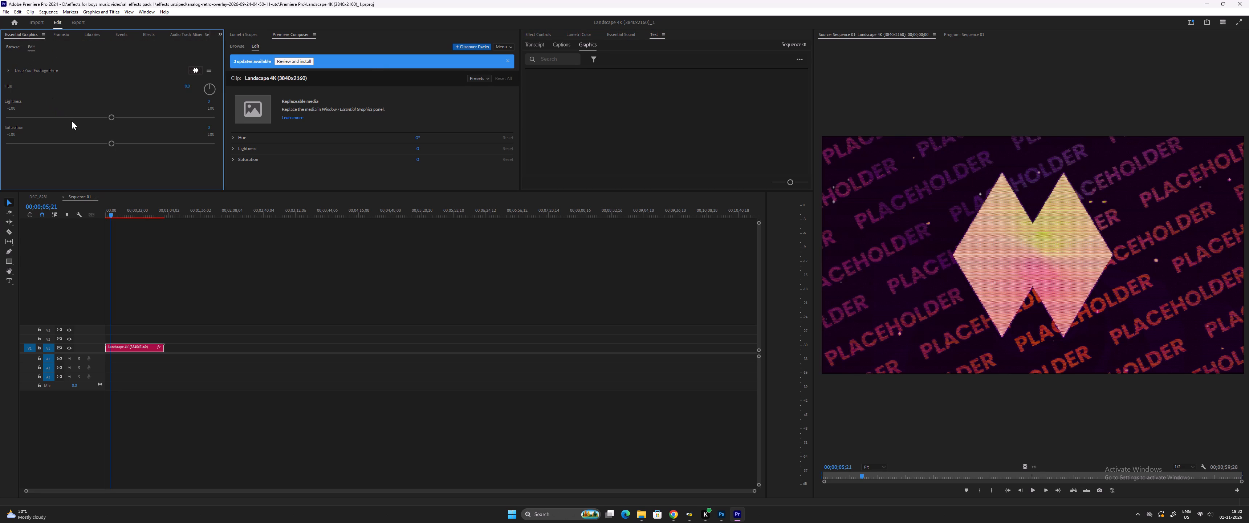
Switch to File Explorer and open Video Guideline.mp4 from analog-retro-overlay's Help Documentations folder, dismissing the player's update dialog.
key("alt+Tab")
left_click(47, 21)
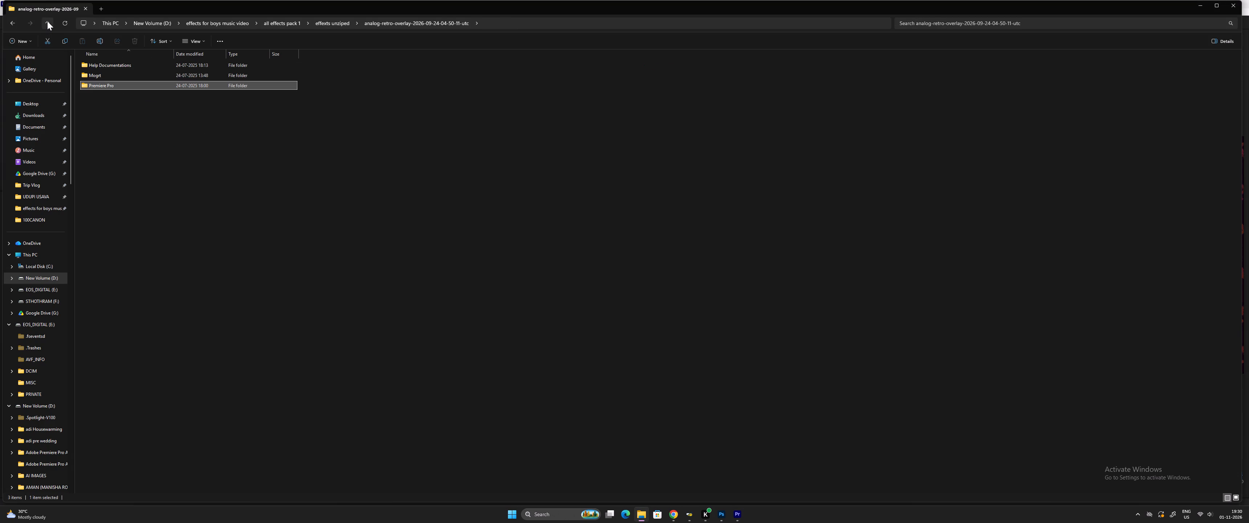
left_click(47, 21)
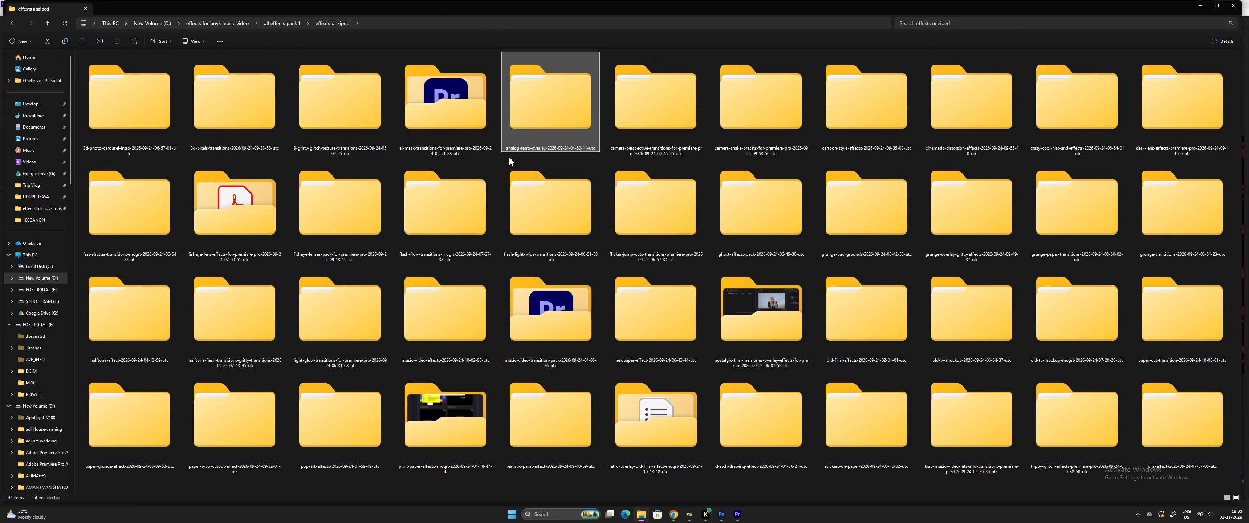
double_click(534, 116)
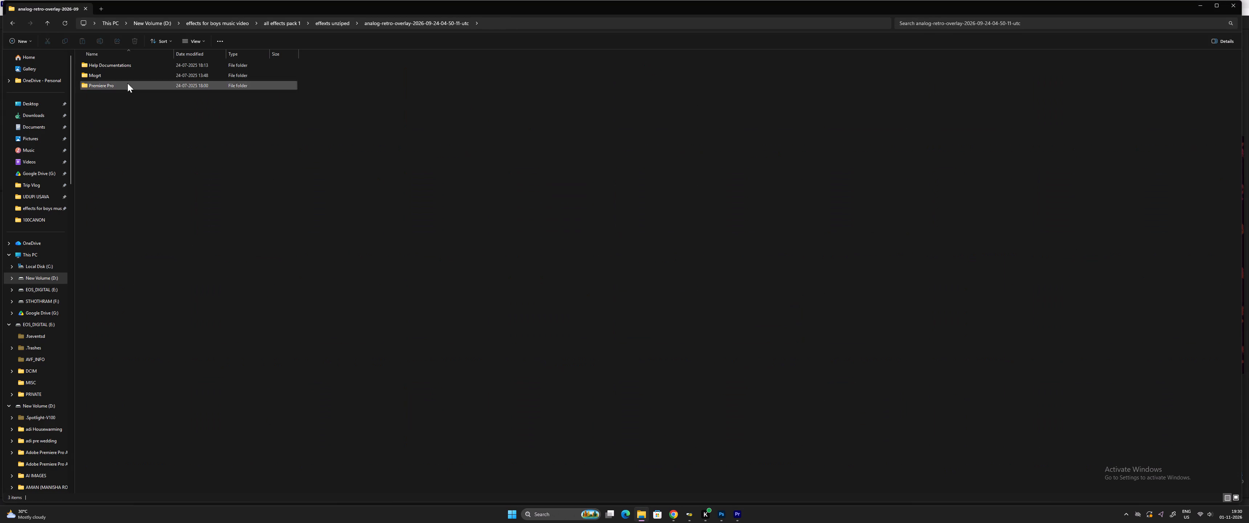
double_click(104, 65)
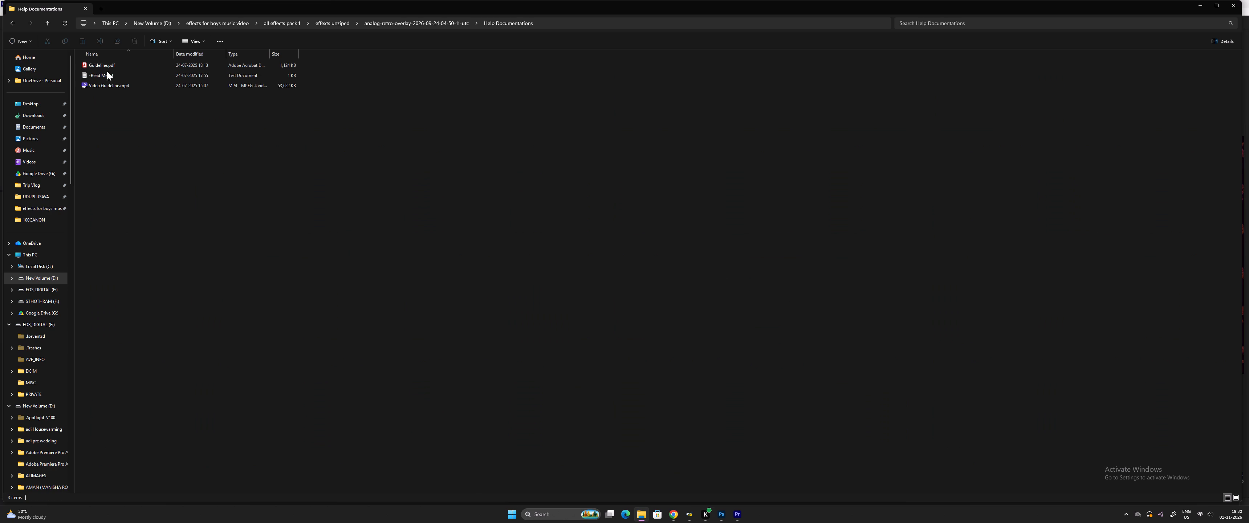
double_click(107, 83)
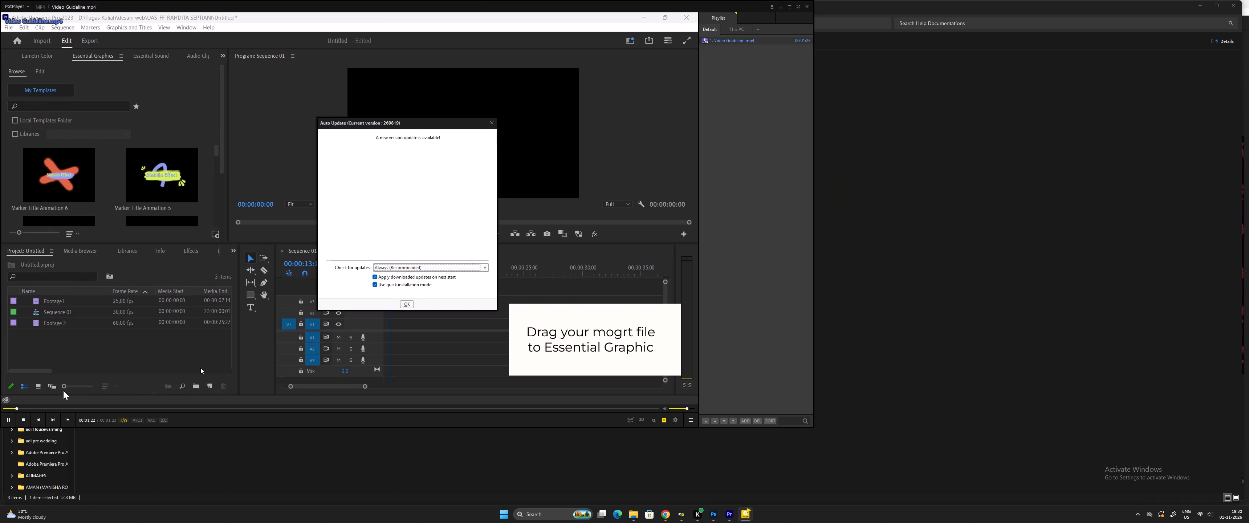
left_click(45, 407)
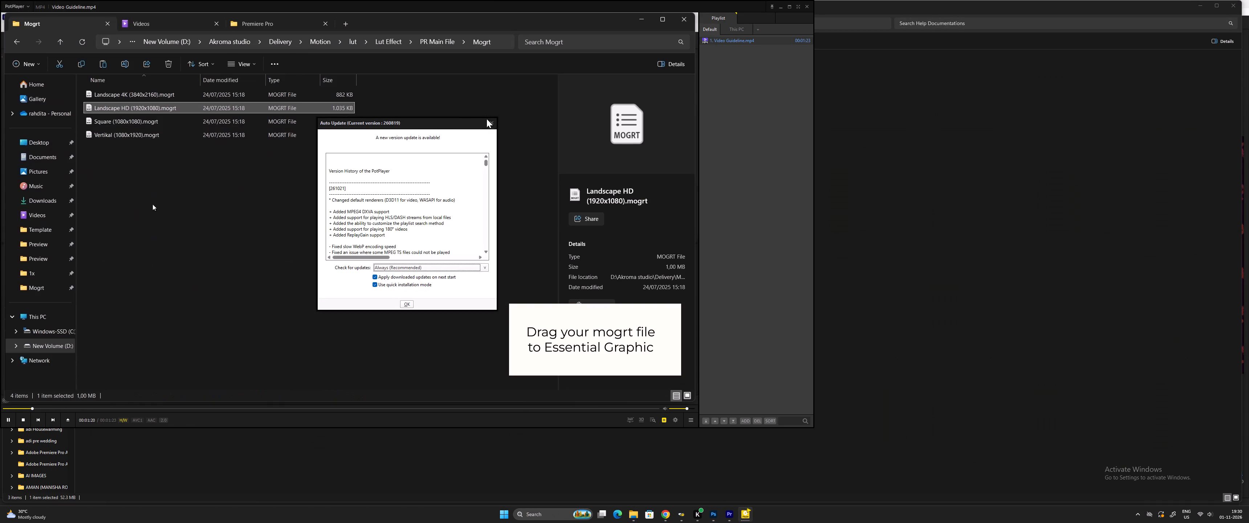
left_click(491, 122)
Skim the video guideline to its end, replay the part on dropping footage into the template, and close the player.
left_click_drag(93, 409, 101, 409)
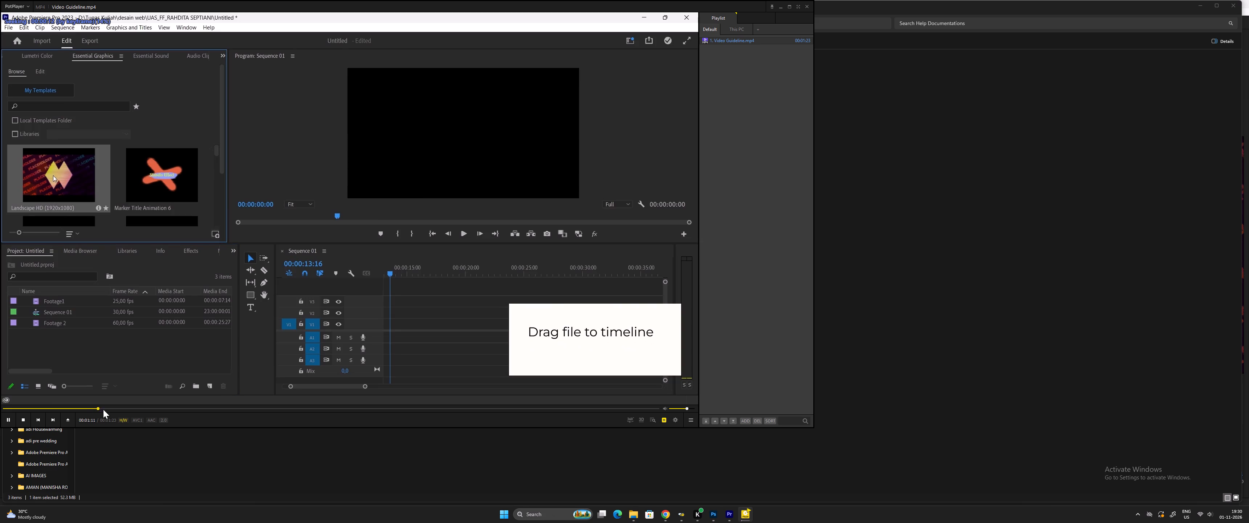
left_click_drag(126, 410, 147, 409)
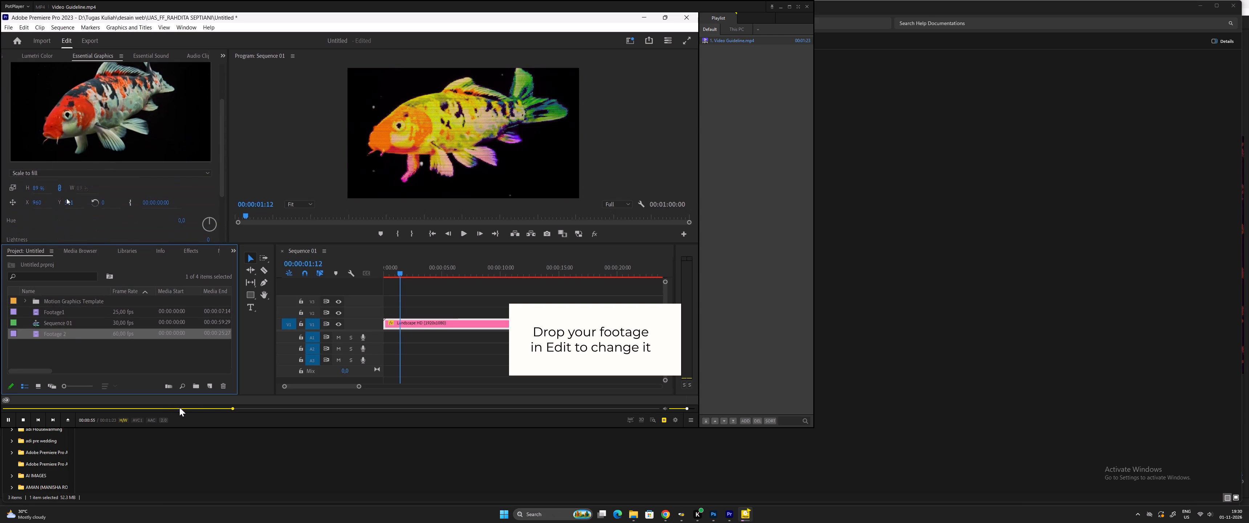
left_click_drag(267, 404, 274, 405)
left_click_drag(282, 409, 317, 409)
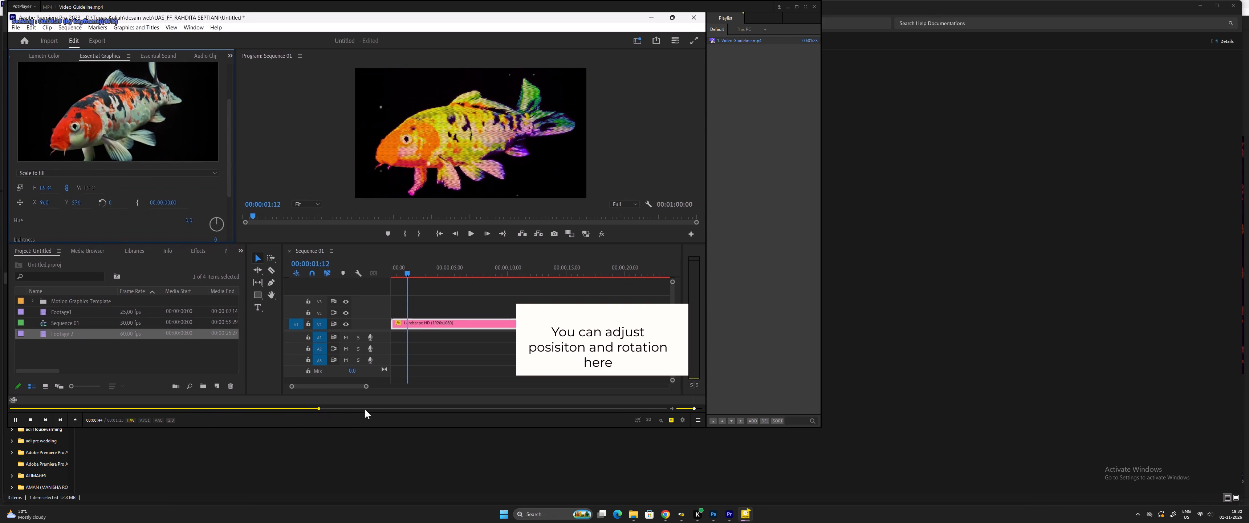
left_click_drag(369, 408, 408, 408)
left_click_drag(480, 409, 544, 409)
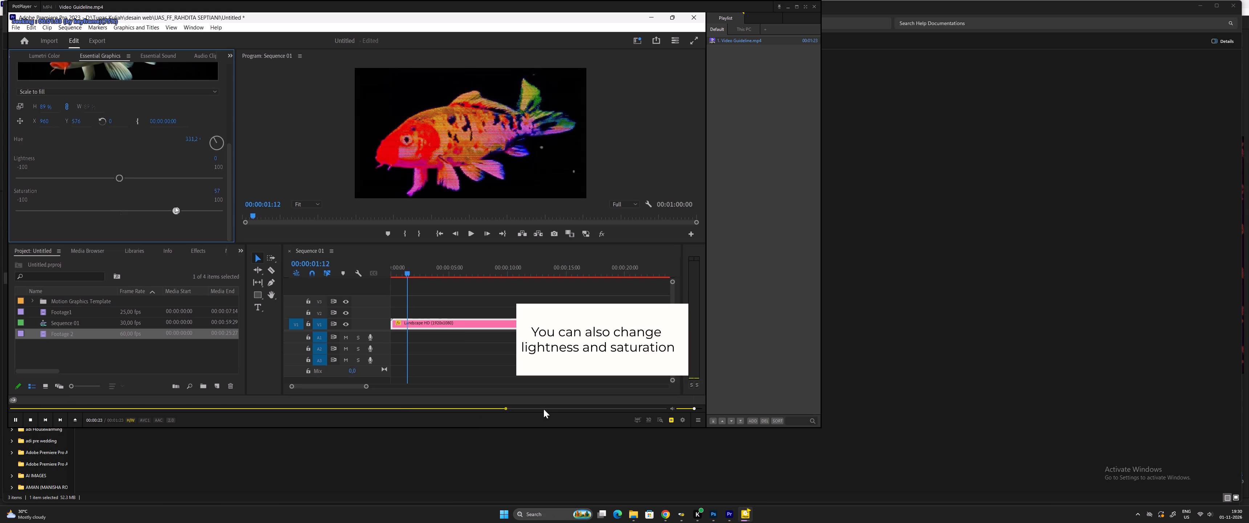
left_click_drag(544, 409, 550, 409)
left_click_drag(610, 409, 629, 409)
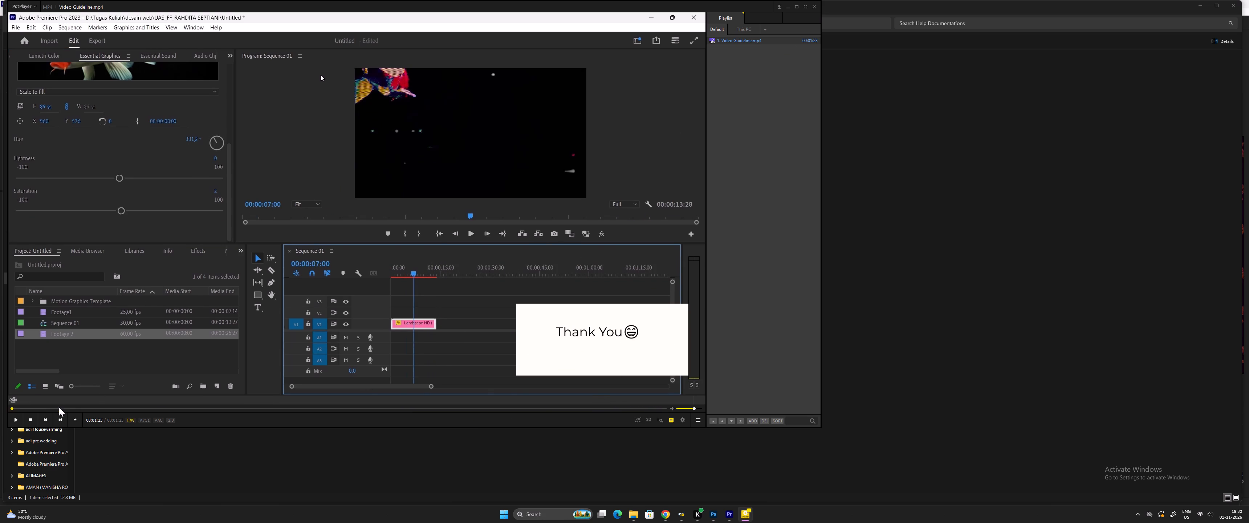
left_click_drag(58, 408, 40, 410)
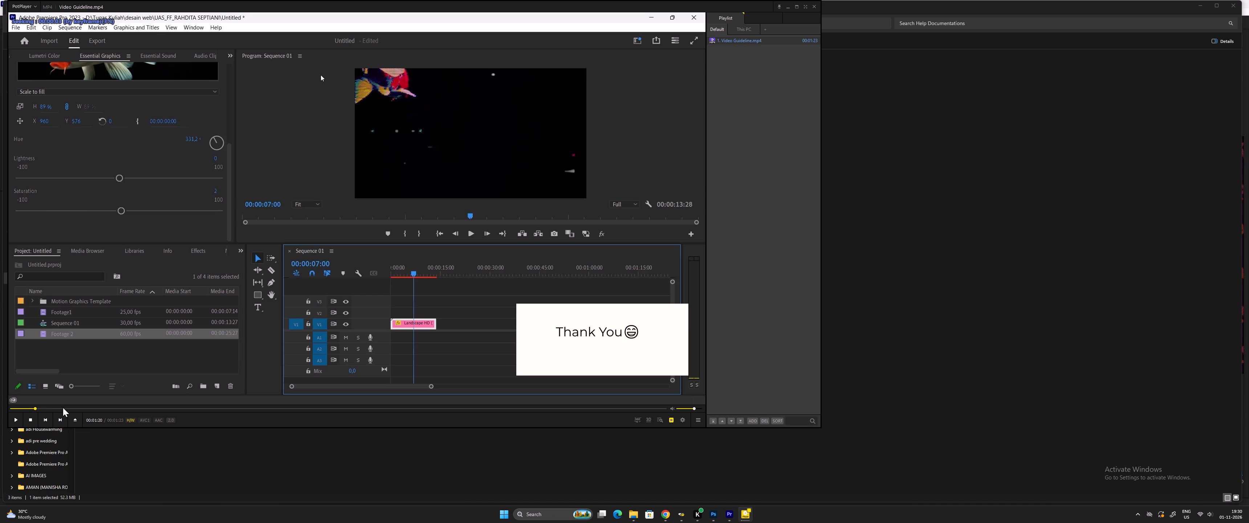
left_click_drag(63, 406, 92, 408)
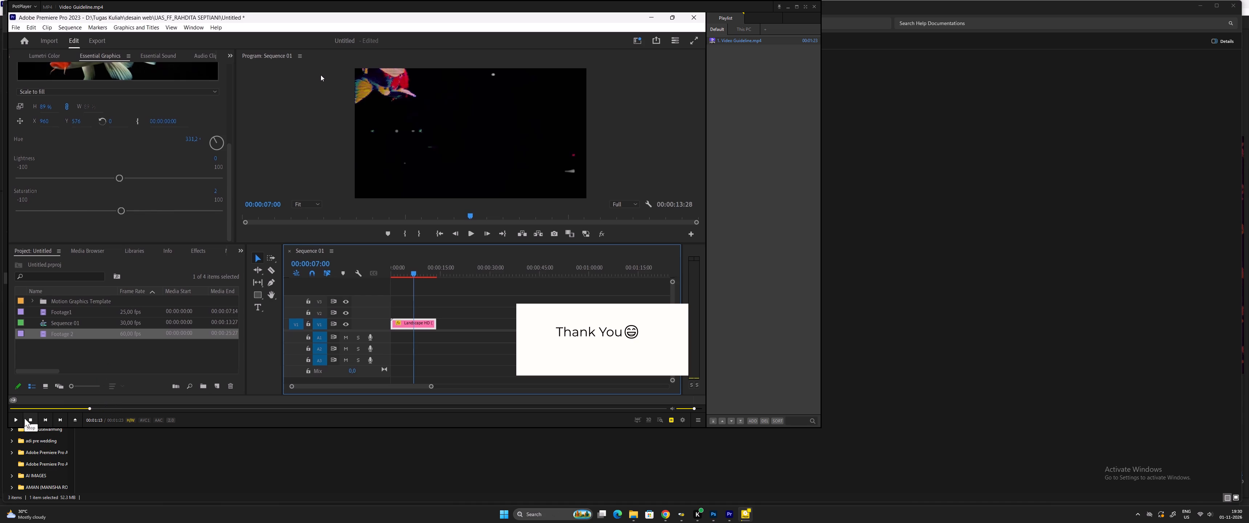
left_click(14, 418)
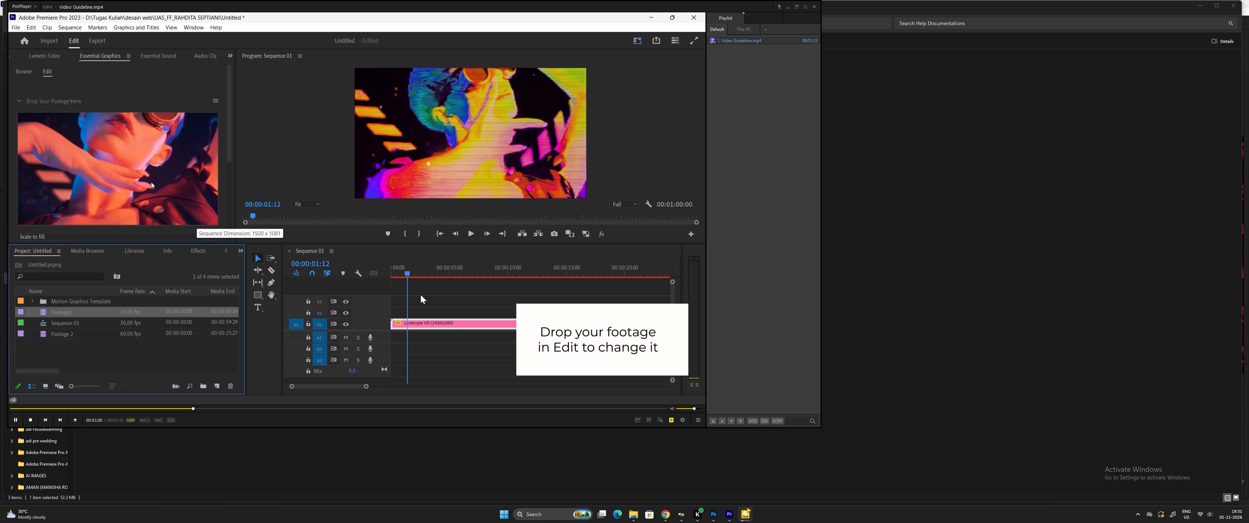
left_click(13, 422)
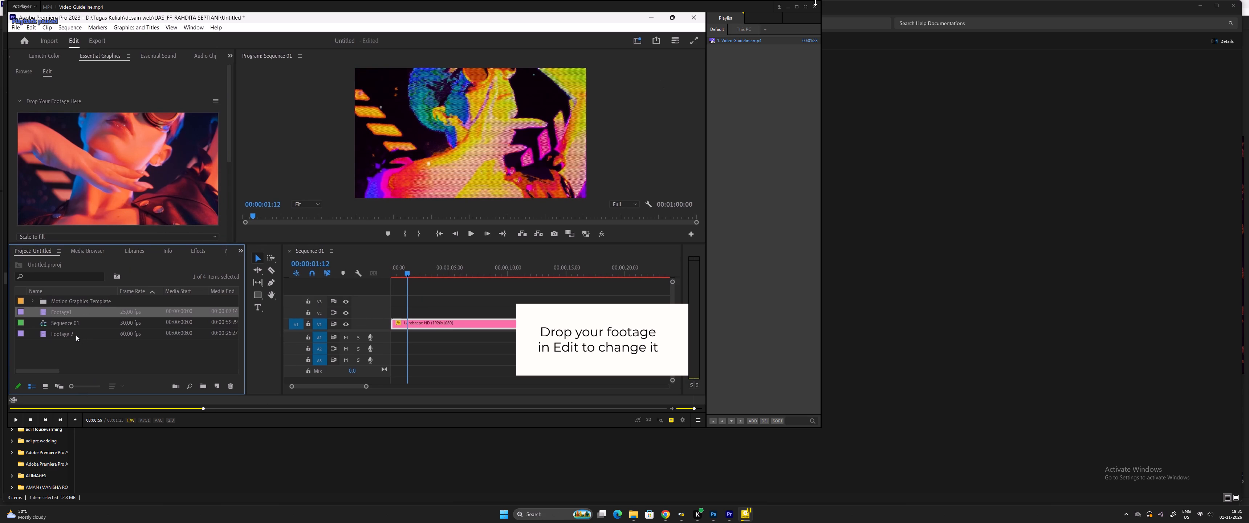
left_click(813, 7)
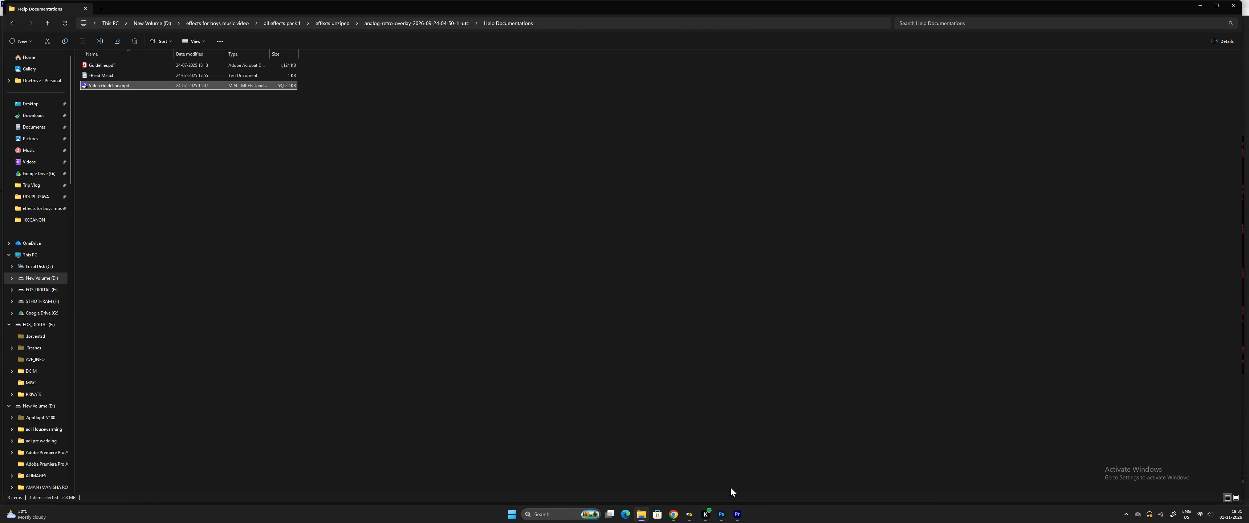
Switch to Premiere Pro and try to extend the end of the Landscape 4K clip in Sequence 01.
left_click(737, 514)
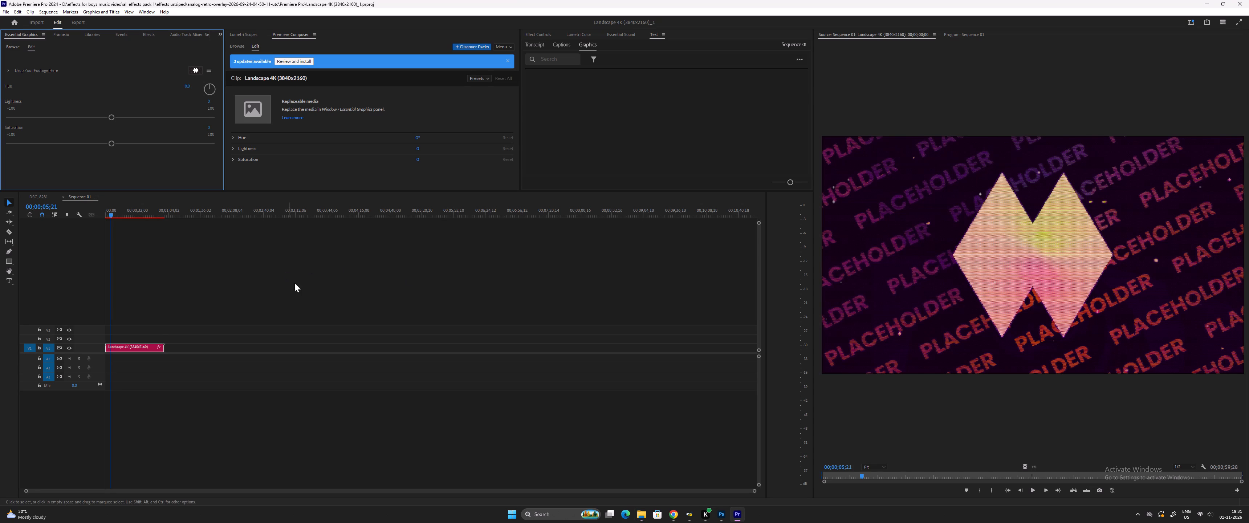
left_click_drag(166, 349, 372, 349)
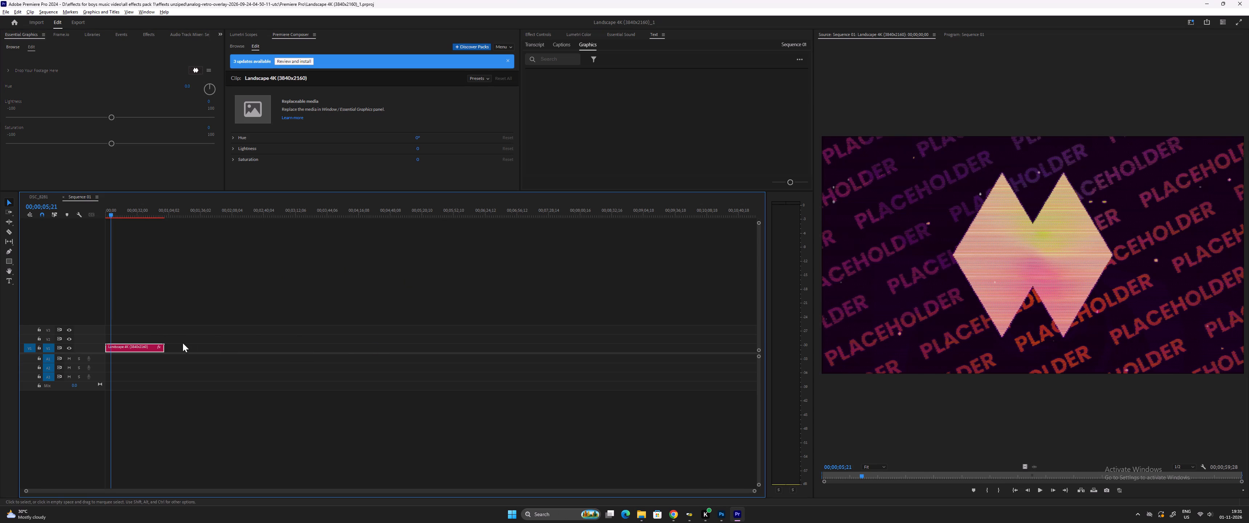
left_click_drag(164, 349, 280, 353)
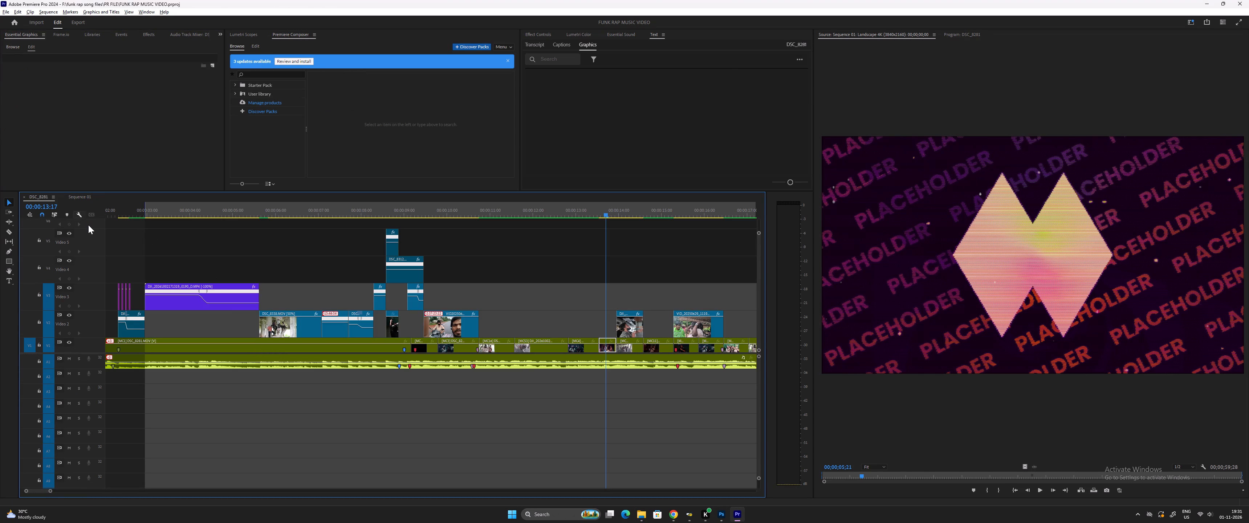
Return to Sequence 01 and play the first few seconds of the analog retro overlay from the start.
left_click(75, 194)
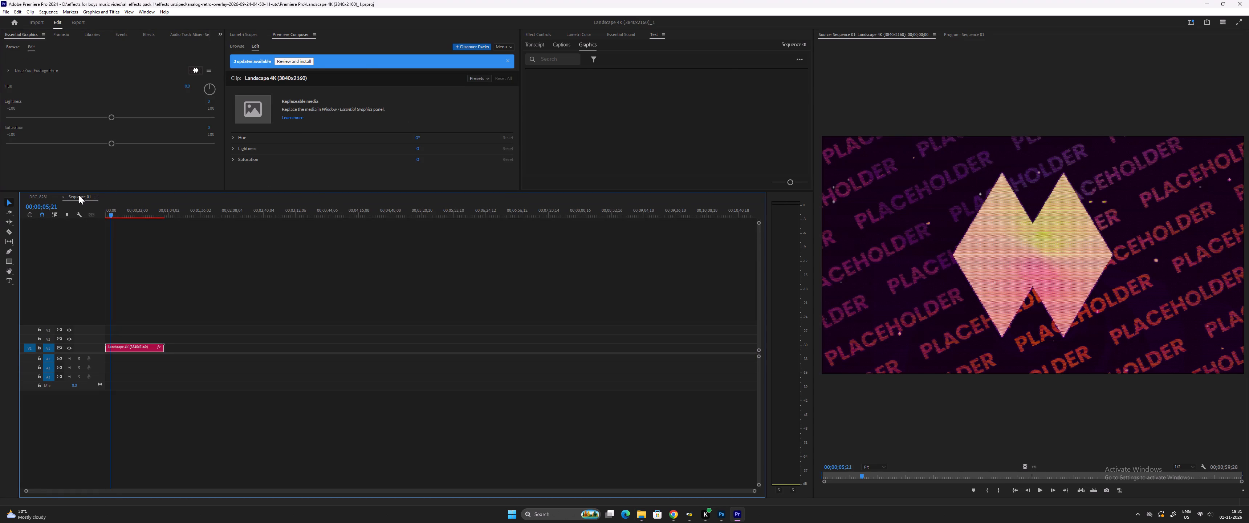
left_click_drag(110, 212, 100, 214)
key("space")
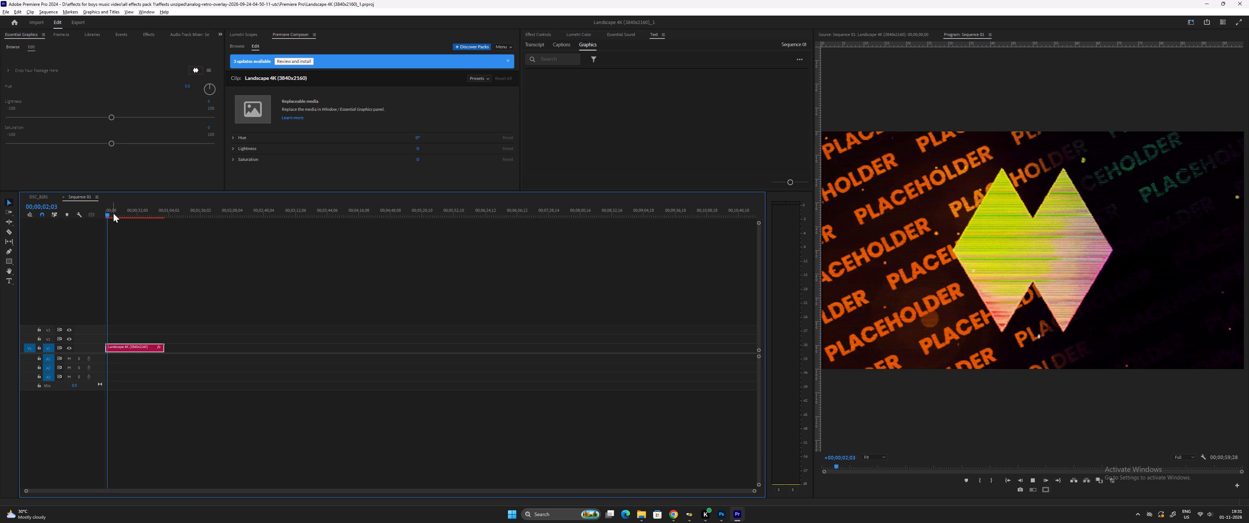
key("space")
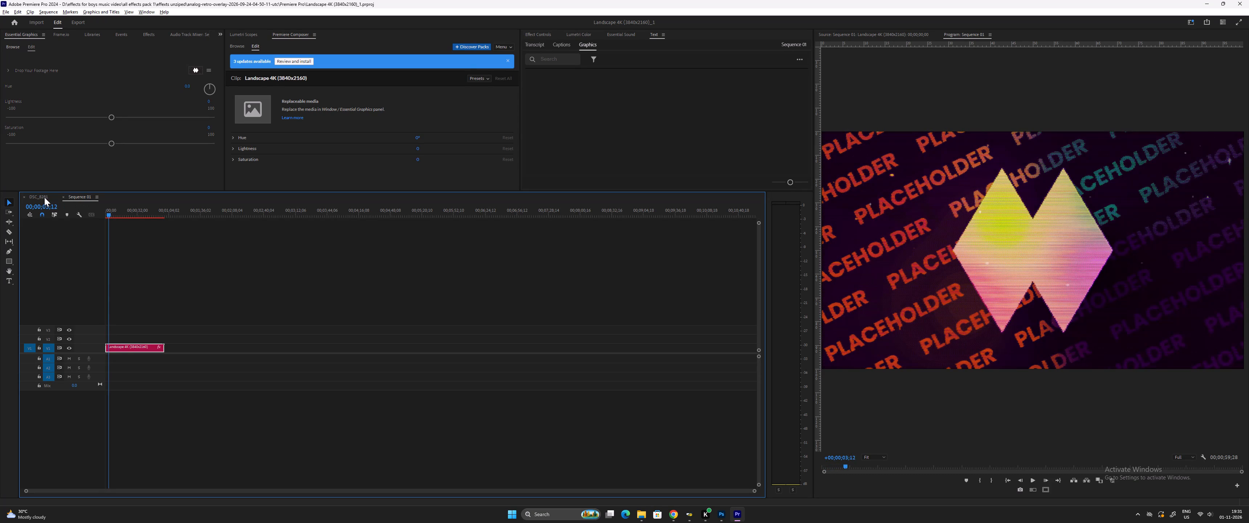
Expand the clip's Drop Your Footage Here section and look over its media placeholder.
scroll(55, 88, "up", 8)
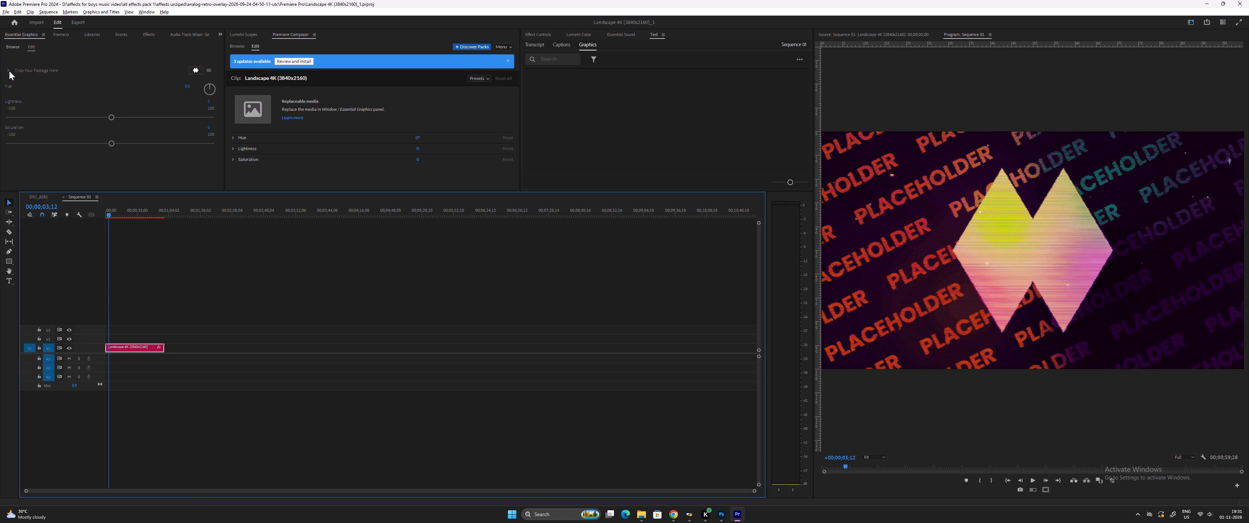
left_click(9, 70)
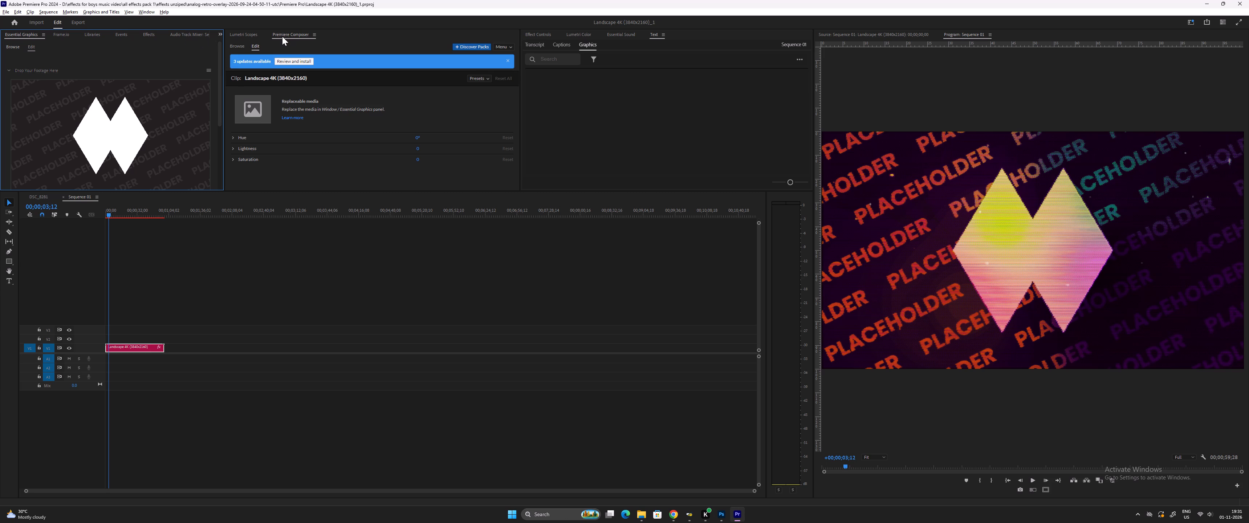
scroll(263, 36, "up", 2)
scroll(256, 36, "down", 2)
scroll(178, 36, "up", 4)
scroll(178, 36, "down", 1)
Dock Essential Graphics between Lumetri Scopes and Premiere Composer so the project's contents show alongside it.
left_click_drag(13, 33, 330, 45)
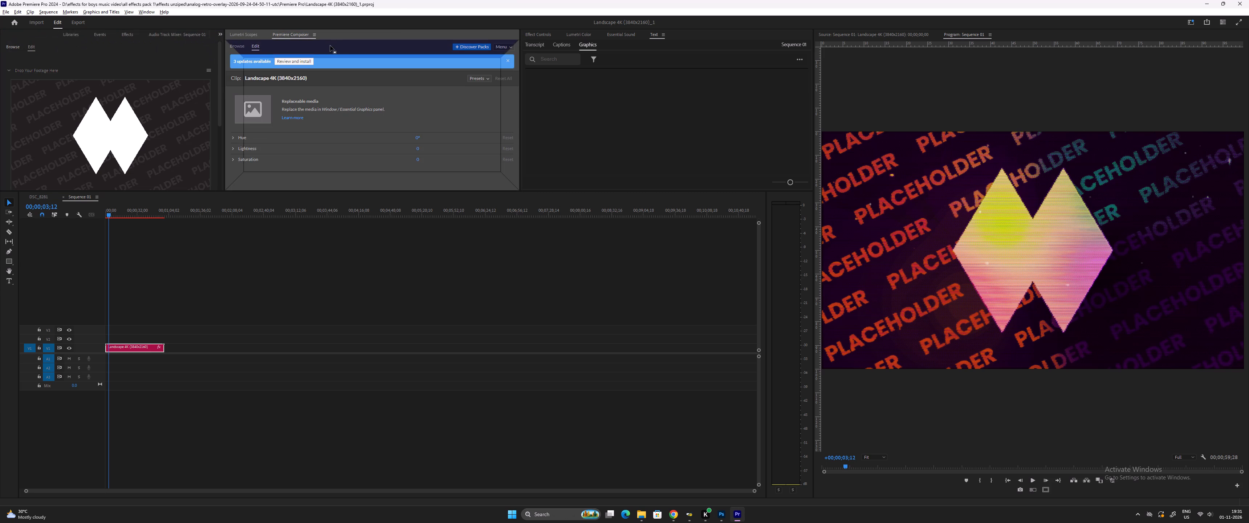
left_click_drag(330, 45, 341, 36)
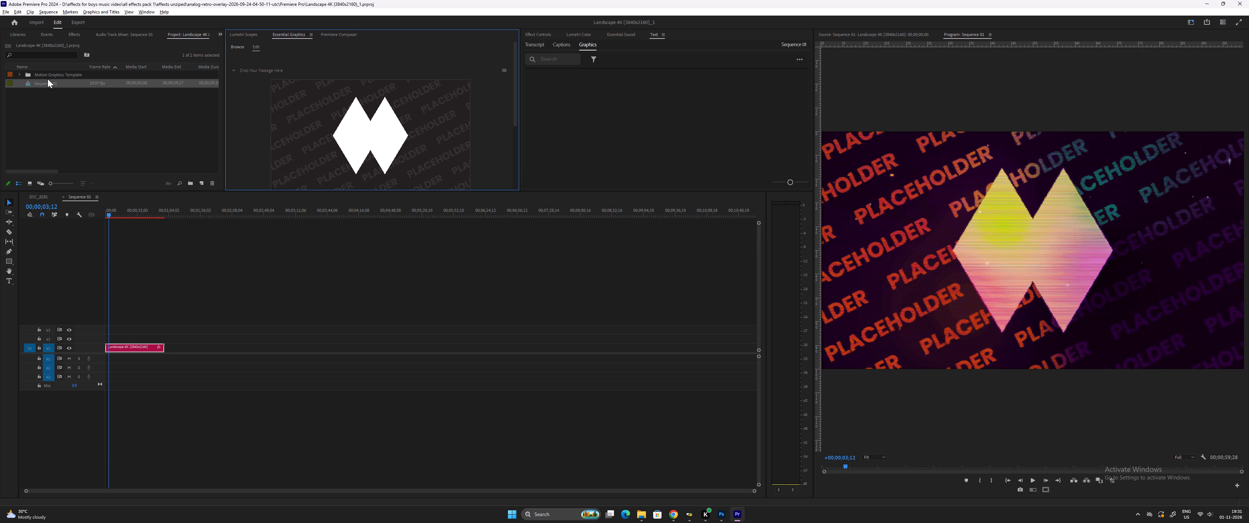
scroll(57, 96, "up", 4)
Switch to the music video sequence and play through its cutaway shots, settling on the chessboard clip at about 00;00;07;10.
left_click(41, 196)
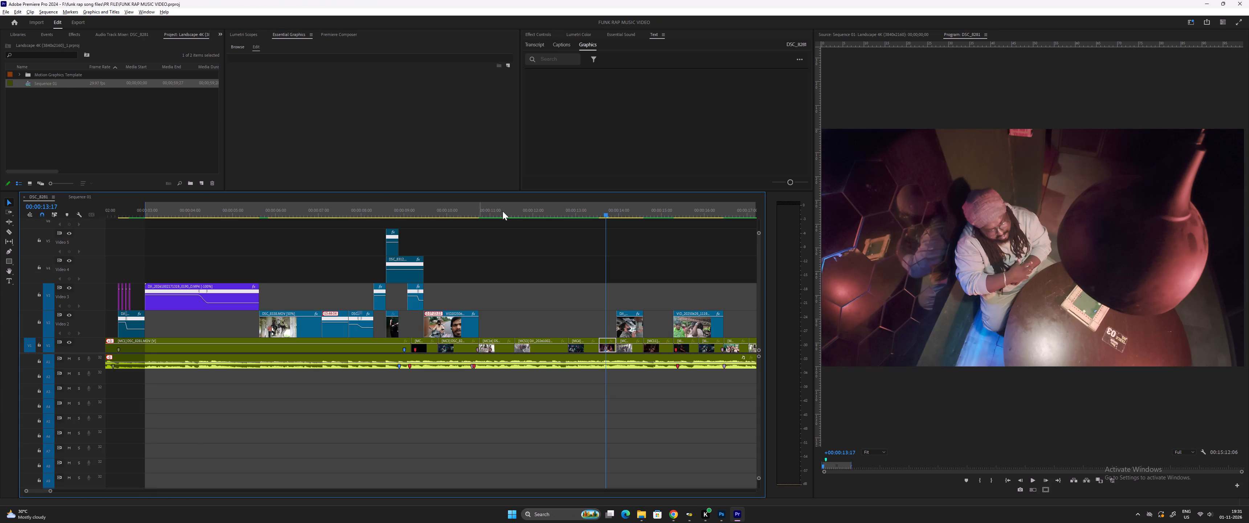
left_click(598, 211)
key("space")
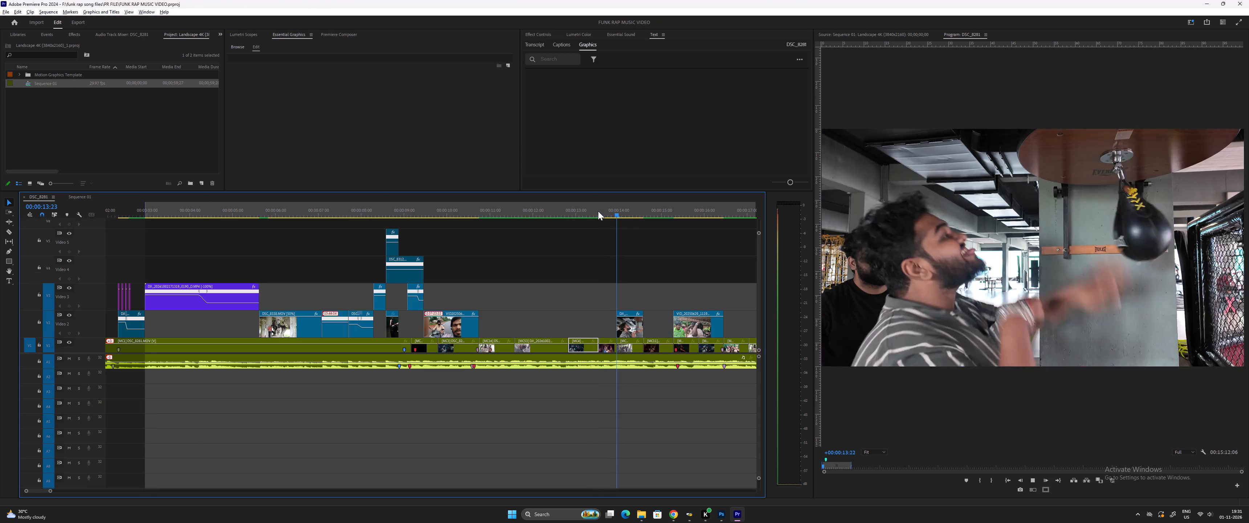
key("space")
left_click_drag(595, 211, 209, 237)
key("space")
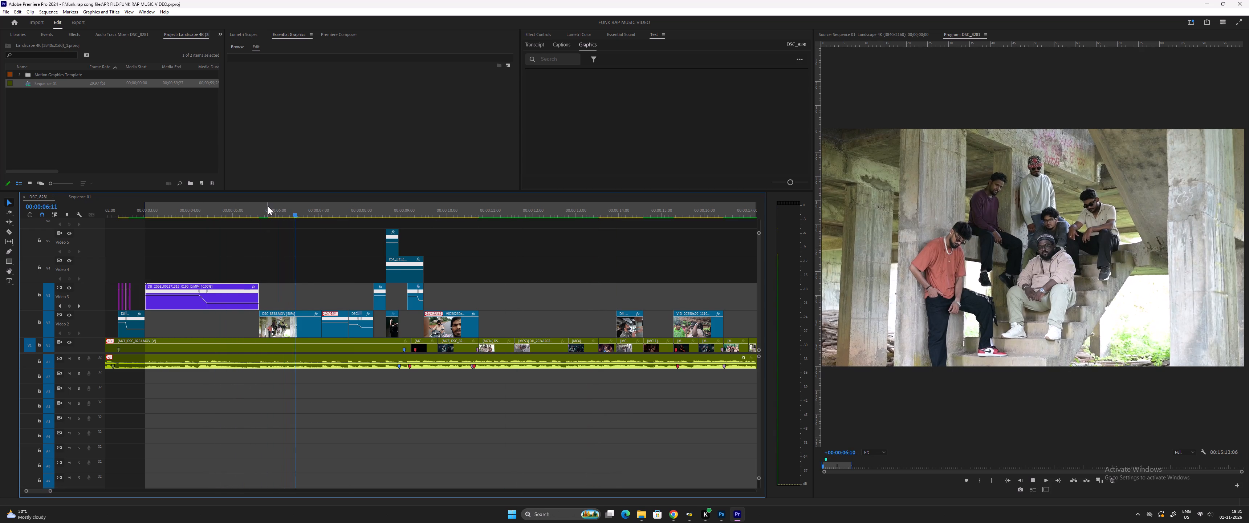
key("space")
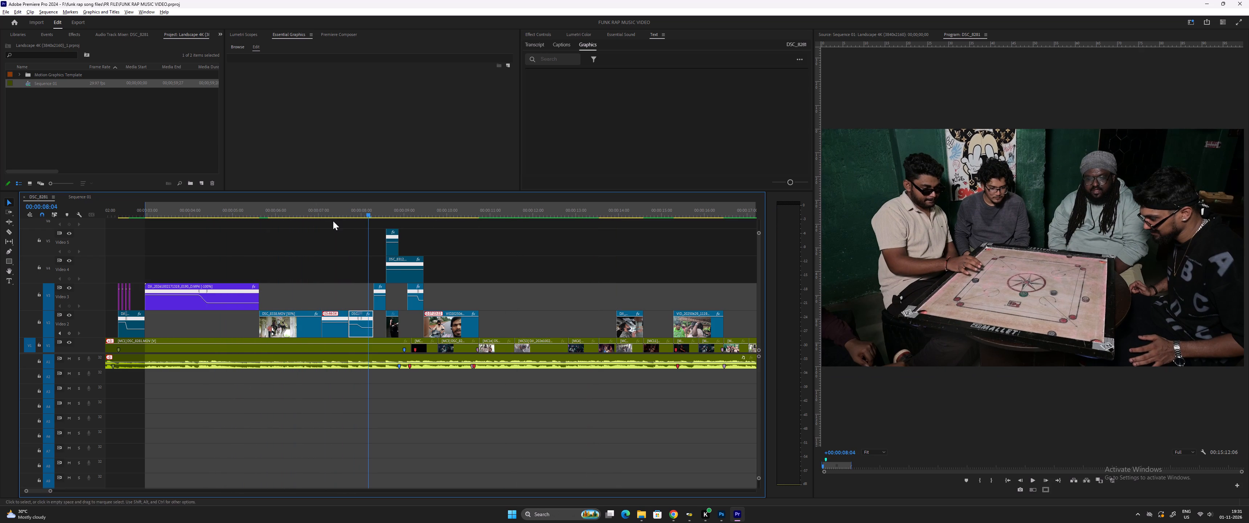
left_click_drag(321, 203, 325, 203)
key("space")
key("space")
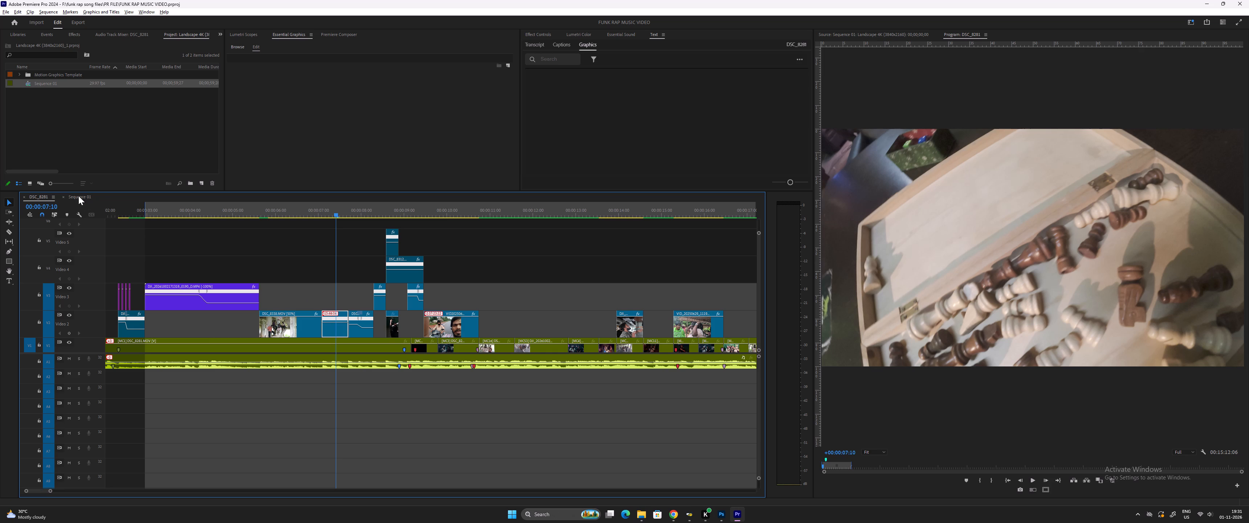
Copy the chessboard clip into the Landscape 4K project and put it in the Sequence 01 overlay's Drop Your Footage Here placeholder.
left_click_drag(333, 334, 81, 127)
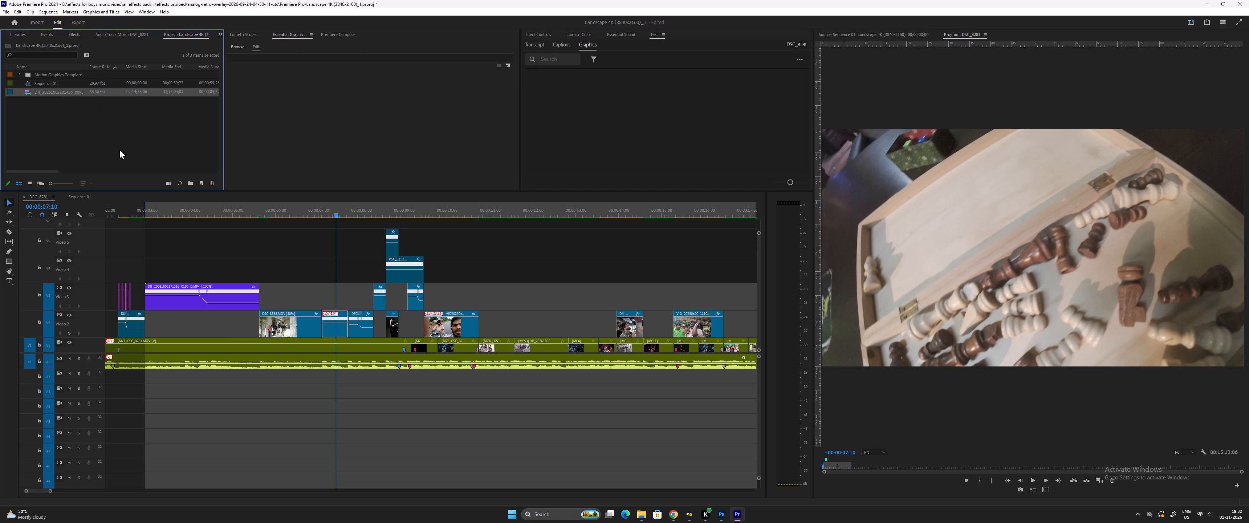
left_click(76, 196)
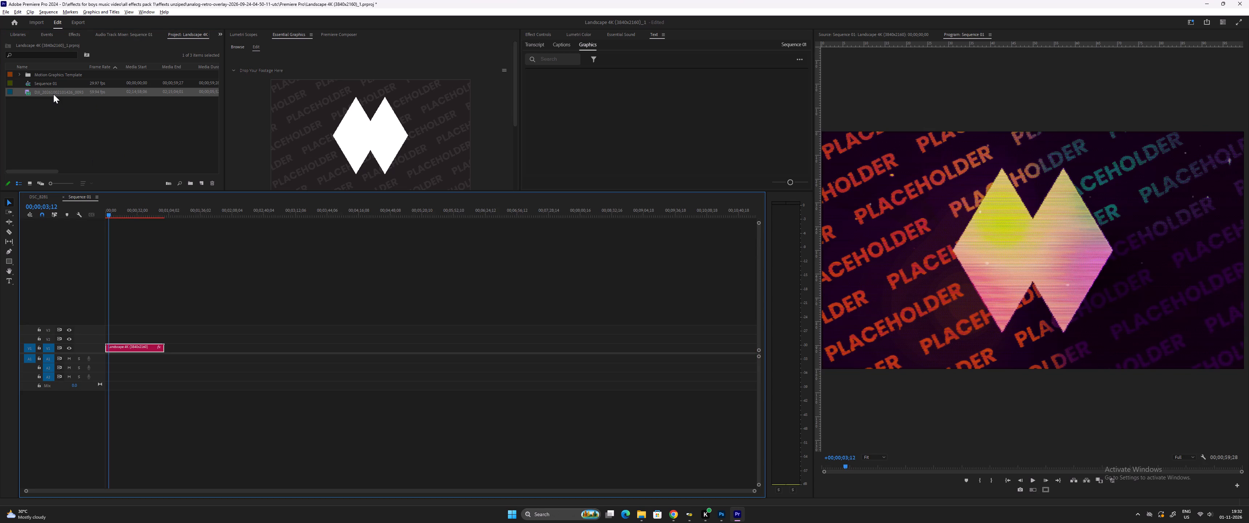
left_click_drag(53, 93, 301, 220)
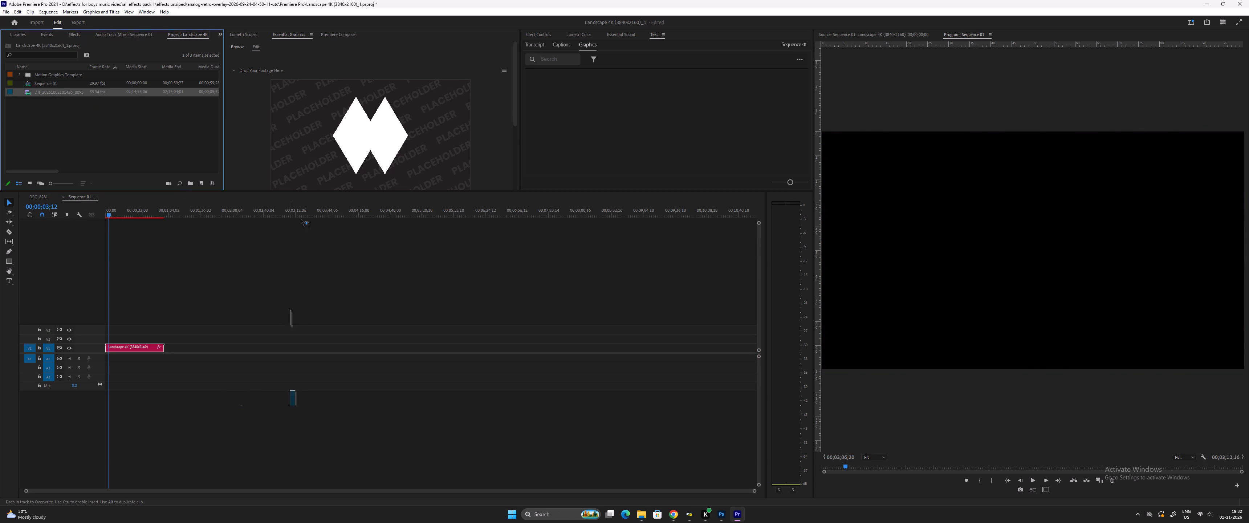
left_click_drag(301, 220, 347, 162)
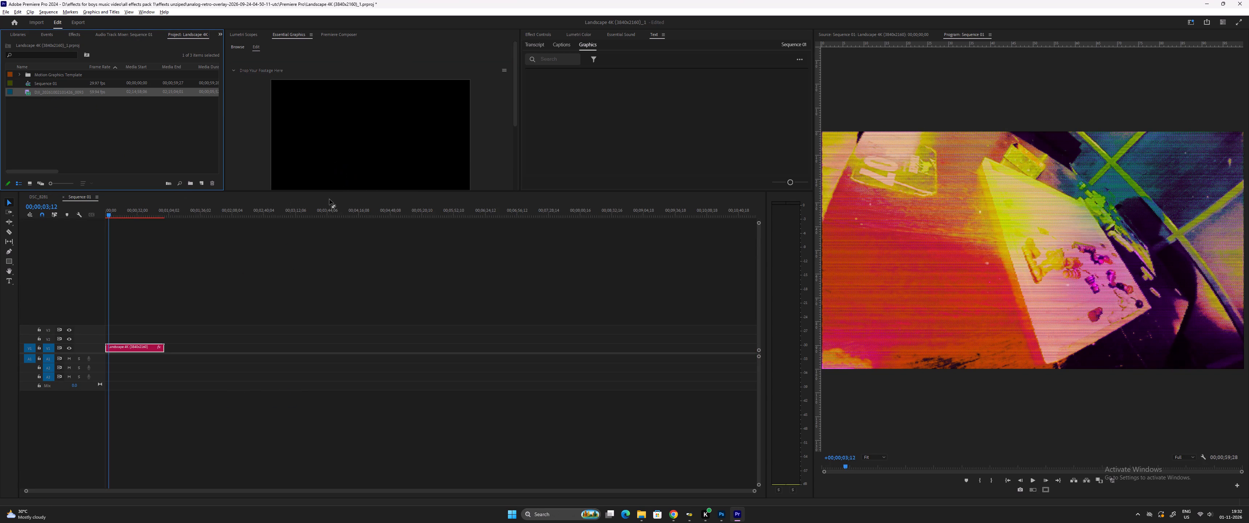
Play the overlay in Sequence 01 from the start and scrub past the clip's end to check the placed footage.
left_click_drag(107, 210, 96, 214)
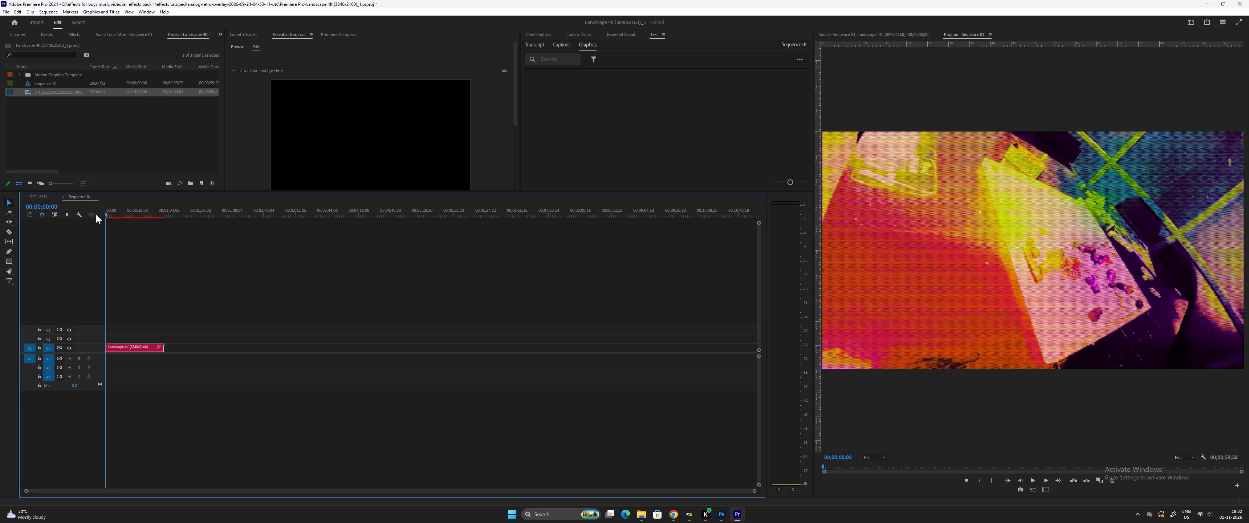
key("space")
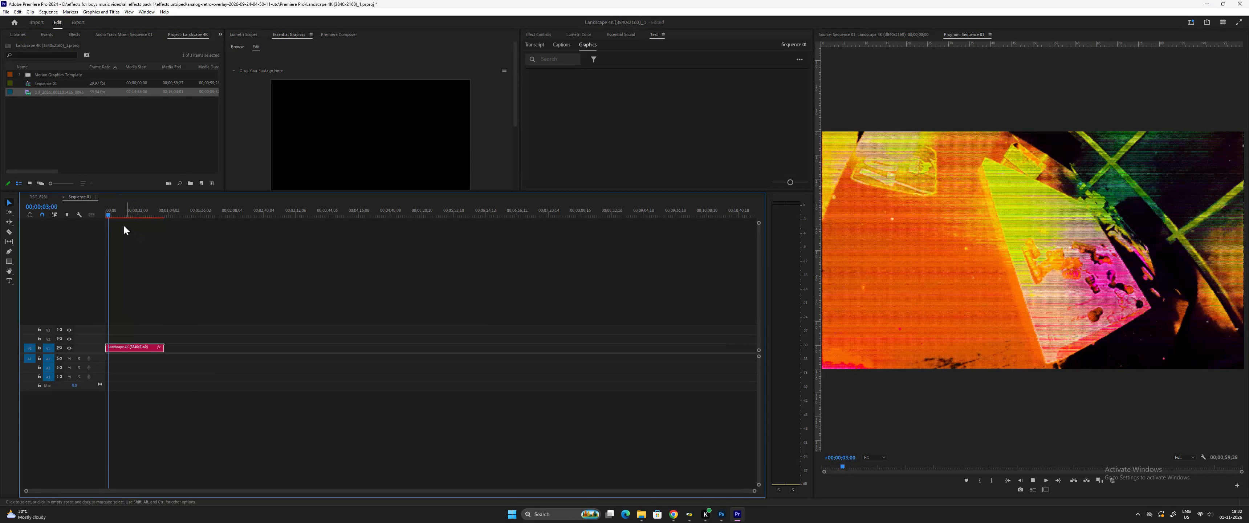
key("space")
left_click_drag(111, 213, 135, 216)
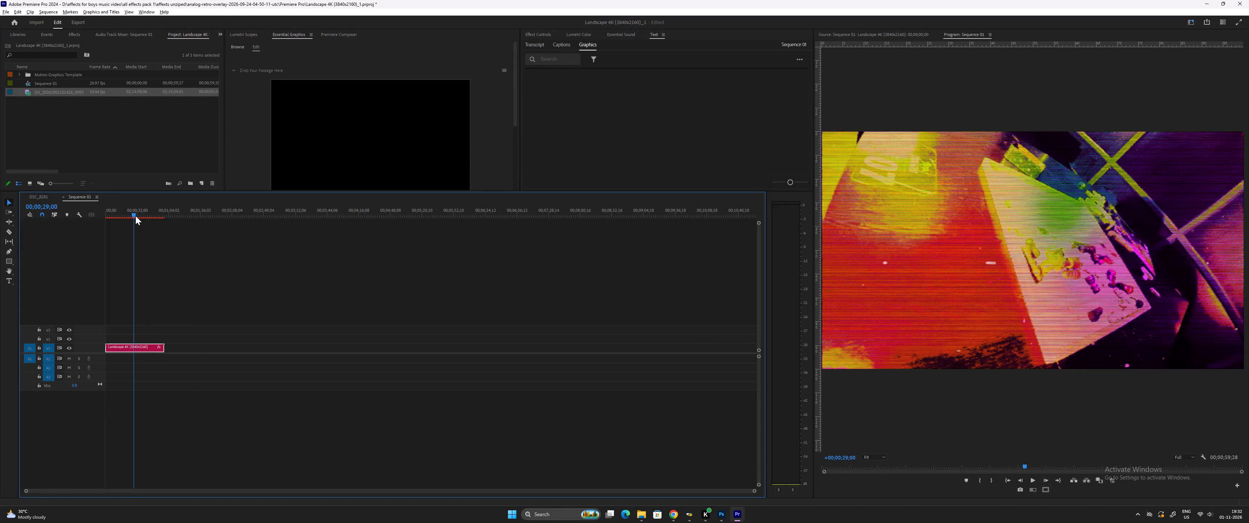
left_click_drag(135, 216, 175, 218)
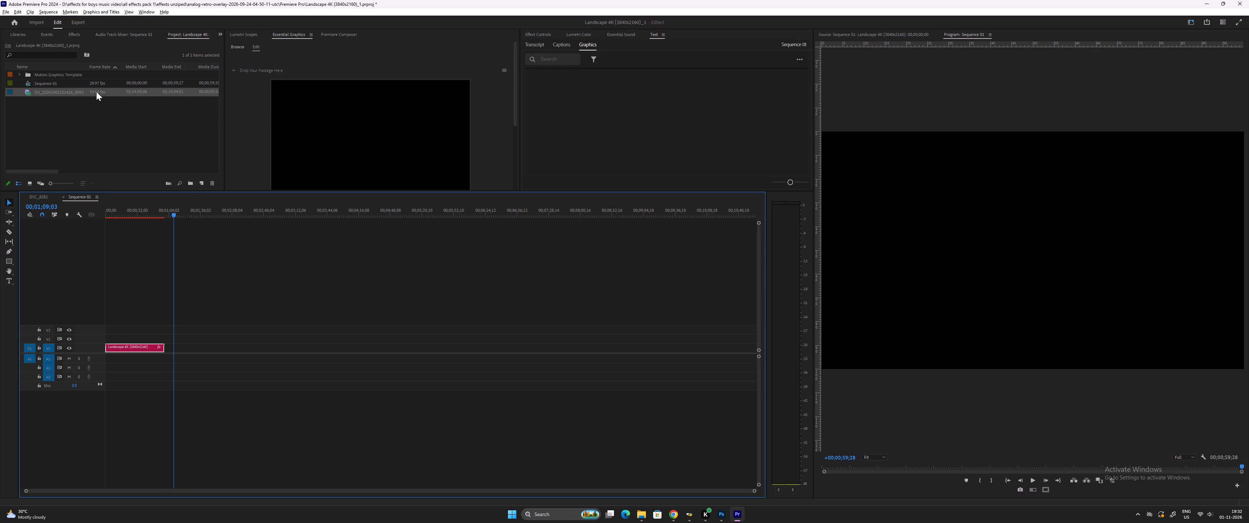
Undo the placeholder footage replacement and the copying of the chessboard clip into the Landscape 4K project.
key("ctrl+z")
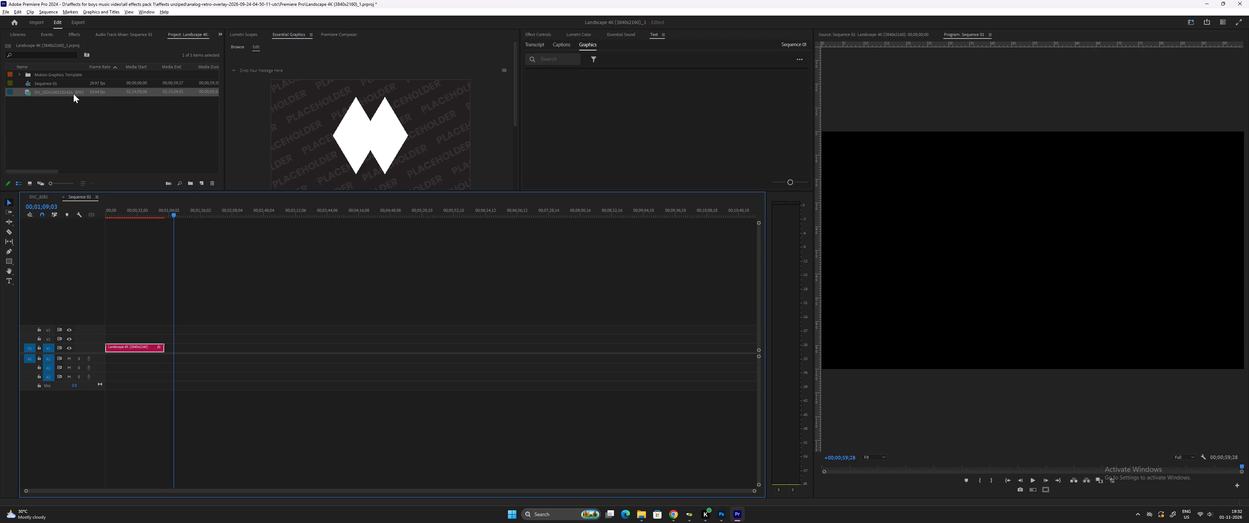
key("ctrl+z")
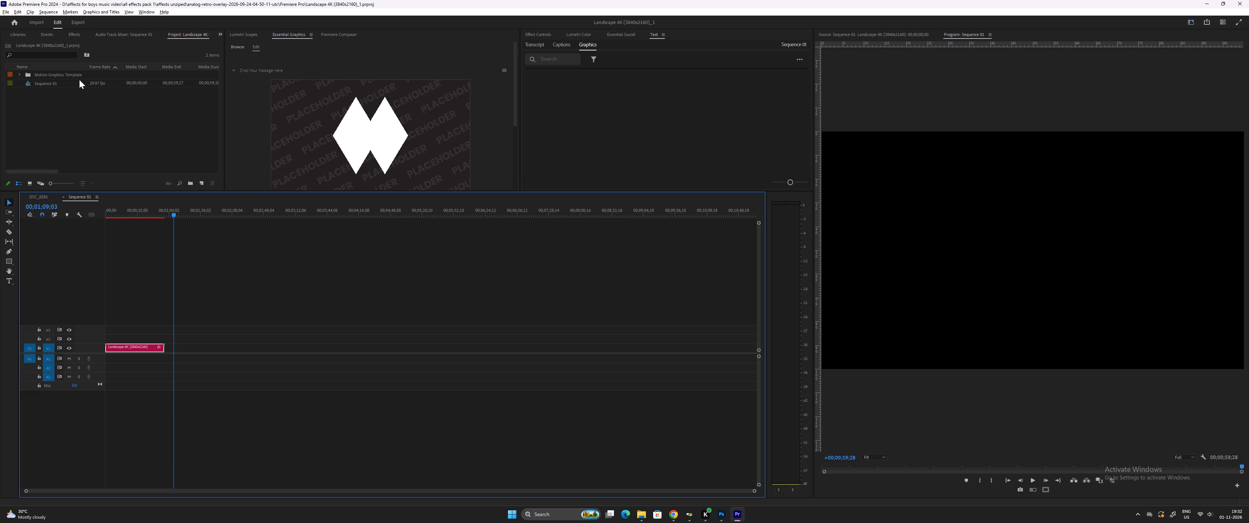
Play a short part of the overlay template with its original placeholder in Sequence 01.
left_click(124, 206)
key("space")
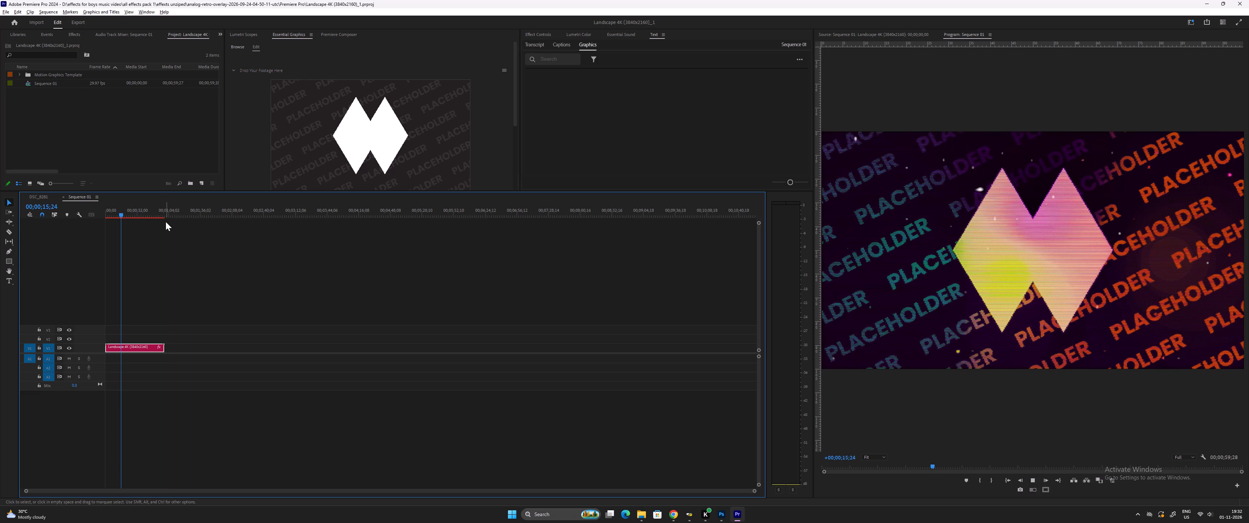
key("space")
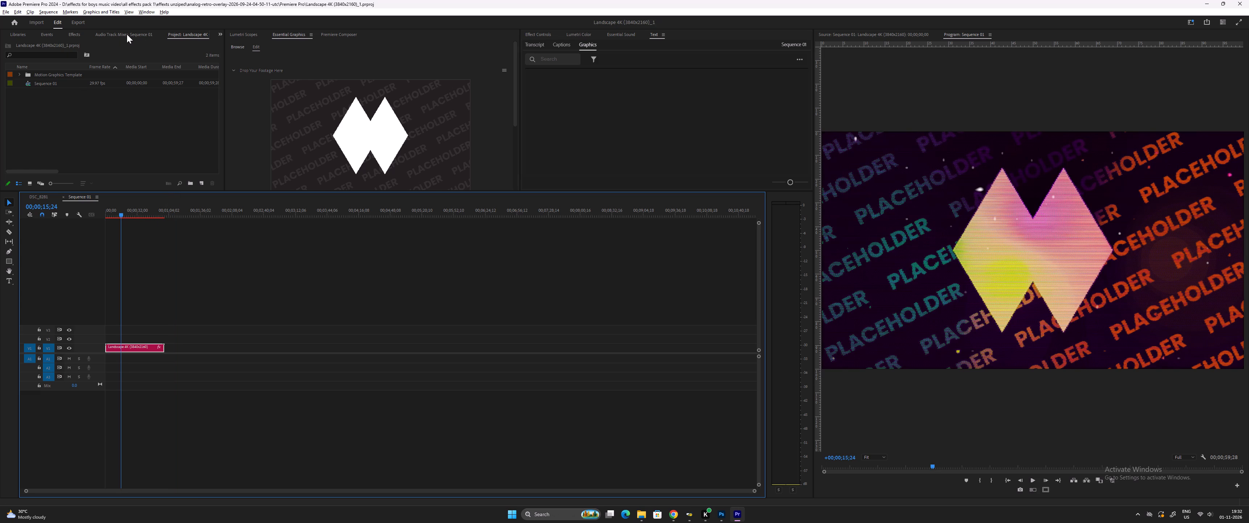
Show the FUNK RAP MUSIC VIDEO project's media in place of the Landscape 4K project's contents.
left_click(127, 34)
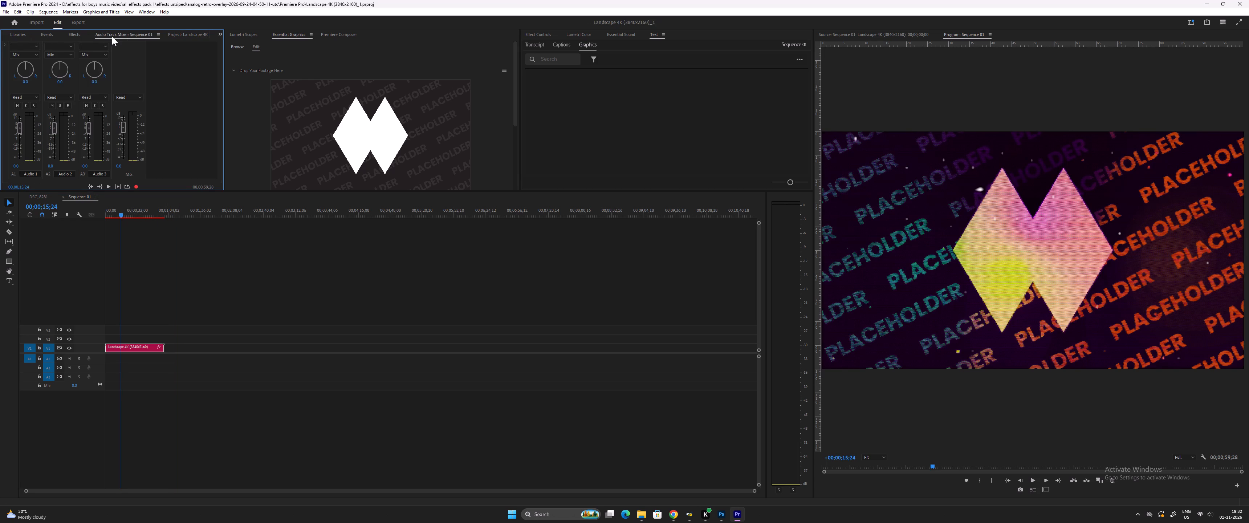
scroll(91, 33, "up", 6)
scroll(39, 32, "up", 3)
scroll(40, 32, "down", 8)
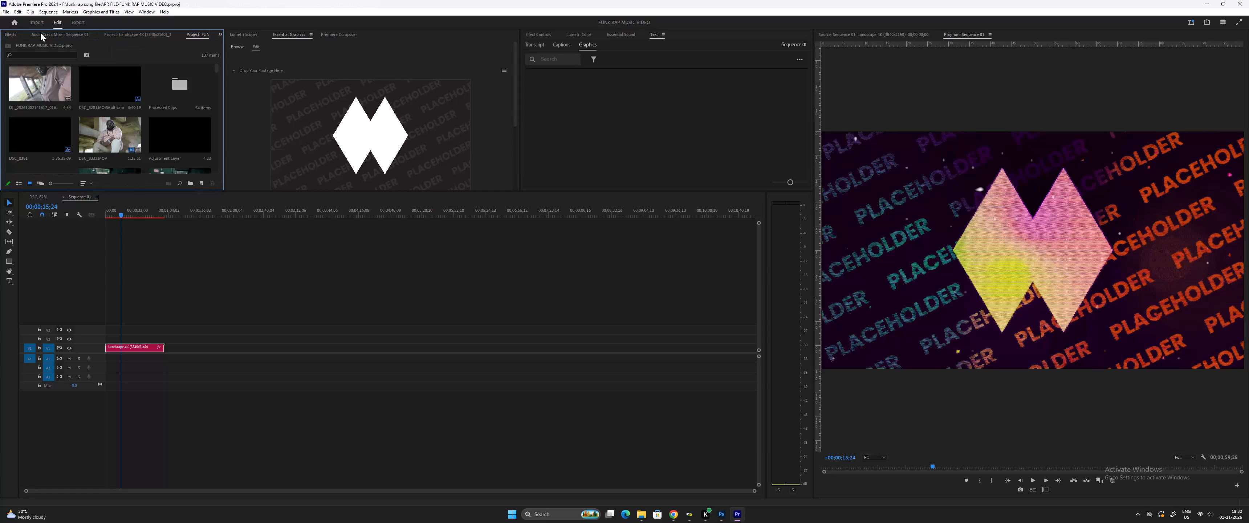
scroll(40, 32, "down", 3)
scroll(40, 197, "up", 3)
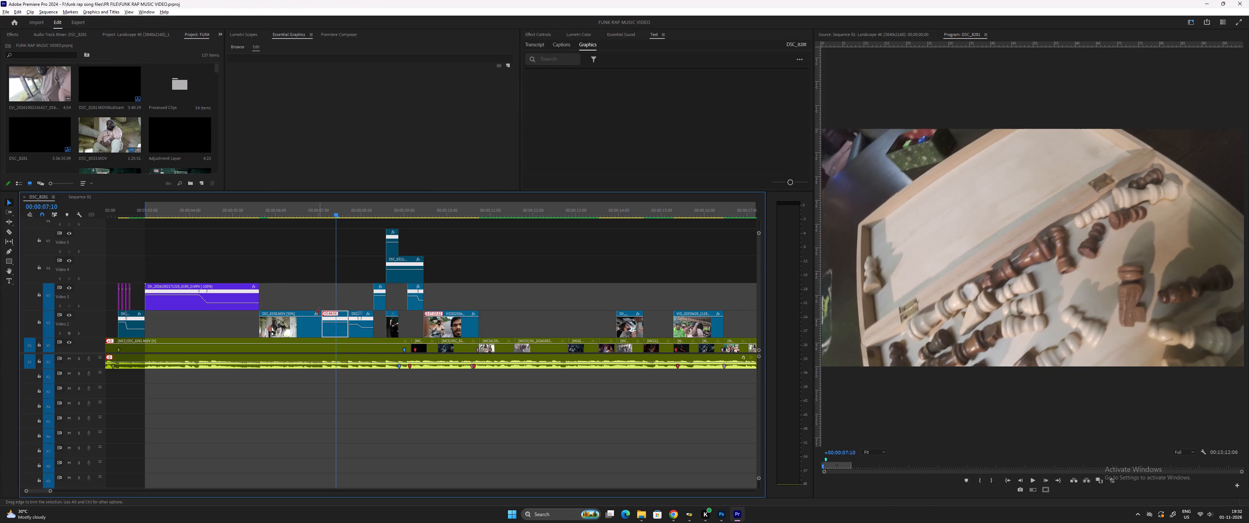
Copy the chessboard clip from the music video sequence into Sequence 01, on V2 past the end of the Landscape 4K clip.
left_click_drag(335, 330, 85, 196)
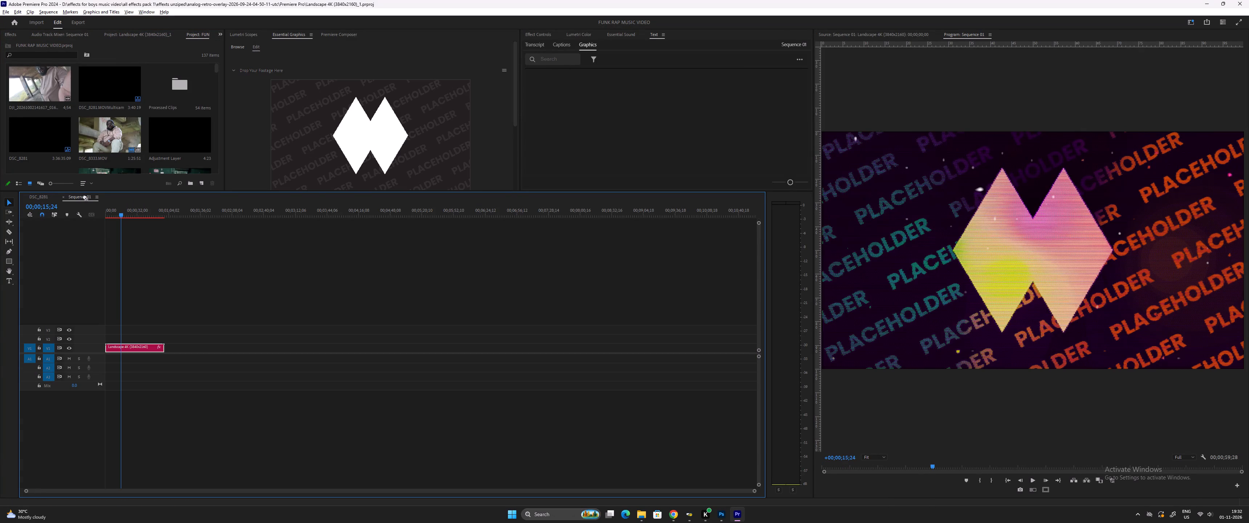
left_click_drag(85, 196, 178, 342)
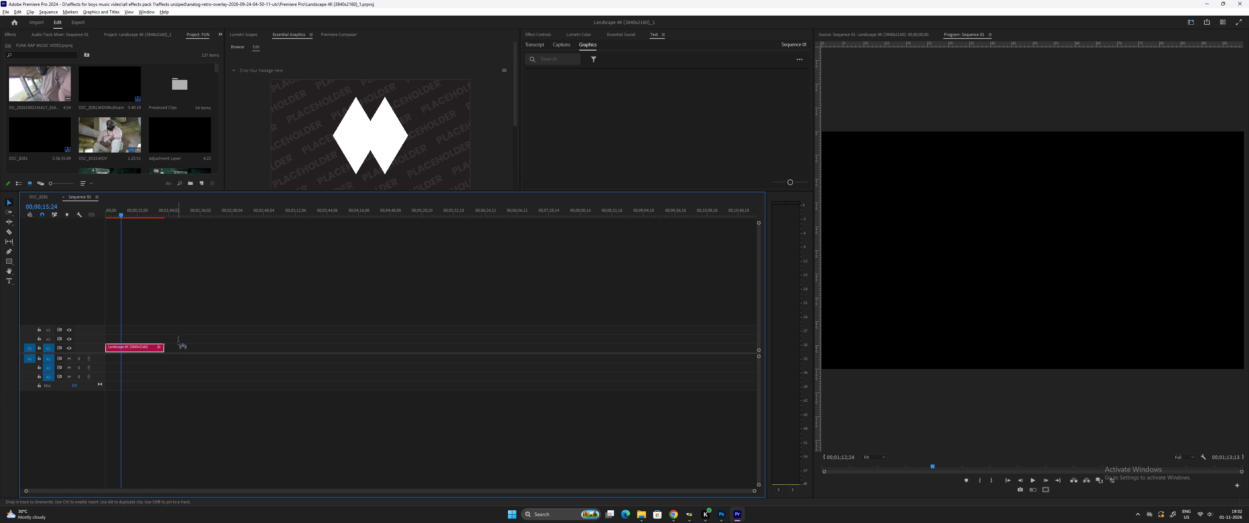
left_click_drag(178, 342, 178, 342)
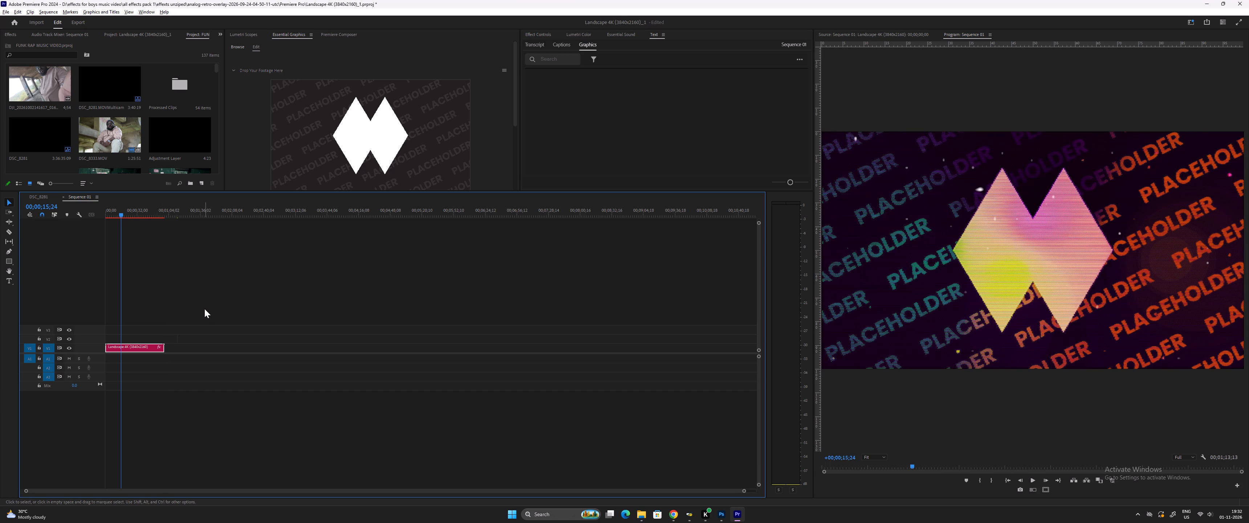
Duplicate the Landscape 4K clip along V1 so the copy lies beneath the chessboard clip.
key("equal")
key("equal")
key("equal")
key("minus")
key("minus")
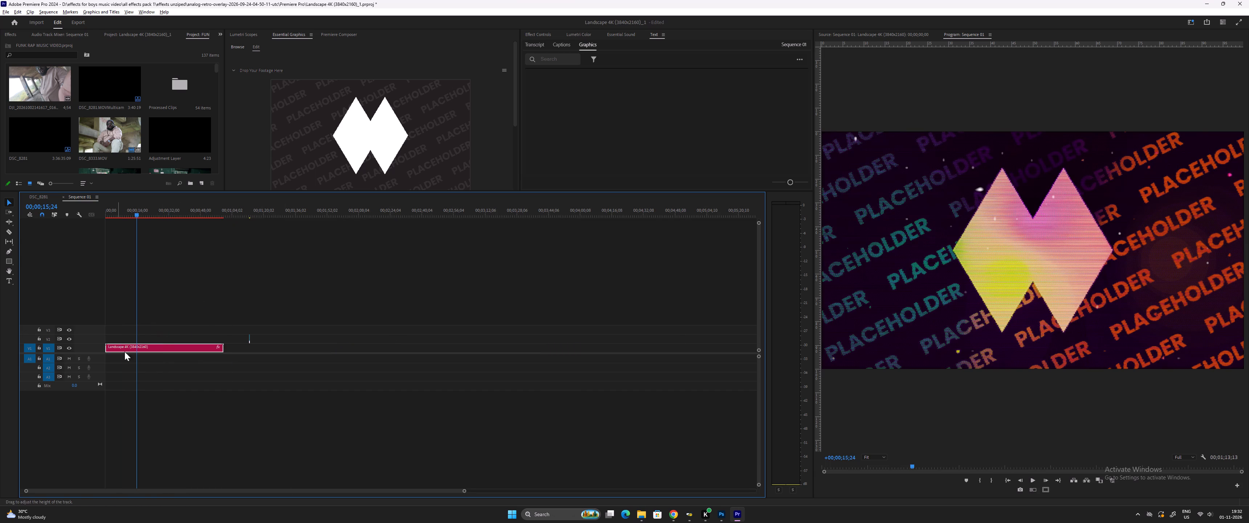
left_click_drag(174, 350, 308, 350, "alt")
Move to the chessboard clip at about 00;01;13;04 and examine how it sits over the copied overlay.
left_click(248, 214)
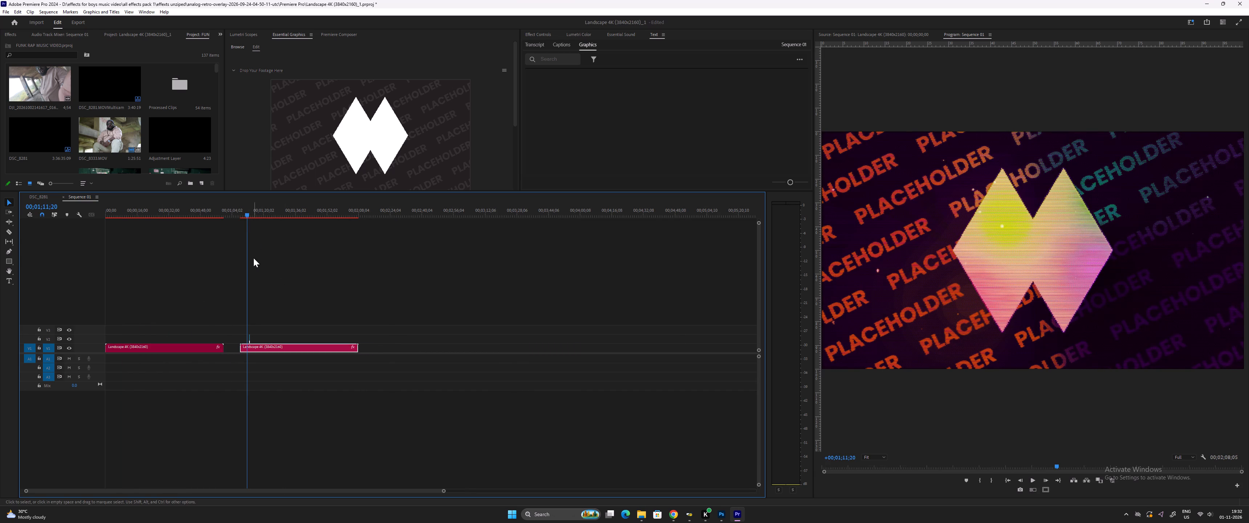
key("equal")
key("equal")
key("equal")
left_click_drag(438, 214, 453, 215)
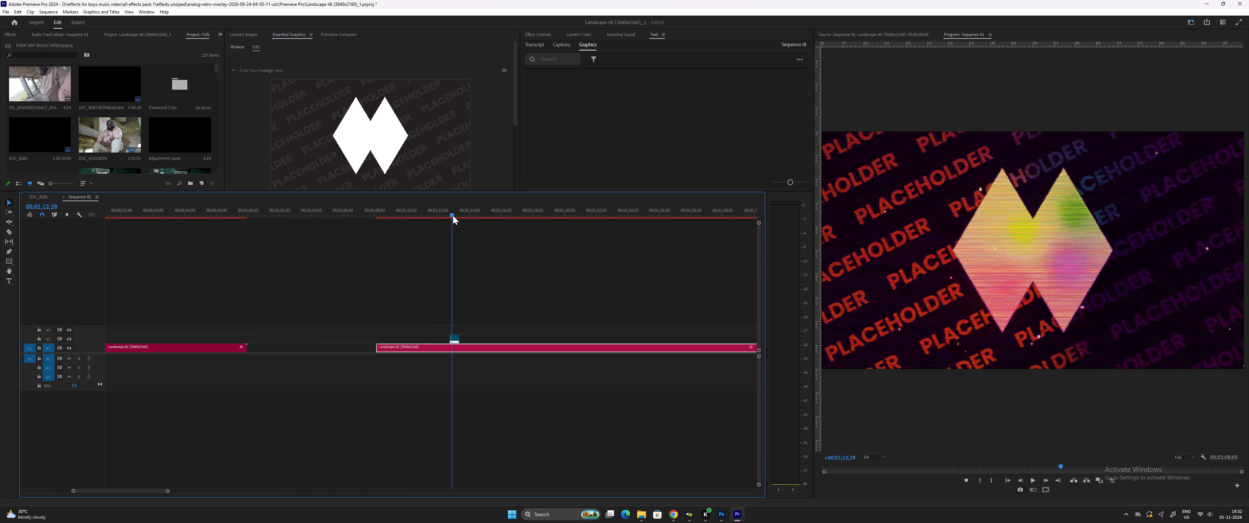
left_click_drag(453, 215, 455, 217)
key("minus")
key("equal")
key("equal")
key("equal")
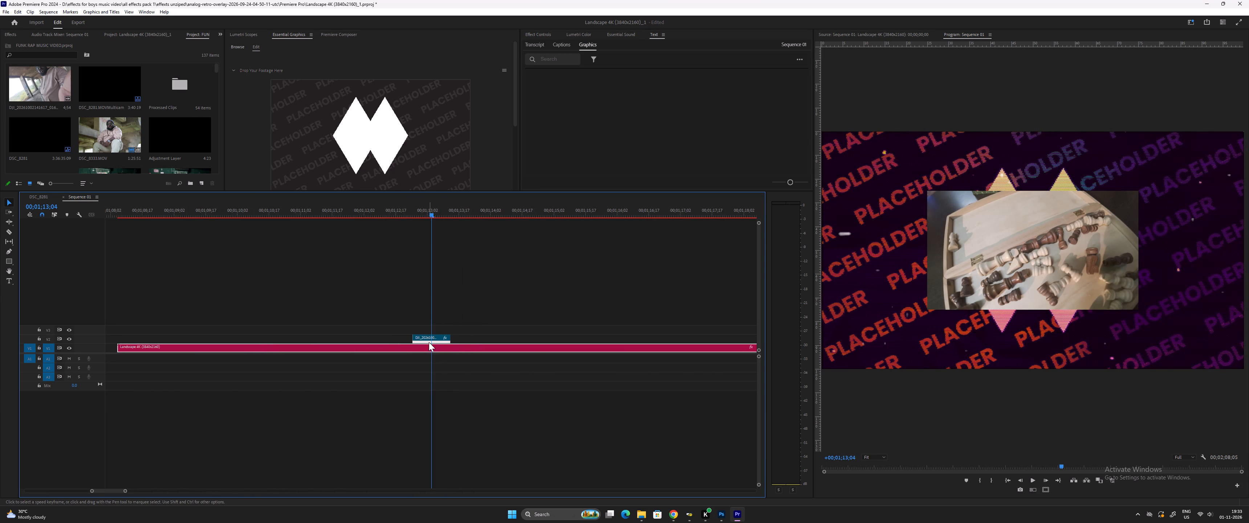
key("minus")
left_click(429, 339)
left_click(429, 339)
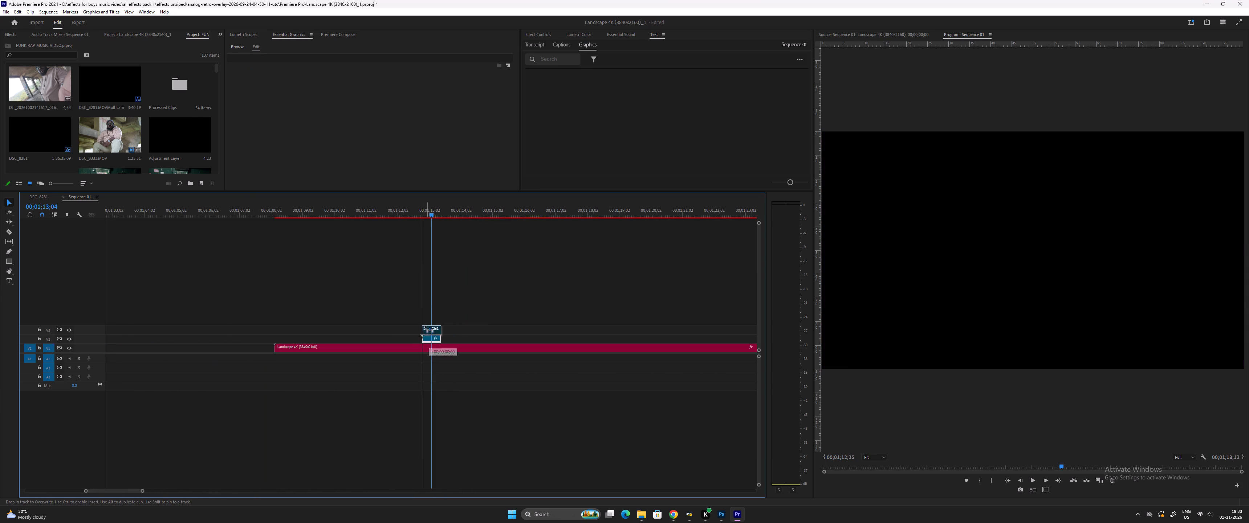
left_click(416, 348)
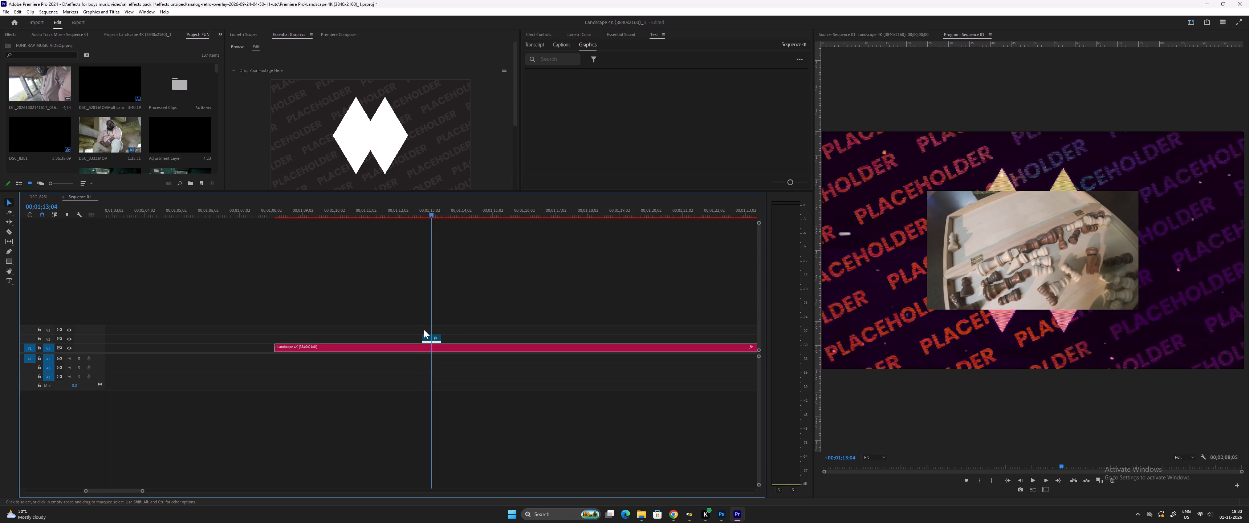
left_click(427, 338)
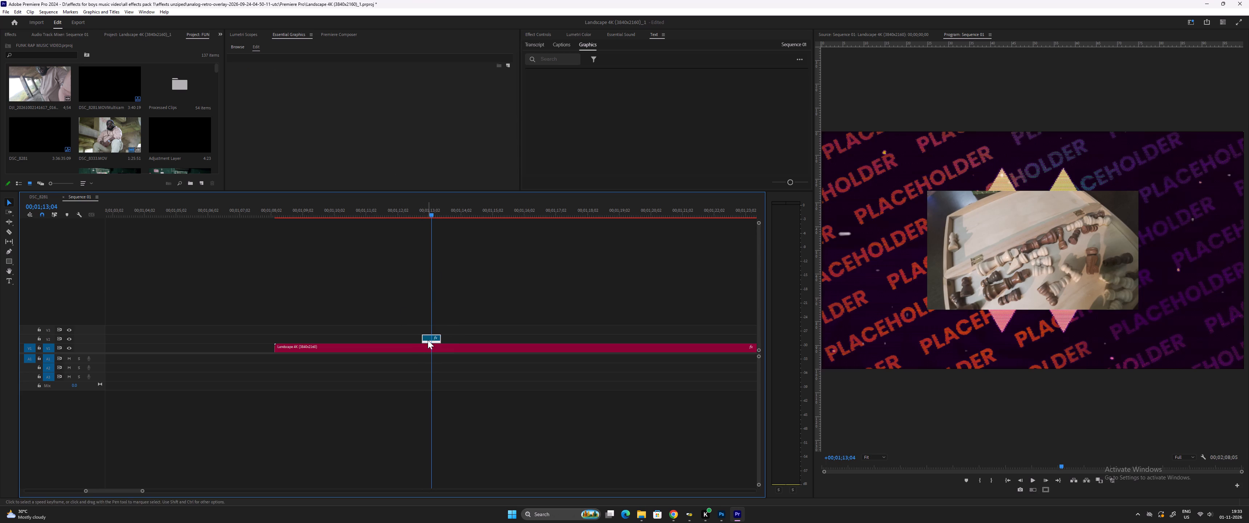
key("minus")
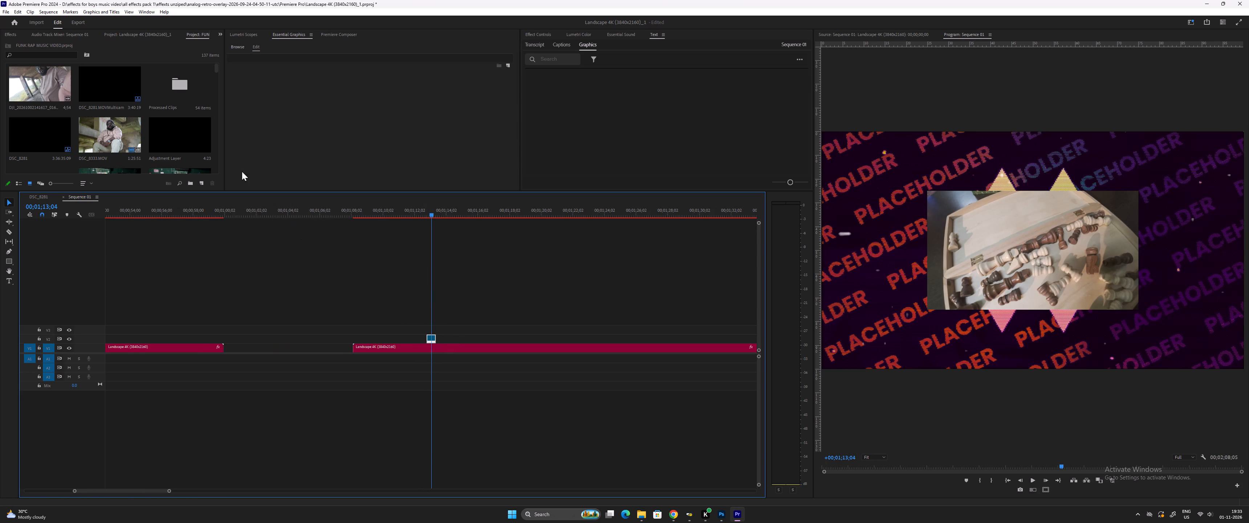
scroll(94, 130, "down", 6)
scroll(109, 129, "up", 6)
Examine the copied Landscape 4K overlay's Drop Your Footage Here placeholder and its scaling and colour settings.
left_click(407, 346)
scroll(351, 134, "down", 2)
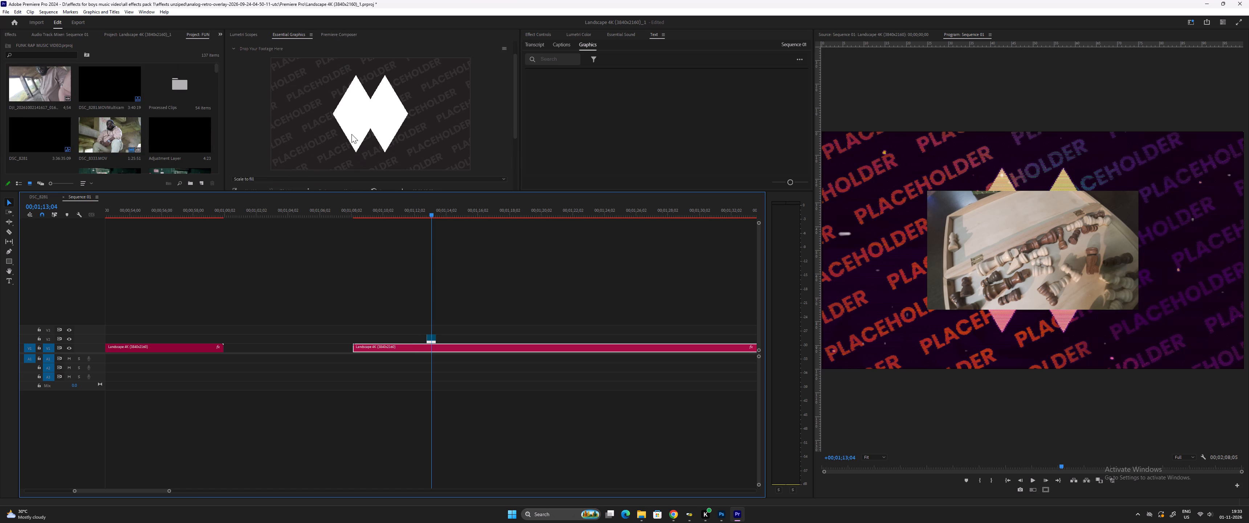
scroll(351, 134, "down", 6)
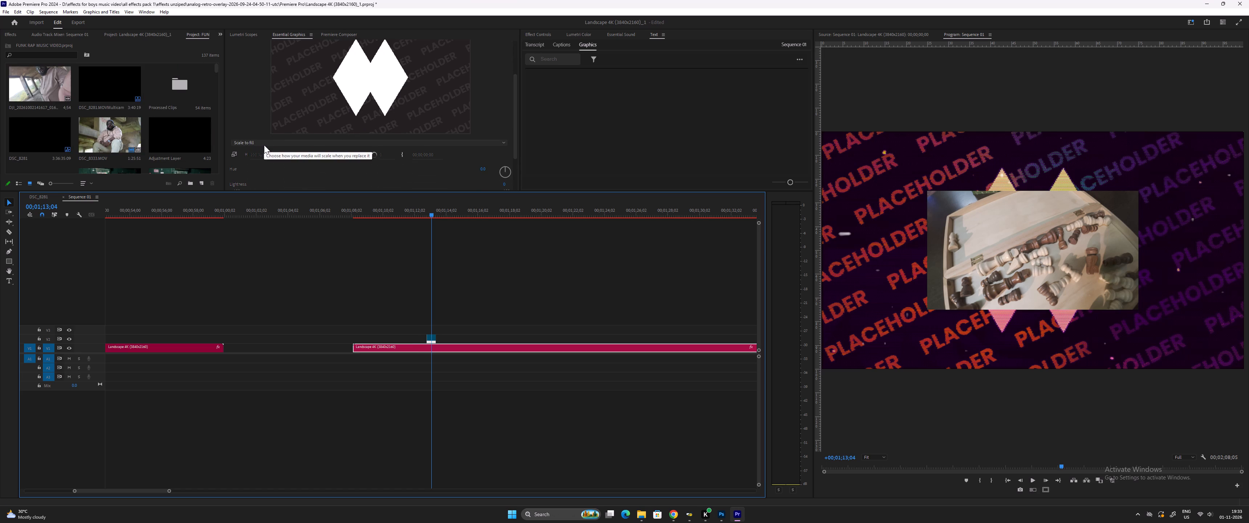
scroll(378, 117, "down", 13)
scroll(328, 125, "up", 2)
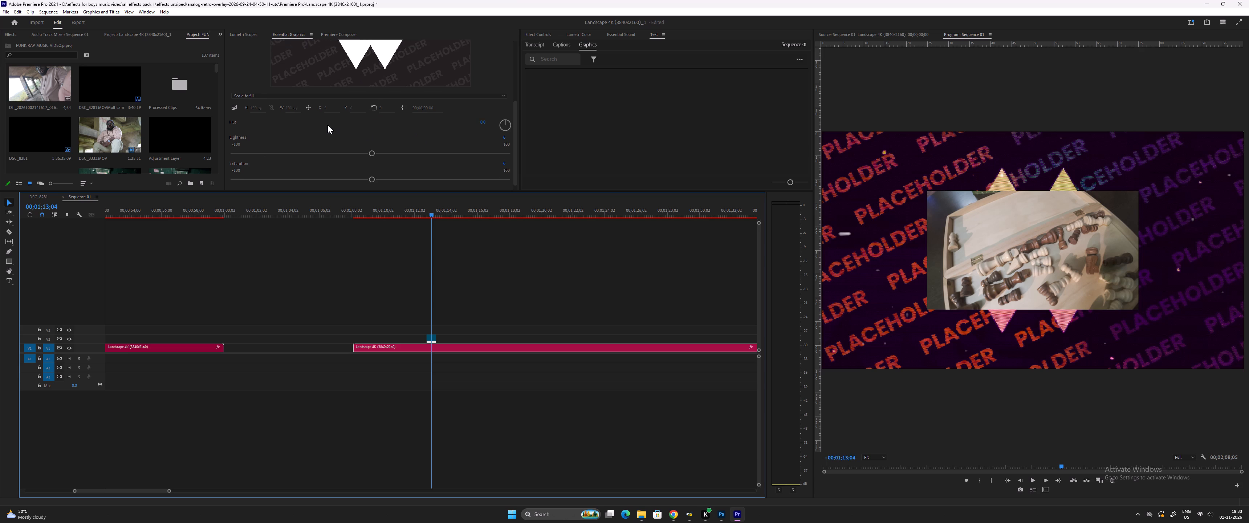
scroll(327, 125, "up", 17)
left_click(233, 67)
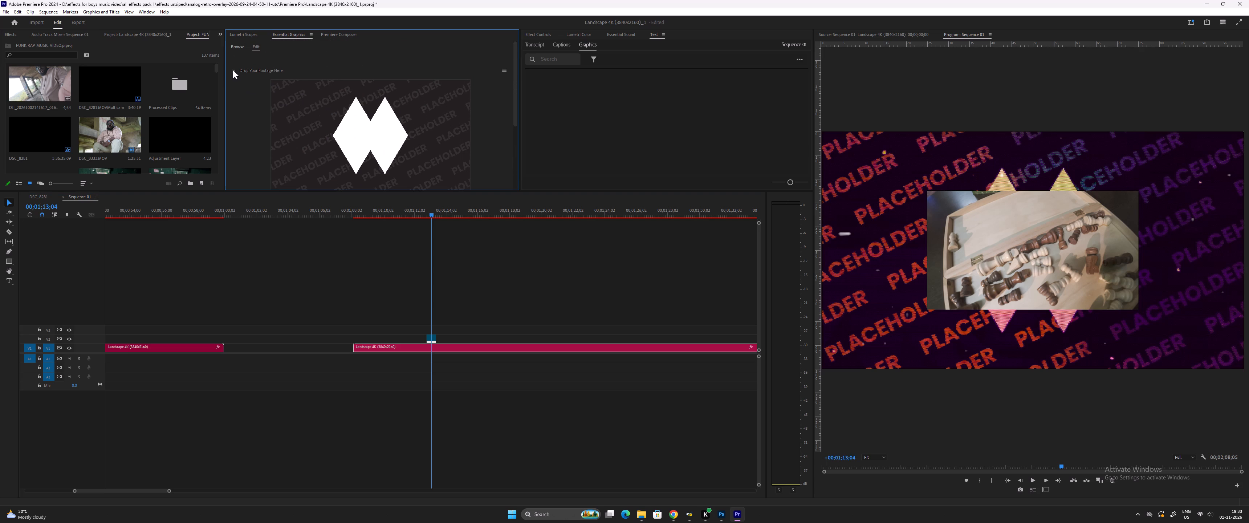
left_click(233, 70)
left_click(233, 70)
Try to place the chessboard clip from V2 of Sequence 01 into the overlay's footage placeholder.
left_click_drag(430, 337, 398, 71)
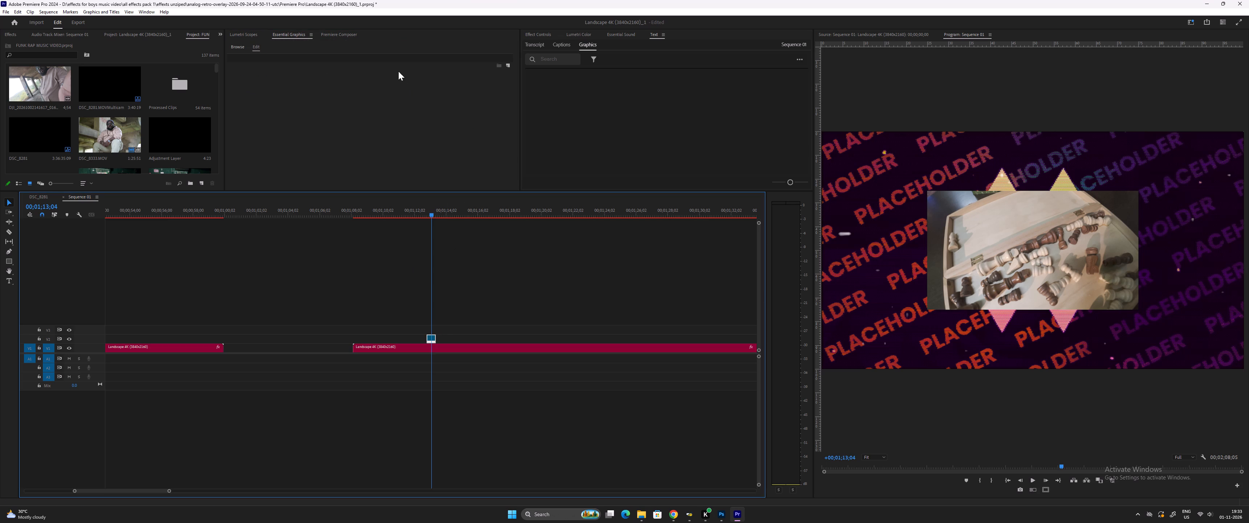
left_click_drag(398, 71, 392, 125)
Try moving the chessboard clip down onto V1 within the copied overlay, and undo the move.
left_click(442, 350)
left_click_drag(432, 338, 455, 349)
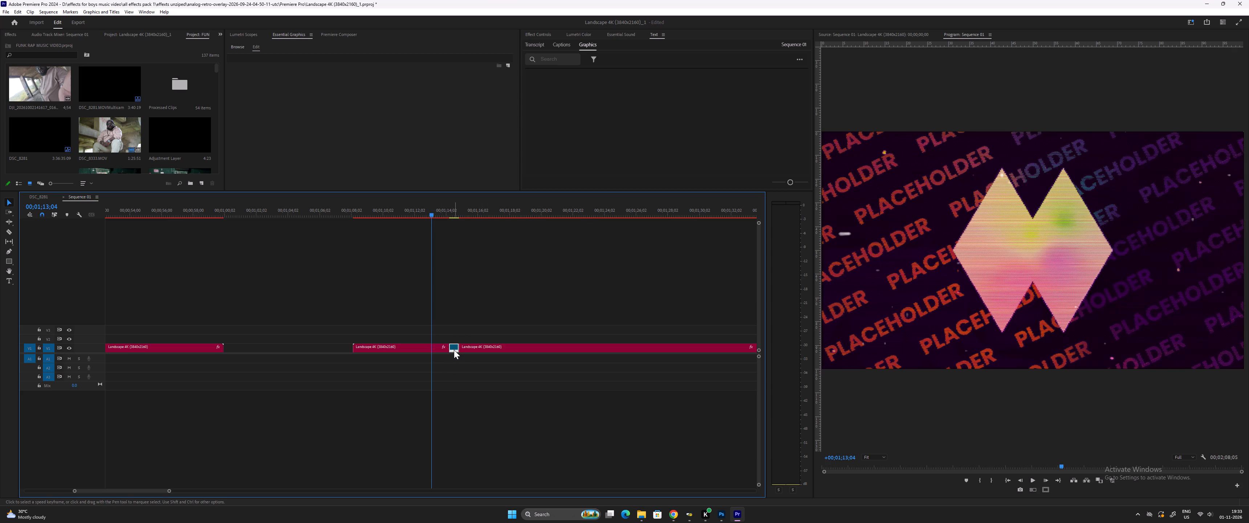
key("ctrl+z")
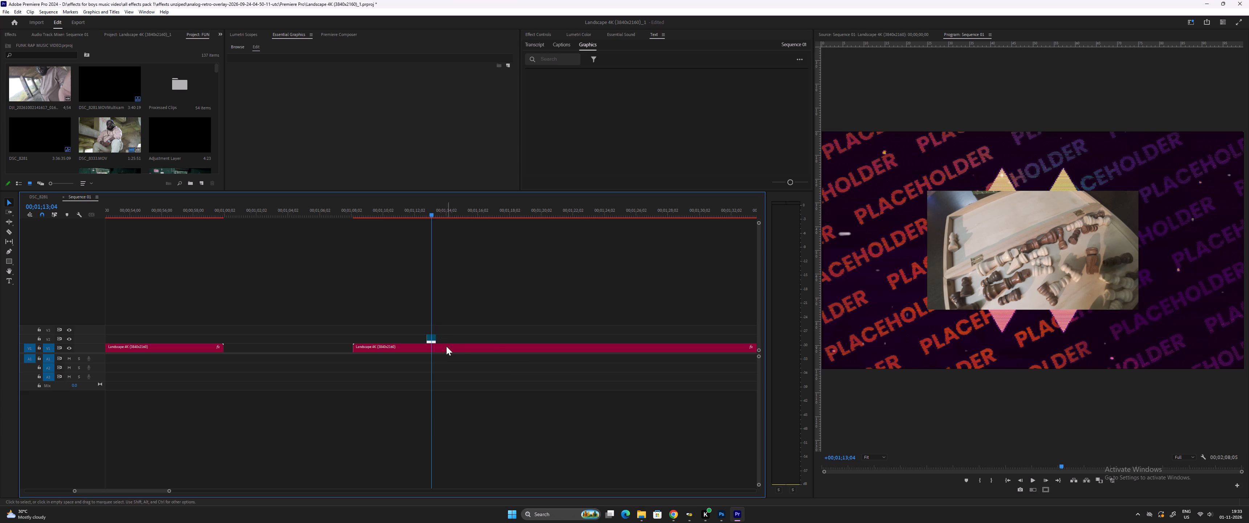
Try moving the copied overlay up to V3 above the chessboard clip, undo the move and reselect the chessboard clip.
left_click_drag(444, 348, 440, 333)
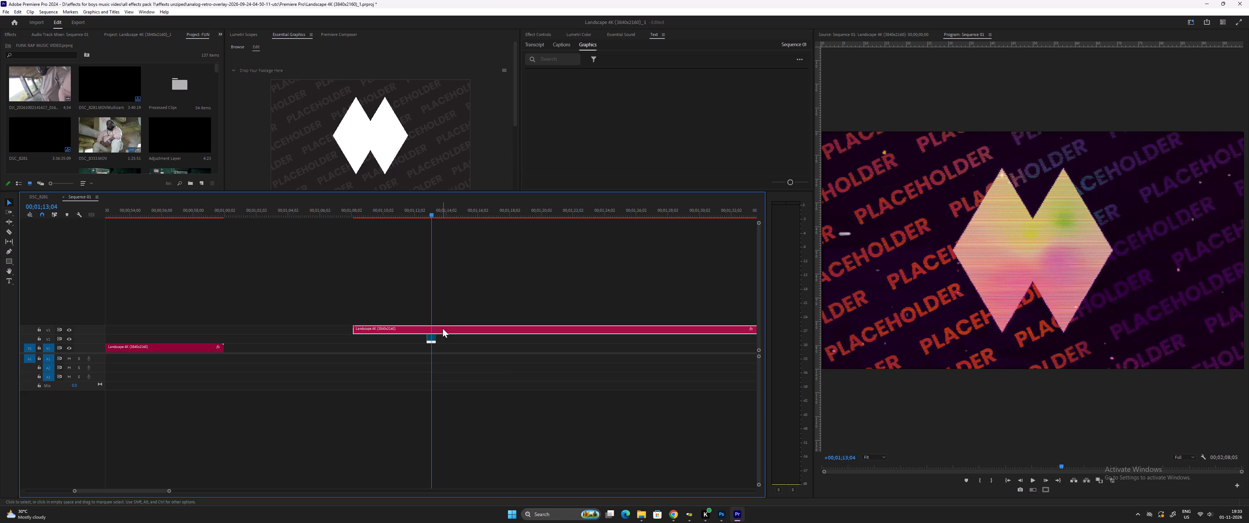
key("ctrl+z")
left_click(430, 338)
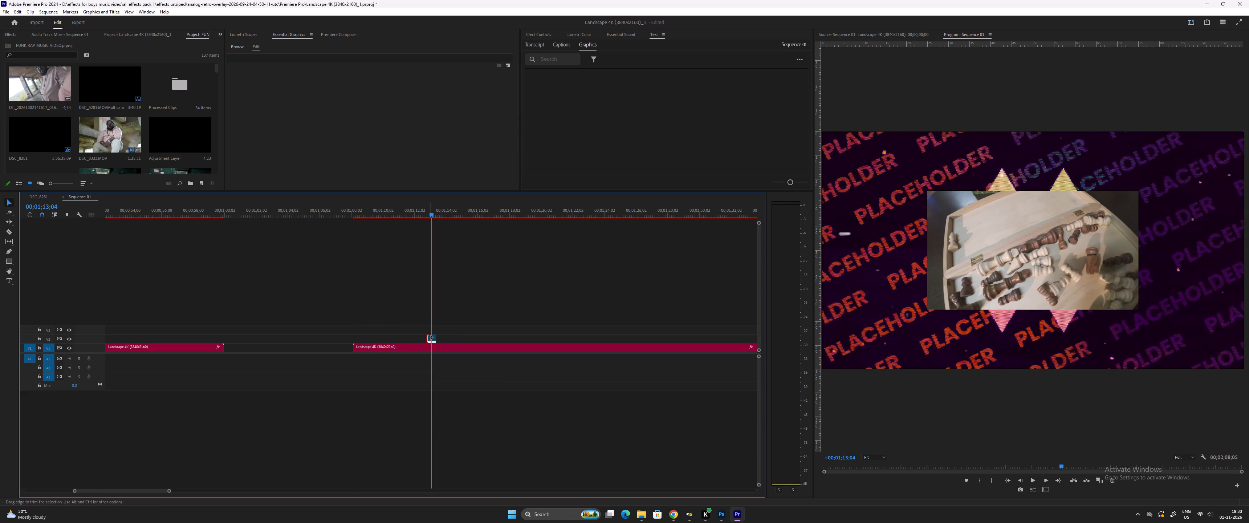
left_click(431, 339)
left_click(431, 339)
Show the Landscape 4K project's contents in place of the music video project's media.
left_click(131, 32)
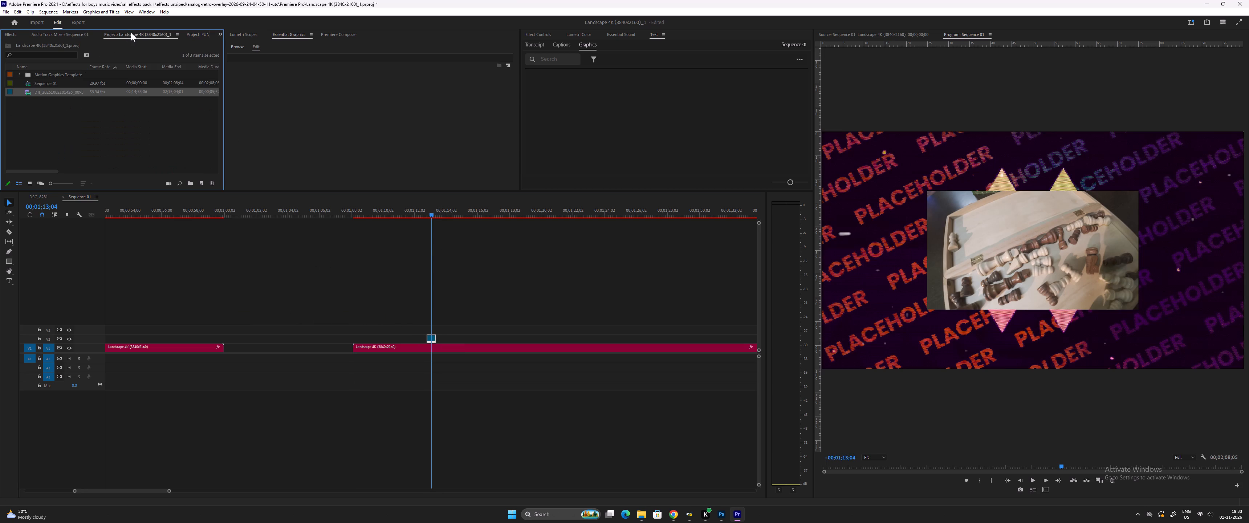
scroll(132, 62, "down", 3)
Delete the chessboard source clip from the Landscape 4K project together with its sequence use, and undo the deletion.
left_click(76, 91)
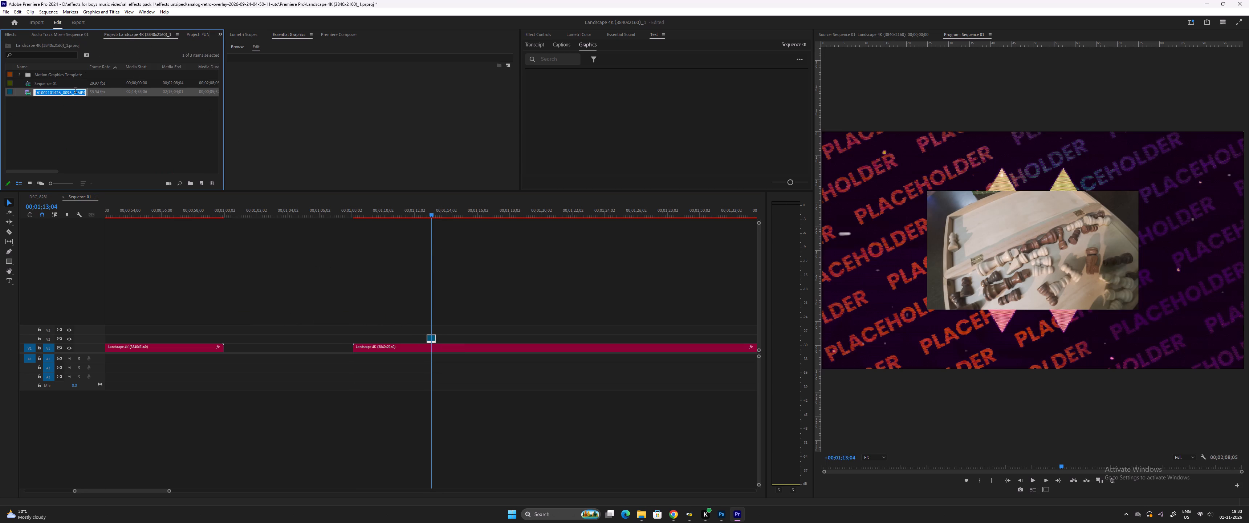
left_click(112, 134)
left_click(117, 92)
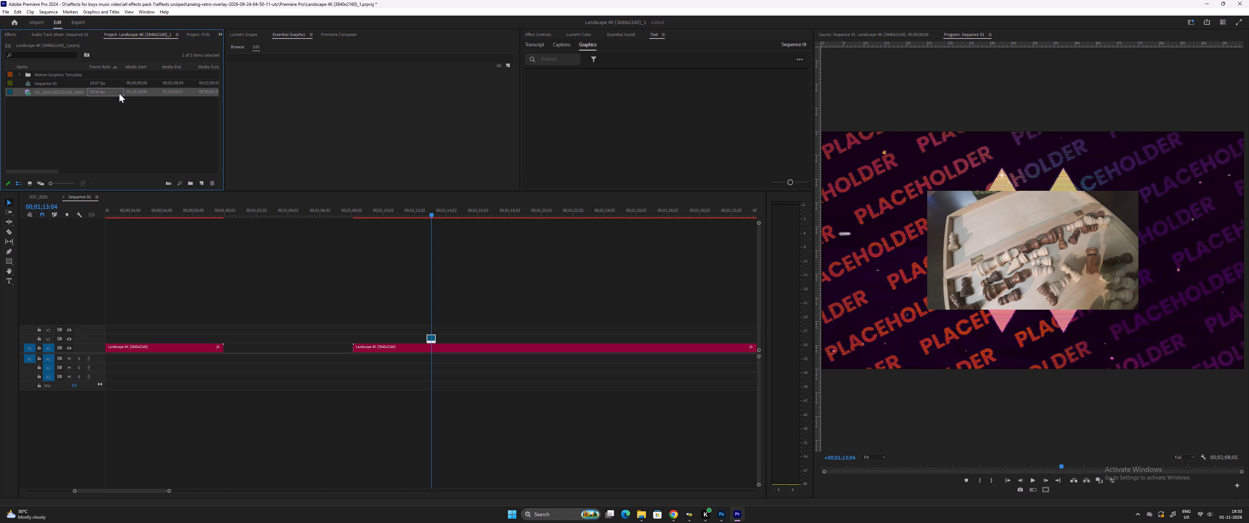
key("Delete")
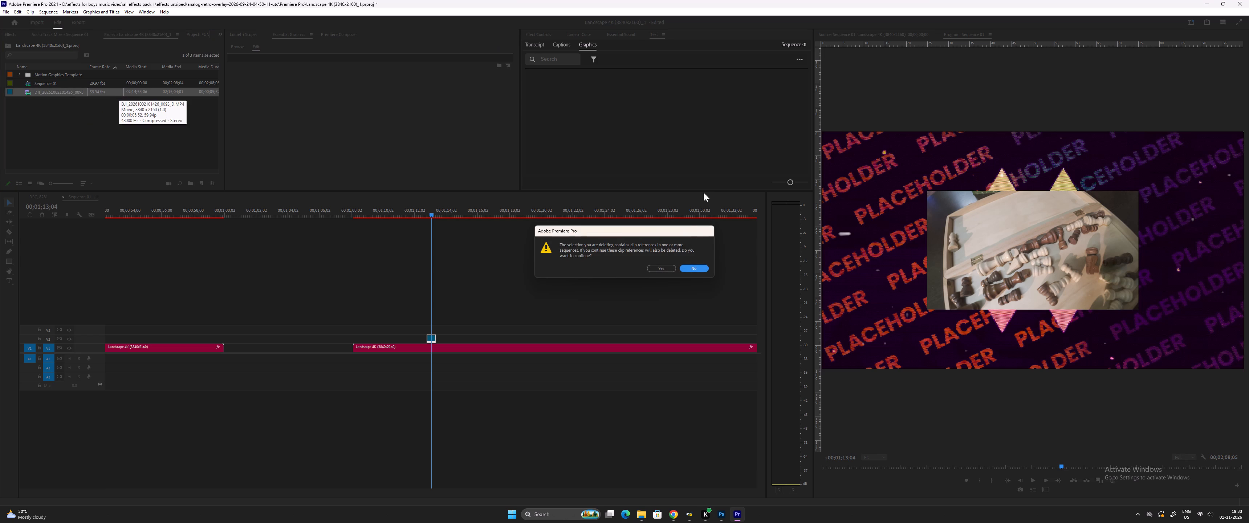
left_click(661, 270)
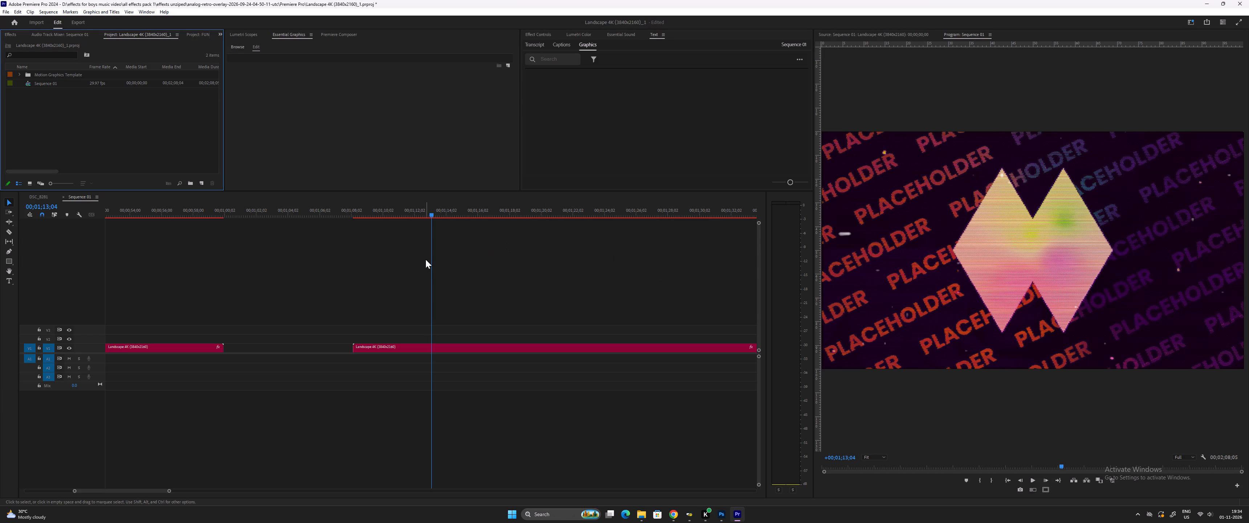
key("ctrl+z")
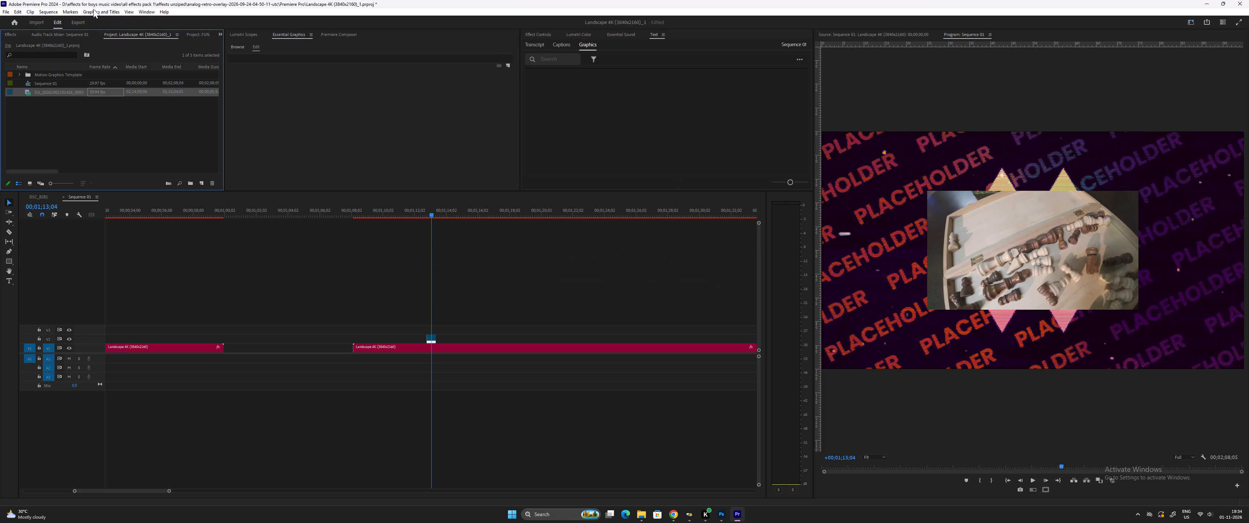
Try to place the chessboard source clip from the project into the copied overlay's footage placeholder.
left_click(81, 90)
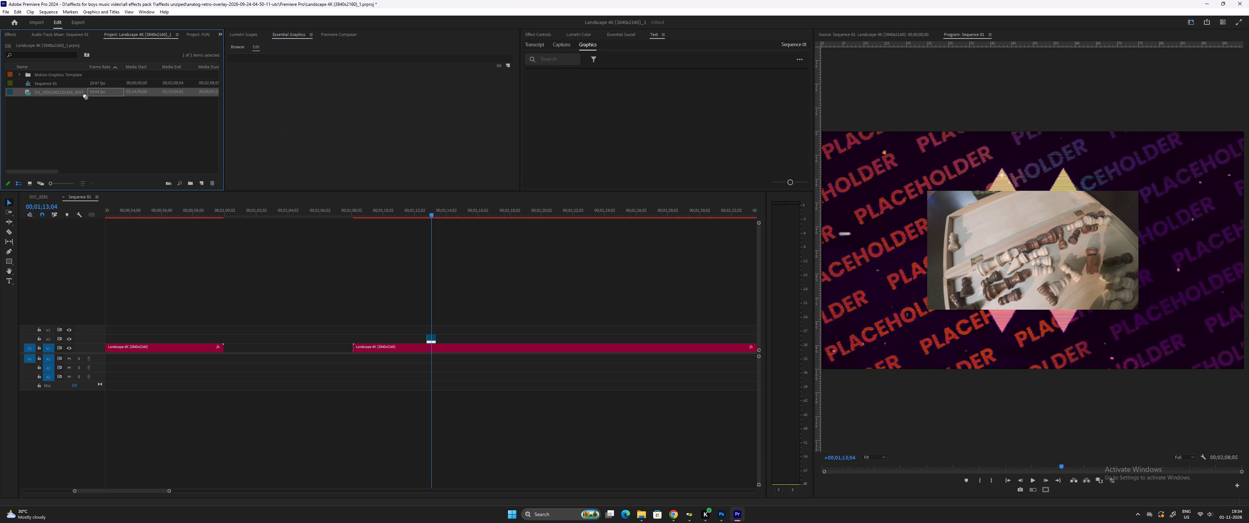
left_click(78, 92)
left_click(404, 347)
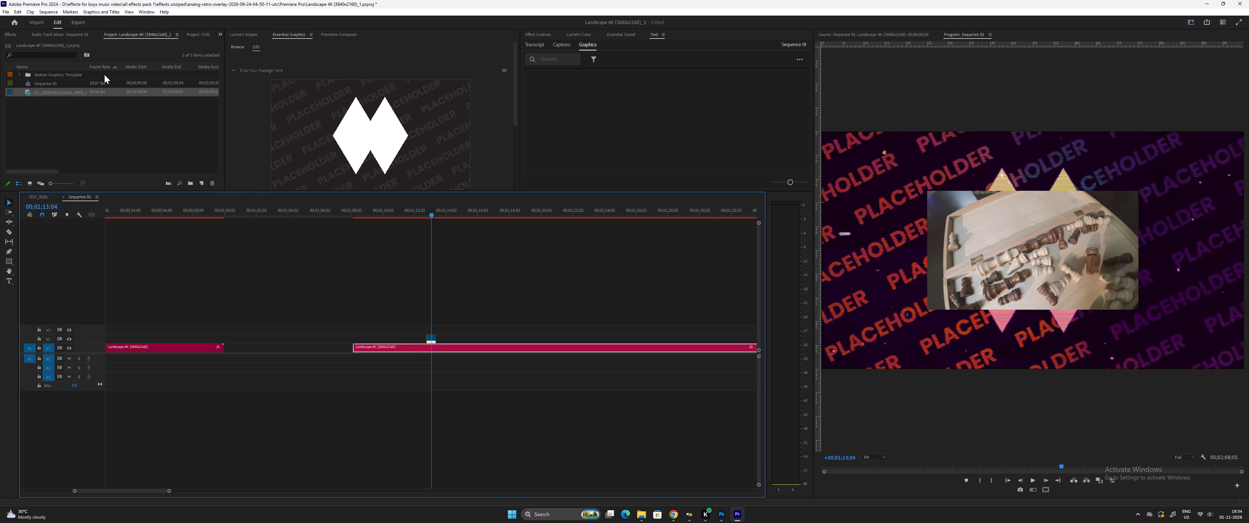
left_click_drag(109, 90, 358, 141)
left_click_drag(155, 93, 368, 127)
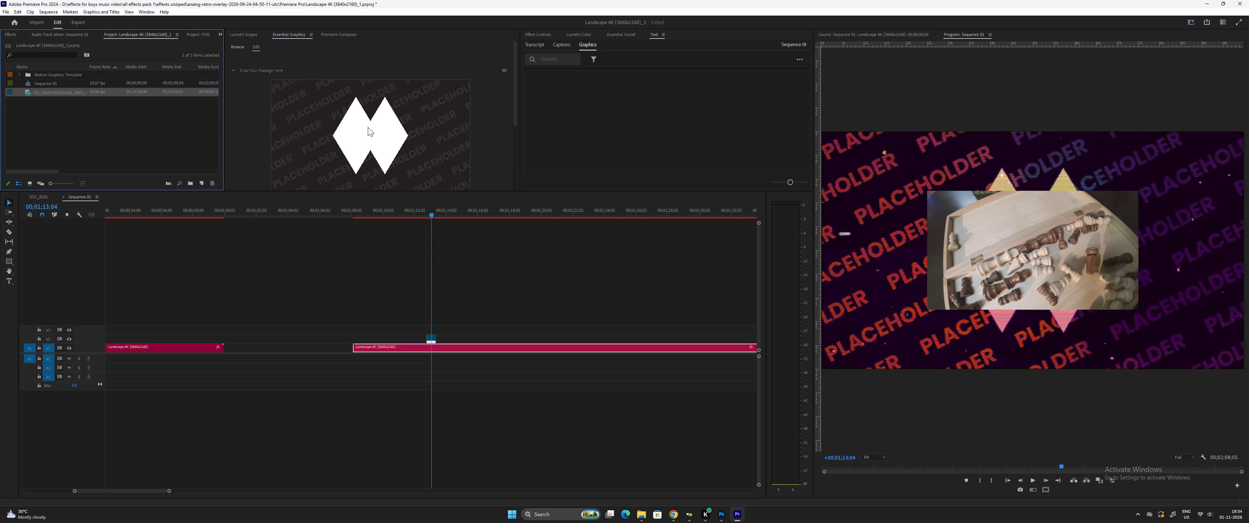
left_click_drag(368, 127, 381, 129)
Move to about 00;00;54;27 on the original overlay and delete the copied Landscape 4K clip beneath the chessboard clip.
left_click(408, 328)
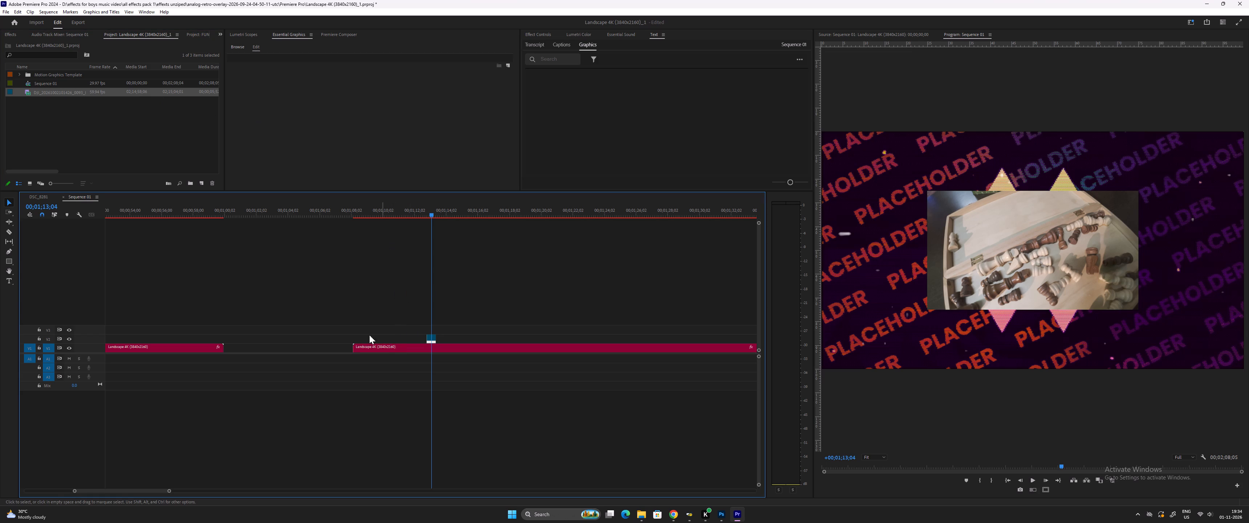
left_click_drag(137, 211, 145, 214)
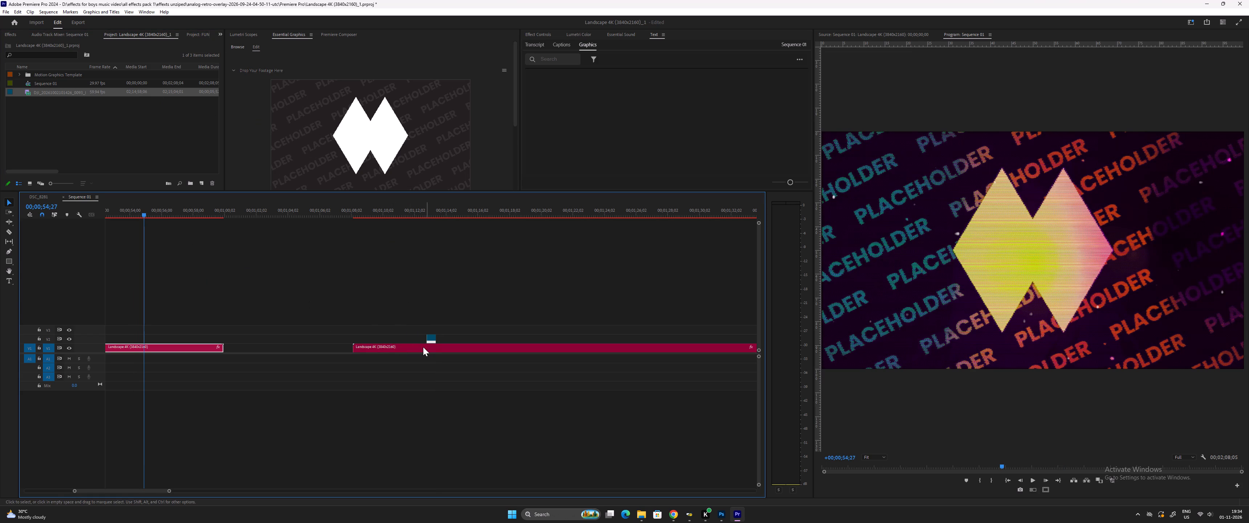
left_click_drag(379, 327, 392, 357)
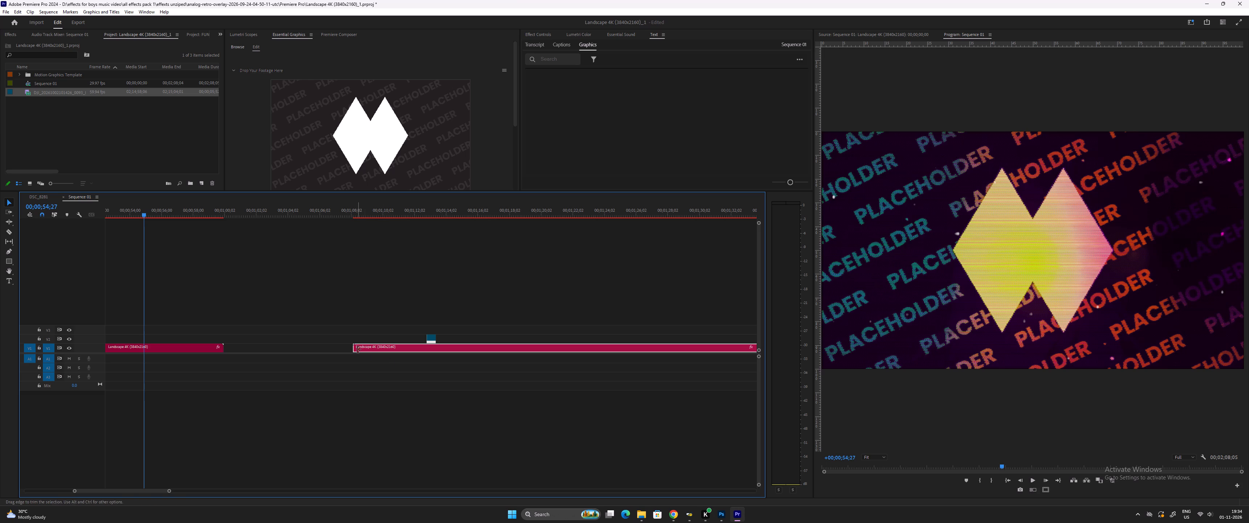
key("Delete")
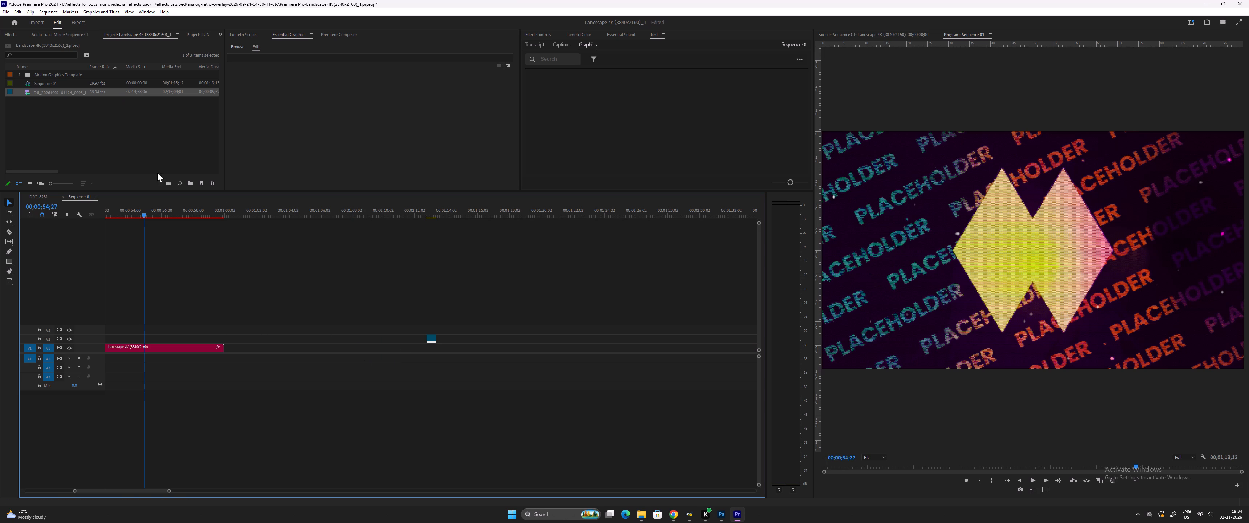
Fill the original Landscape 4K clip's Drop Your Footage Here placeholder with the chessboard source clip from the project.
left_click(164, 346)
left_click_drag(115, 92, 161, 129)
left_click_drag(71, 90, 168, 105)
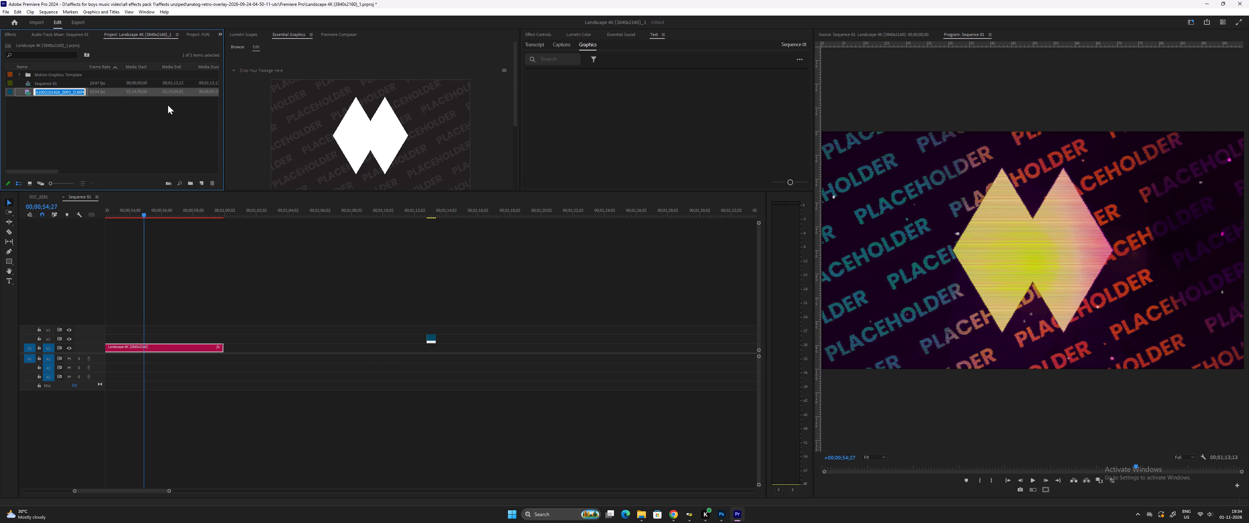
left_click_drag(168, 105, 246, 103)
left_click(70, 115)
left_click_drag(20, 92, 132, 105)
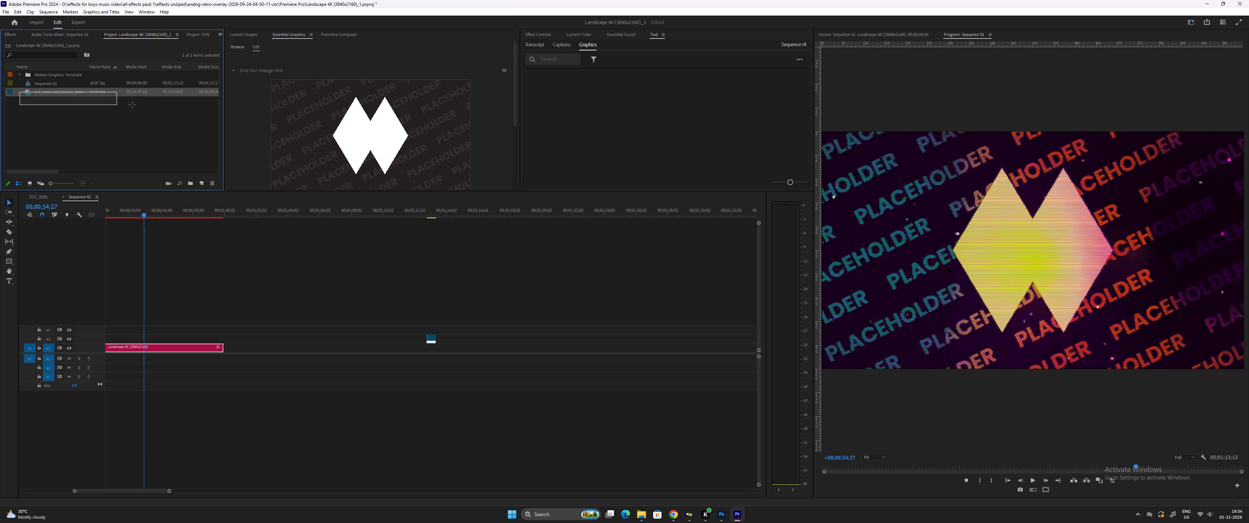
left_click_drag(132, 105, 249, 106)
left_click_drag(78, 89, 120, 105)
left_click_drag(120, 105, 342, 123)
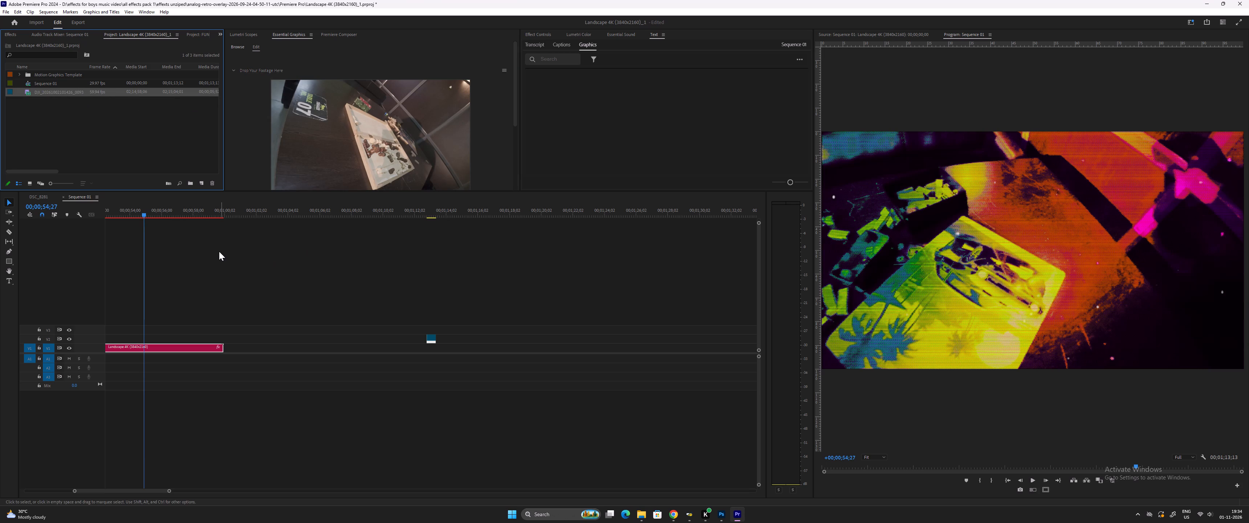
Play the overlay from about 00;00;44;03 to check how the retro effect looks on the chessboard footage.
left_click_drag(143, 213, 81, 225)
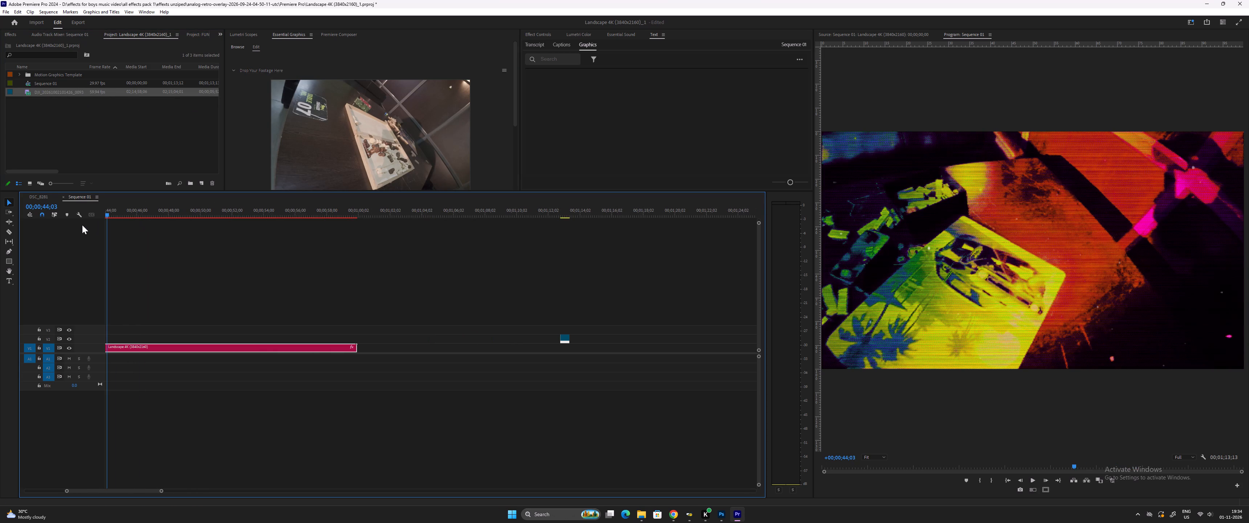
key("space")
type("==")
key("minus")
key("minus")
key("minus")
key("minus")
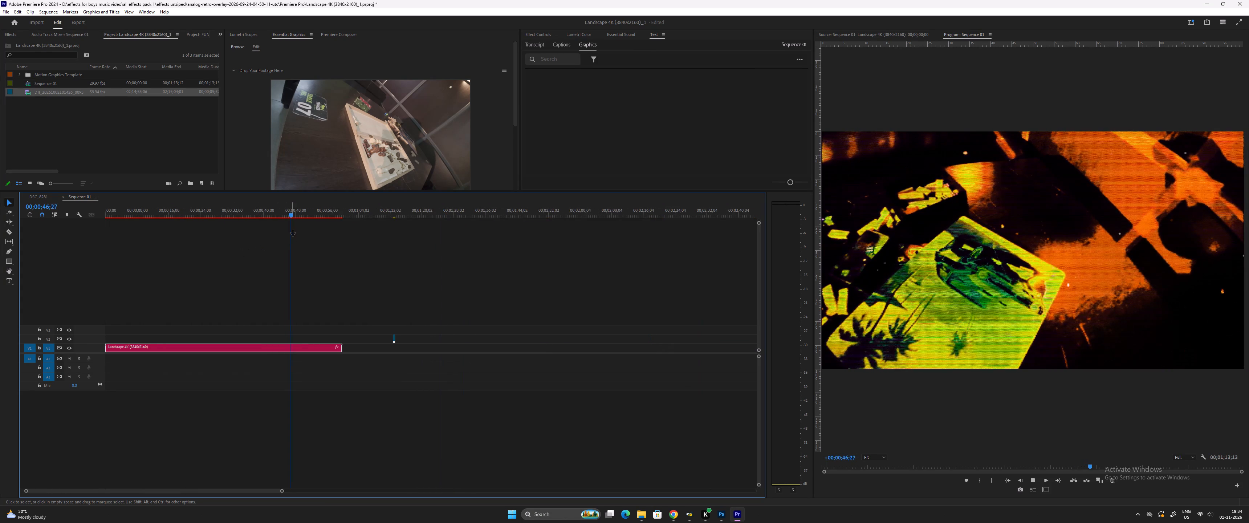
key("minus")
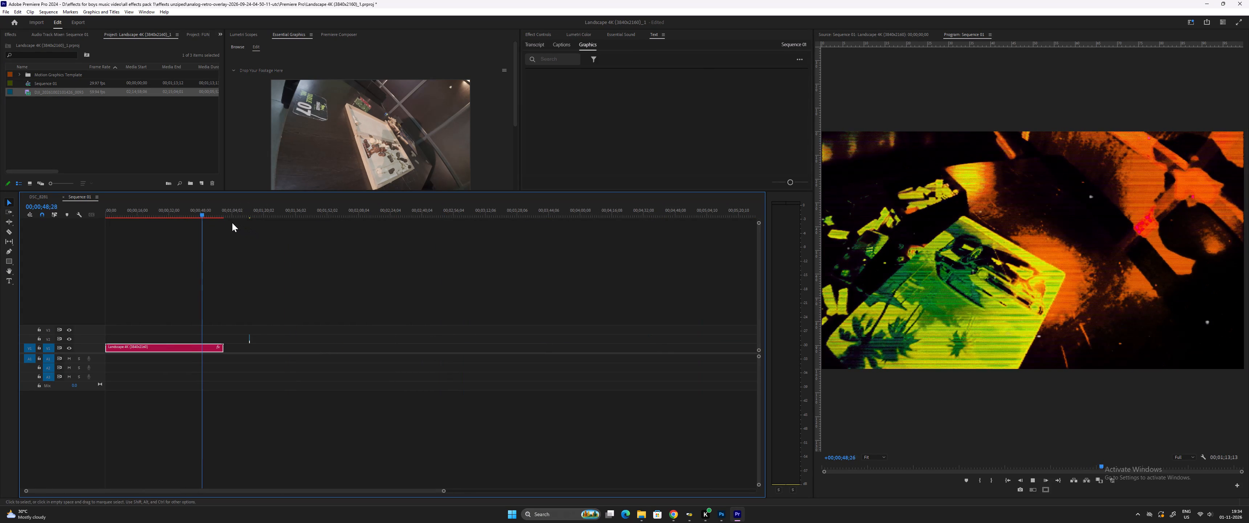
key("space")
Play Sequence 01 from its start to review the chessboard footage with the retro overlay effect.
left_click_drag(172, 216, 42, 230)
key("space")
key("equal")
key("equal")
key("equal")
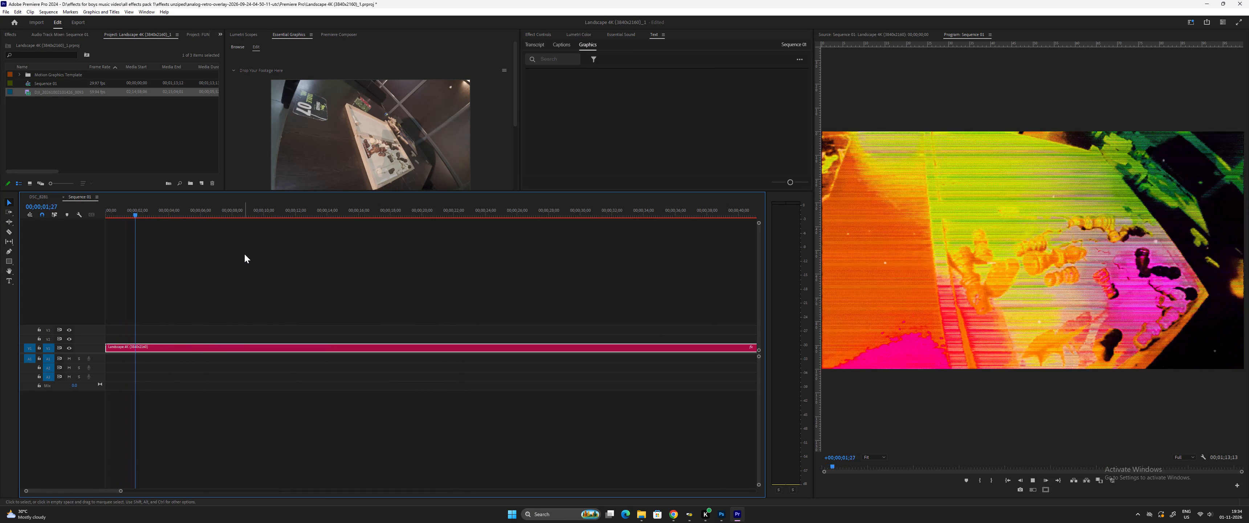
key("space")
key("space")
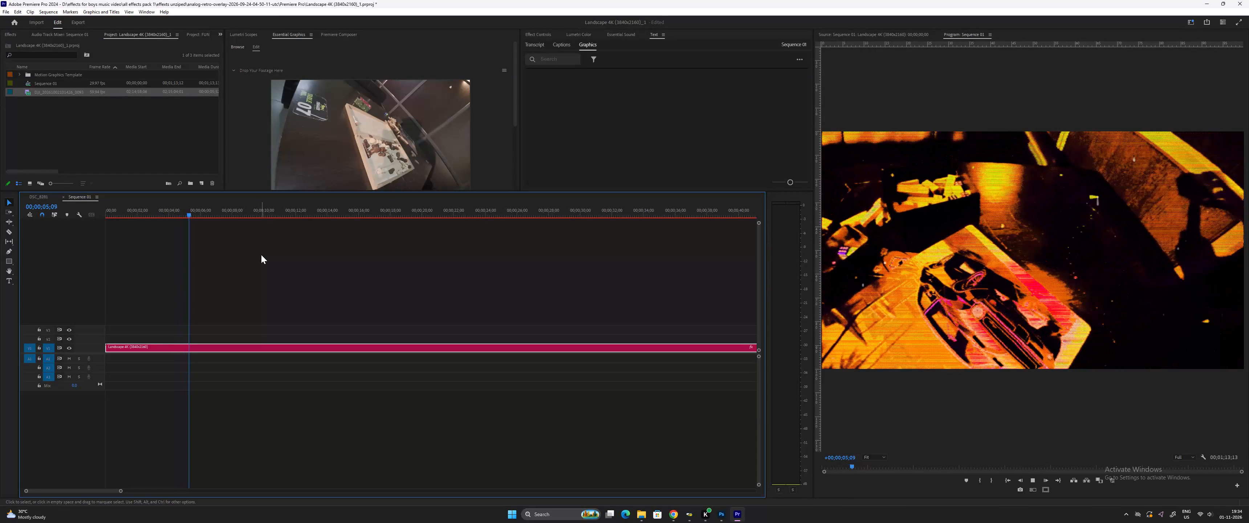
Replay Sequence 01 from its start to review the retro overlay on the chessboard footage once more.
key("space")
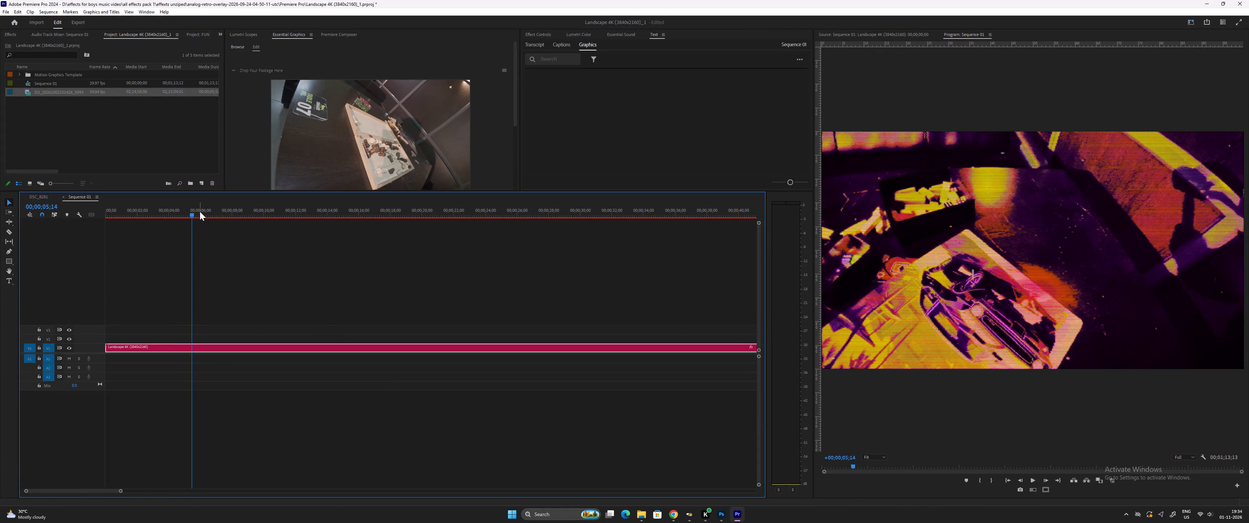
left_click_drag(198, 211, 102, 225)
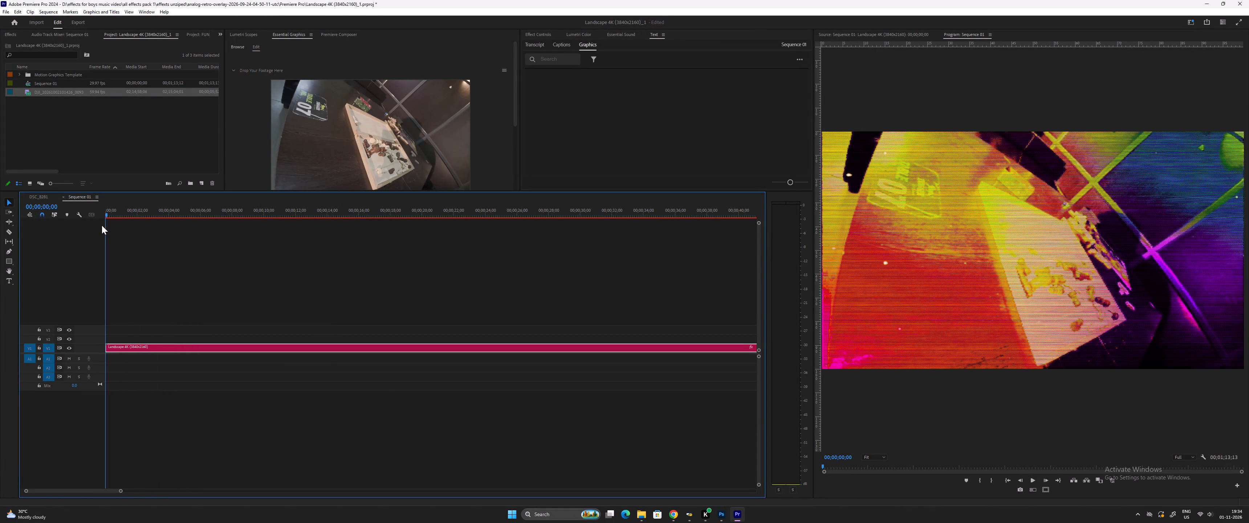
key("space")
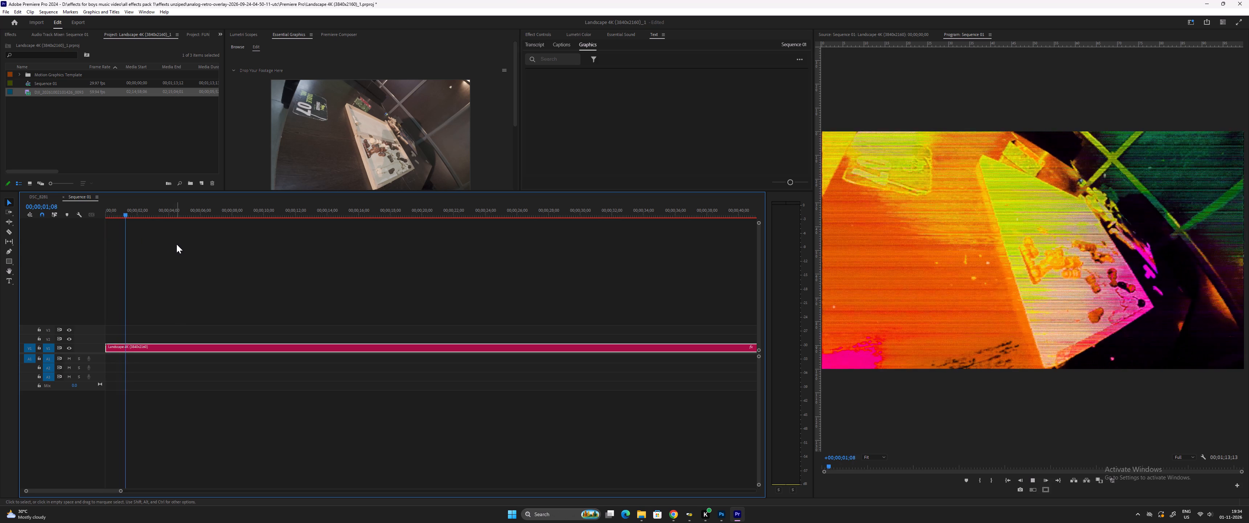
key("space")
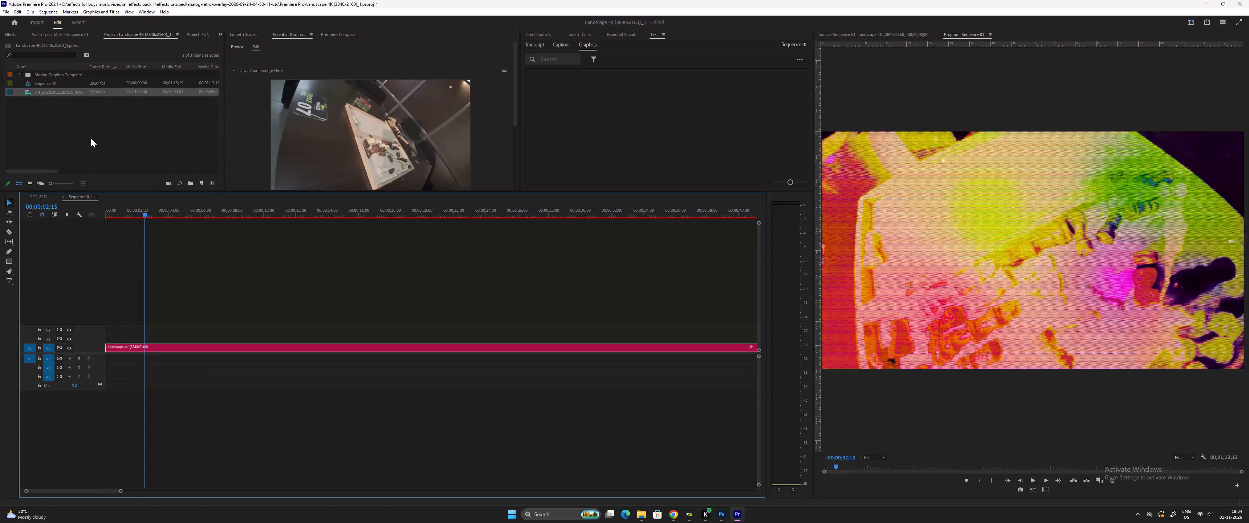
Delete the chessboard source clip from the project together with its references in sequences, and undo the deletion.
left_click(78, 88)
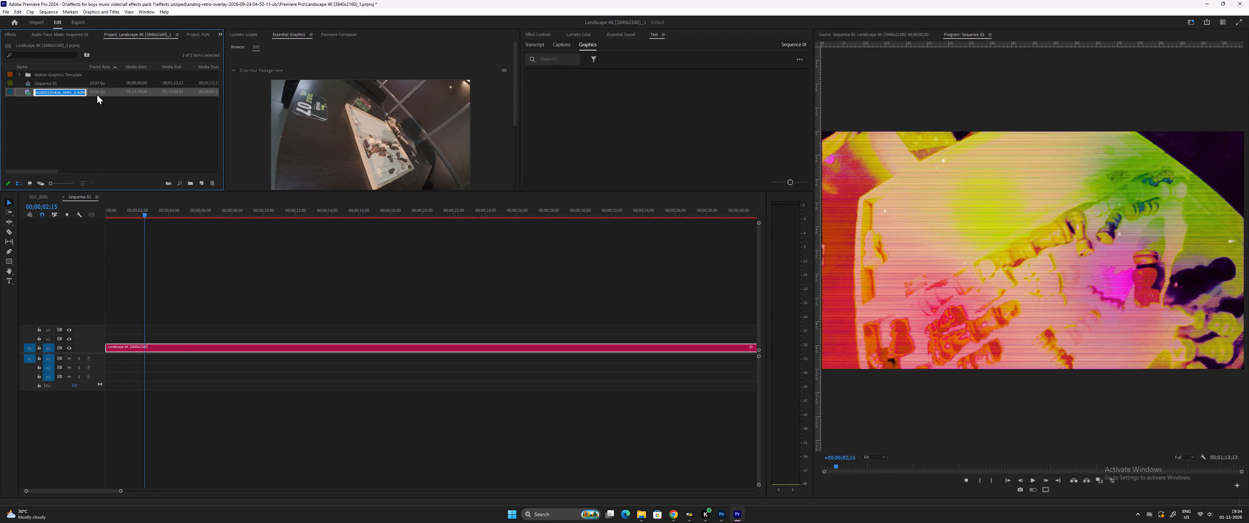
left_click(113, 94)
left_click(40, 112)
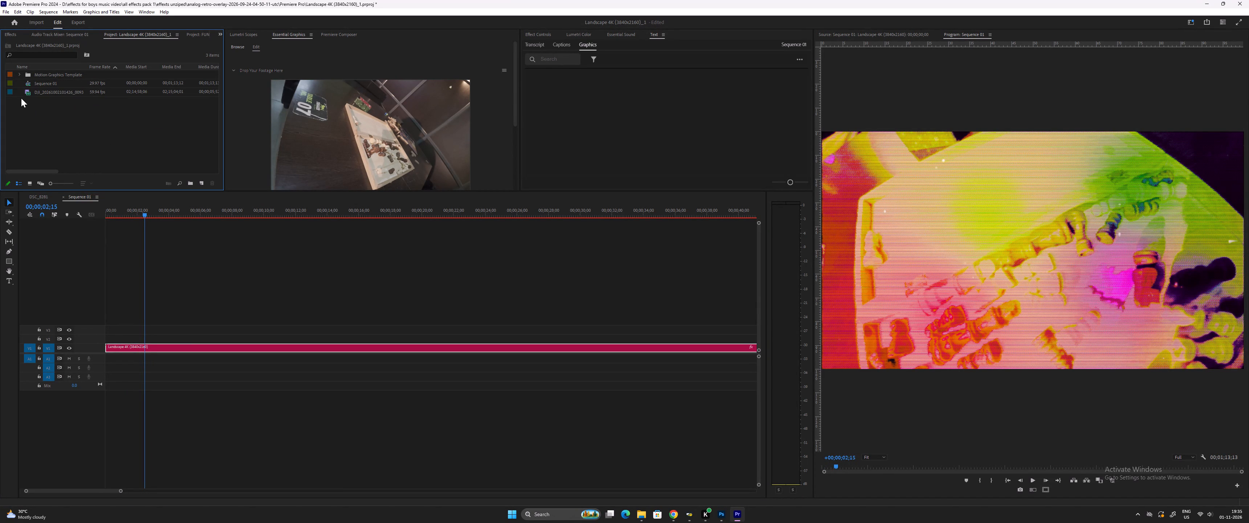
left_click(20, 89)
left_click(21, 95)
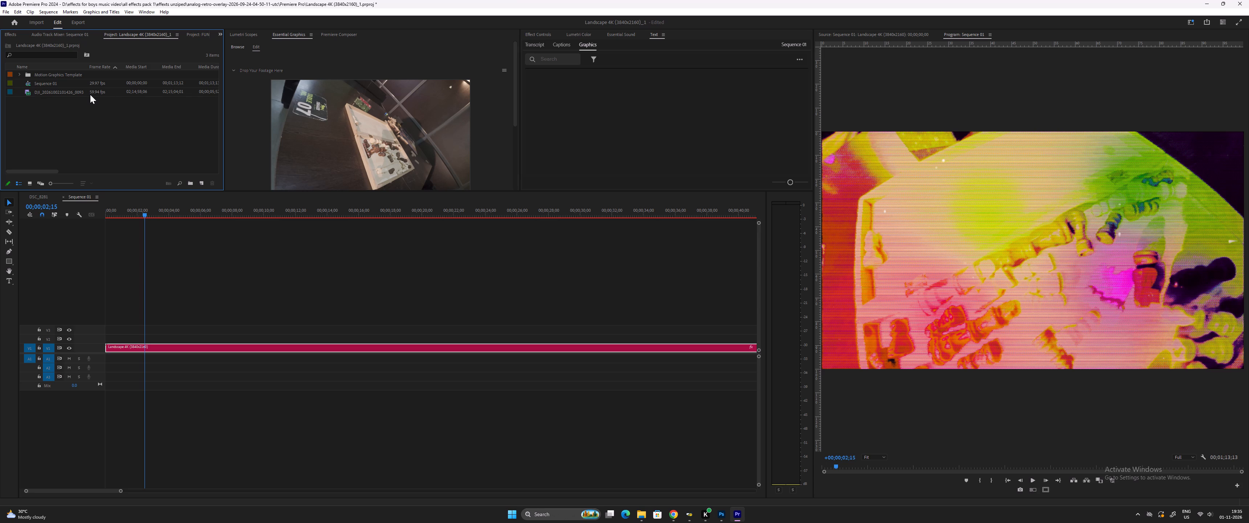
left_click(90, 94)
key("Delete")
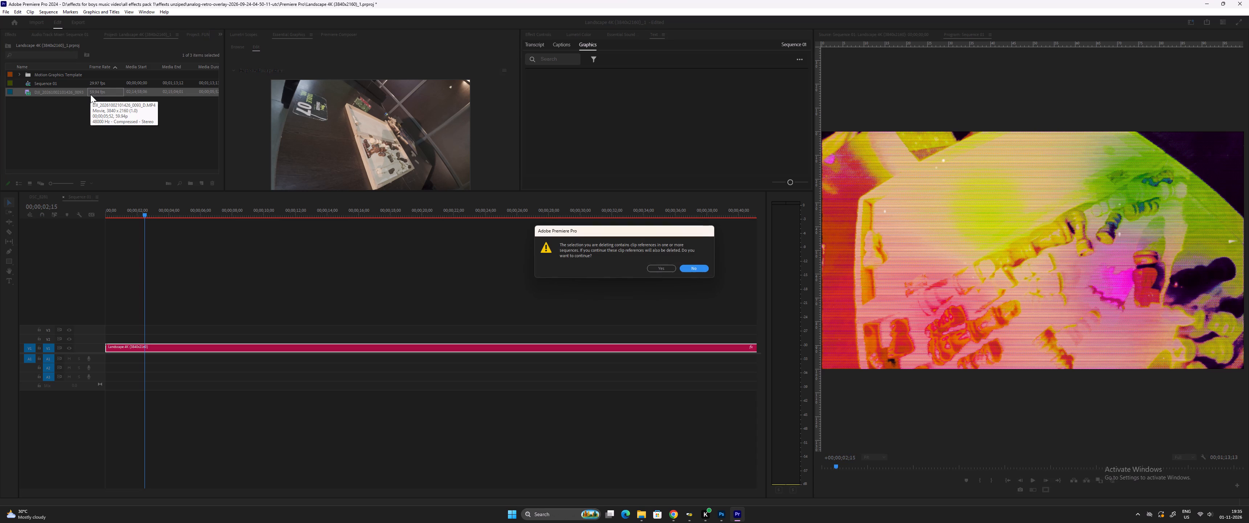
left_click(689, 267)
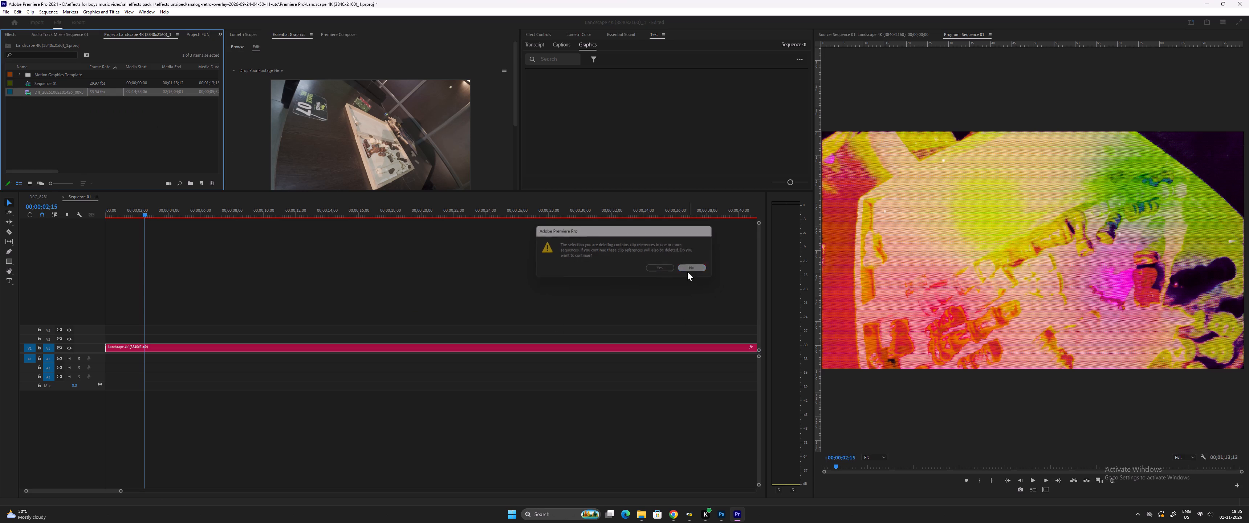
key("ctrl+z")
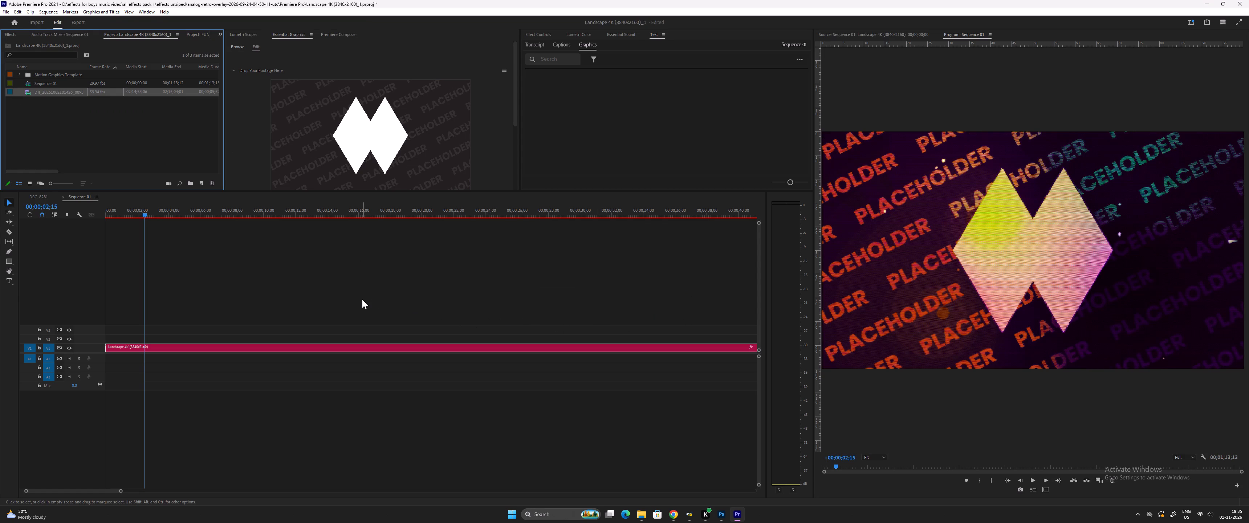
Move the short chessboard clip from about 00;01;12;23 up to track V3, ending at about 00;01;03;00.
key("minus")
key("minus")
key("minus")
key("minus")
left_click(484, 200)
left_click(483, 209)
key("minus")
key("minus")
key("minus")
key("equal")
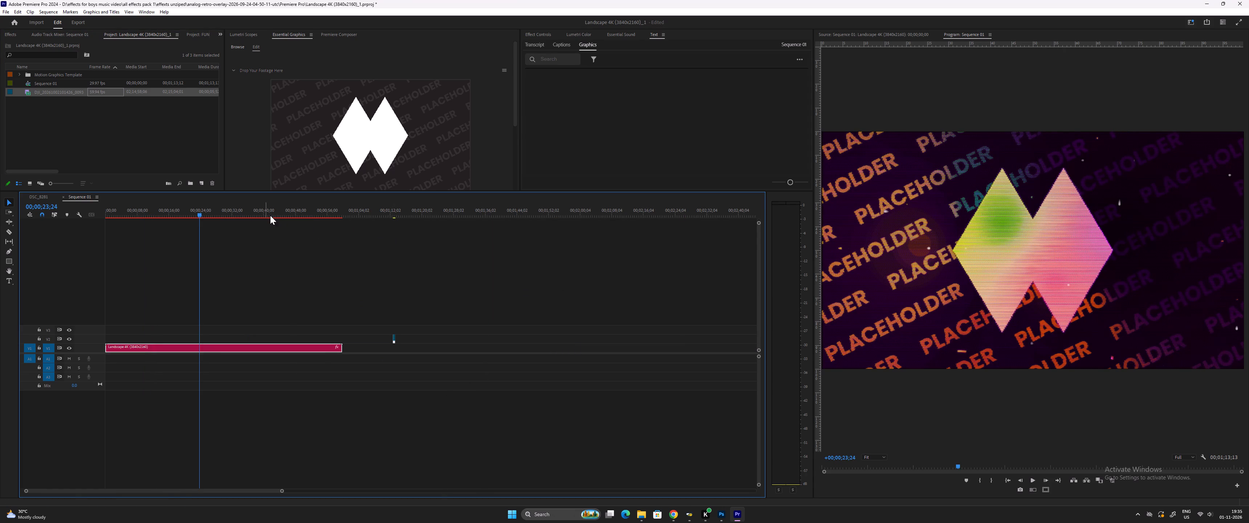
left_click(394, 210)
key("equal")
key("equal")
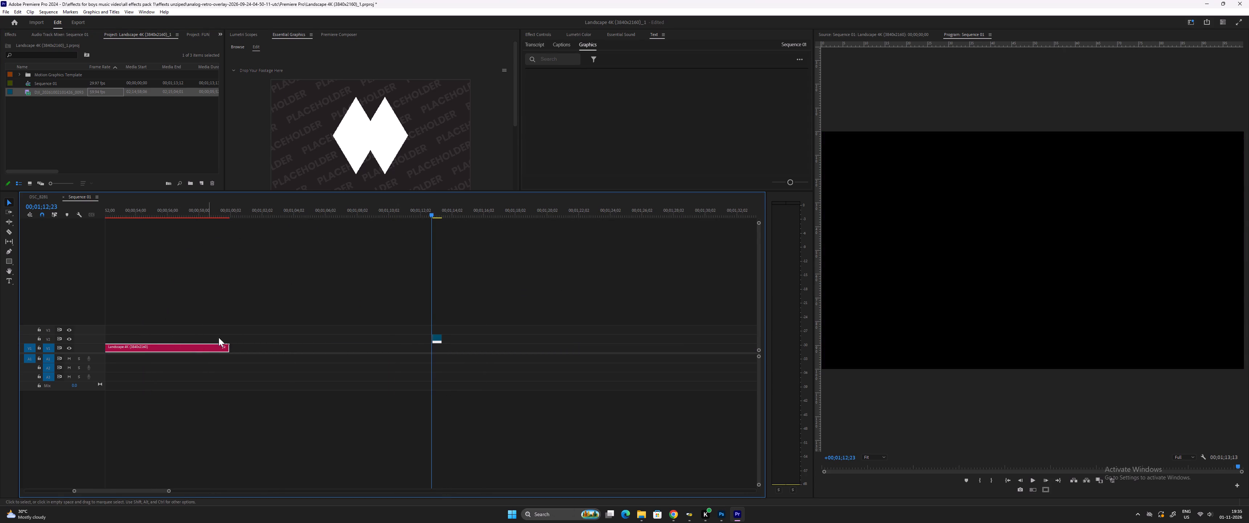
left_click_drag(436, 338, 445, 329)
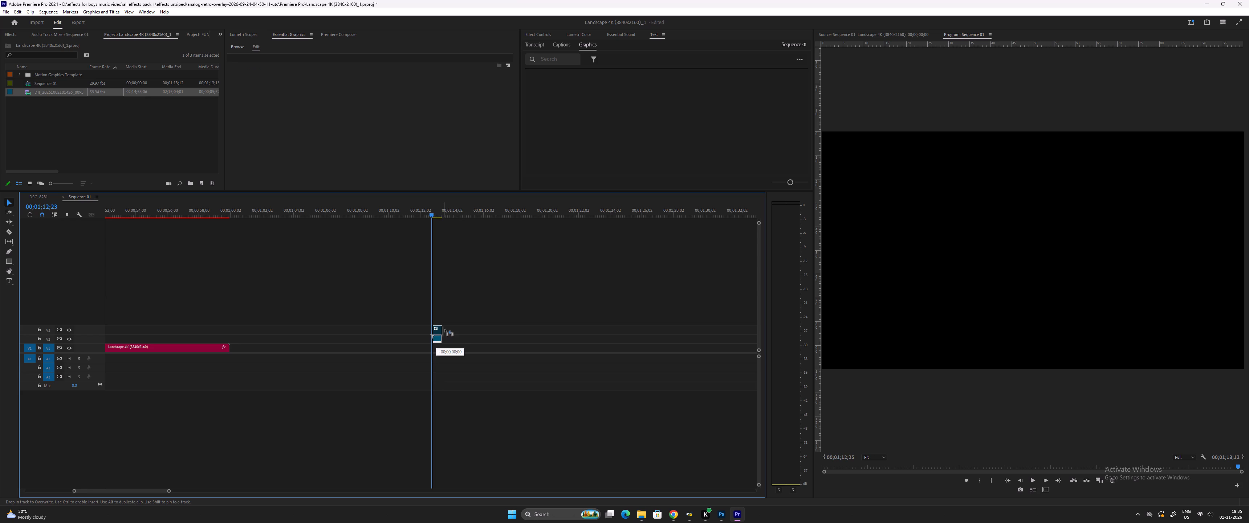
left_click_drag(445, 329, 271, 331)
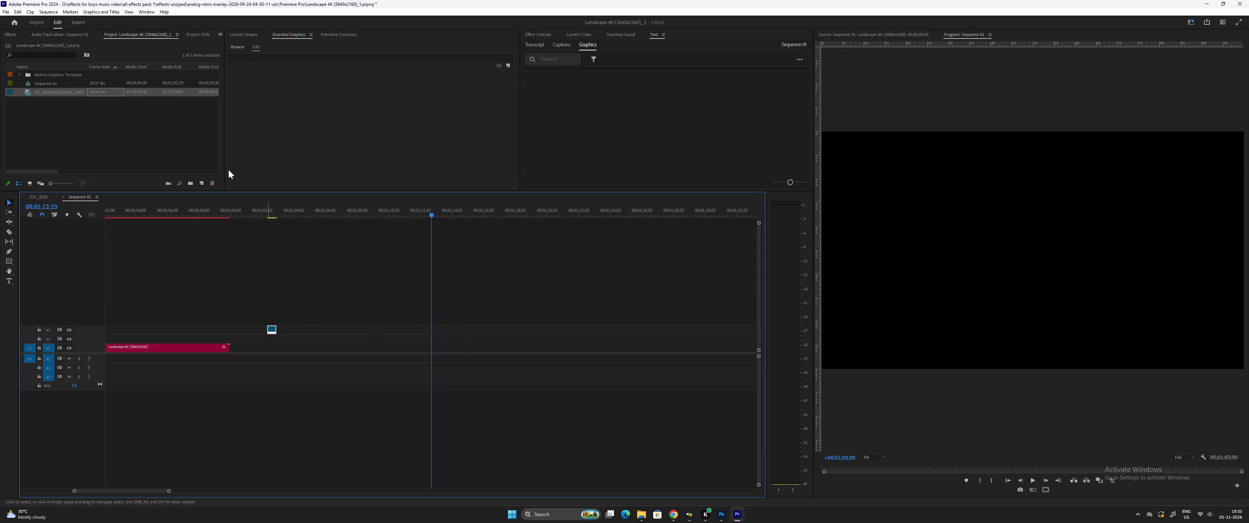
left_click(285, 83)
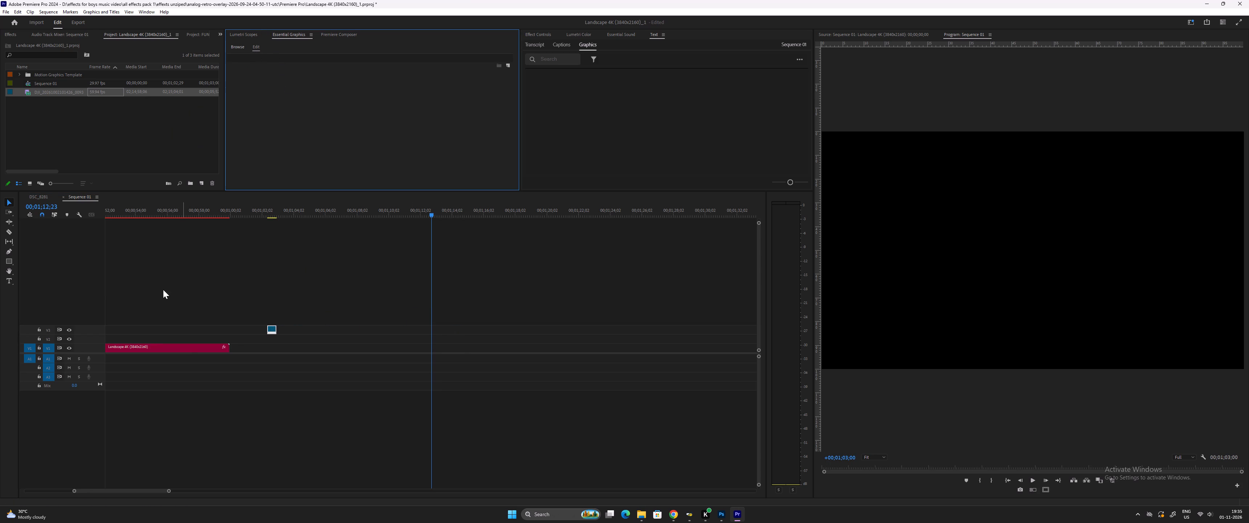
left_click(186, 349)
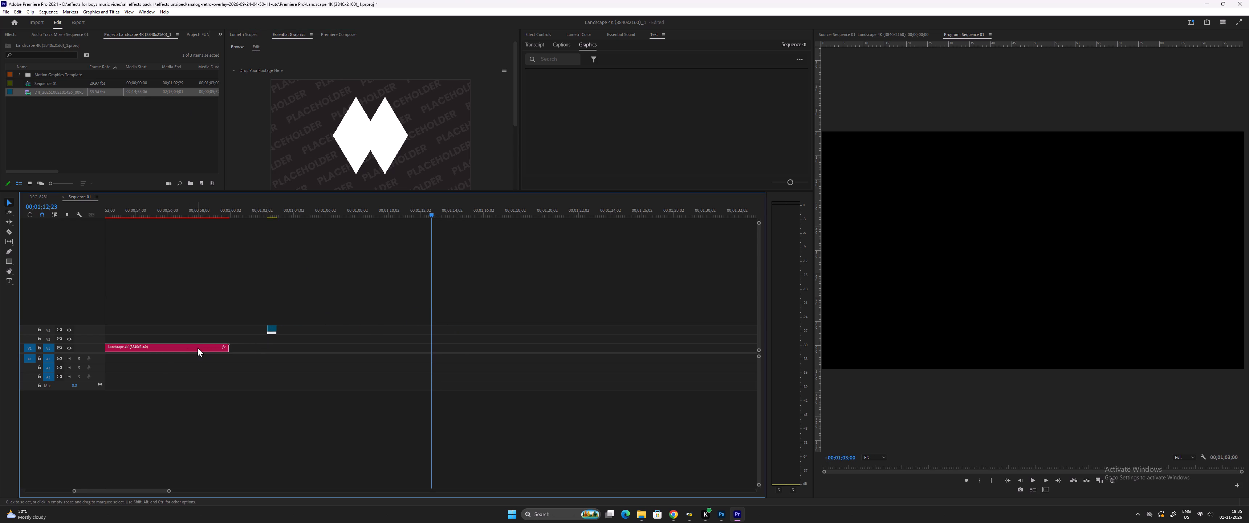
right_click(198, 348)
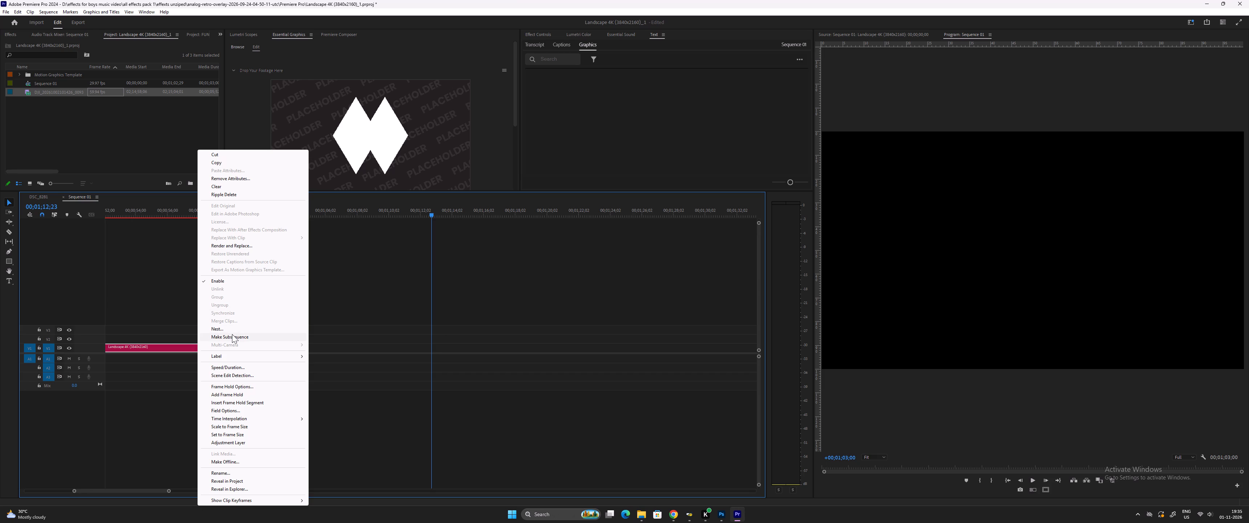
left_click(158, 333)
Move the short chessboard clip onto track V2 above the Landscape 4K overlay, starting at about 00;00;55.
left_click_drag(272, 328, 171, 339)
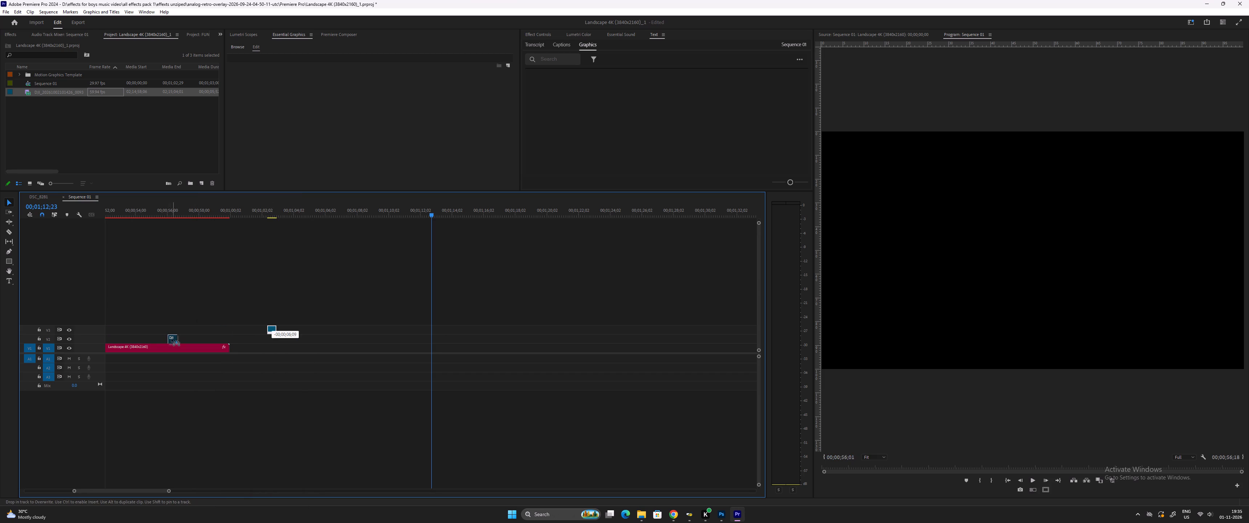
left_click_drag(171, 339, 168, 342)
Play the sequence across the chessboard clip on V2 and return to about 00;00;55;24 to check how it sits over the overlay.
left_click_drag(155, 210, 159, 213)
key("space")
key("equal")
key("equal")
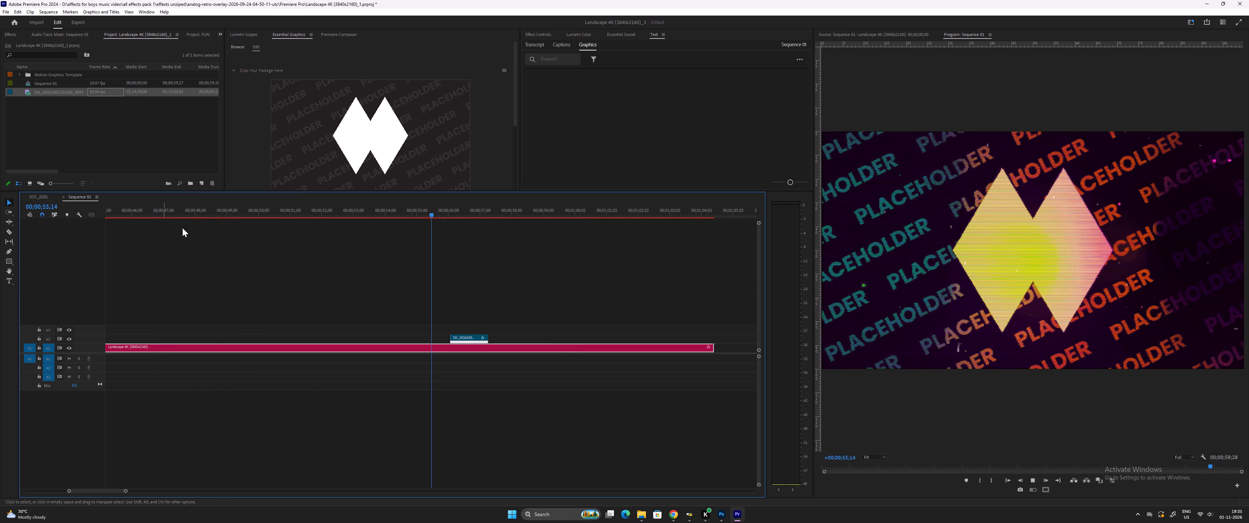
key("equal")
key("equal")
key("space")
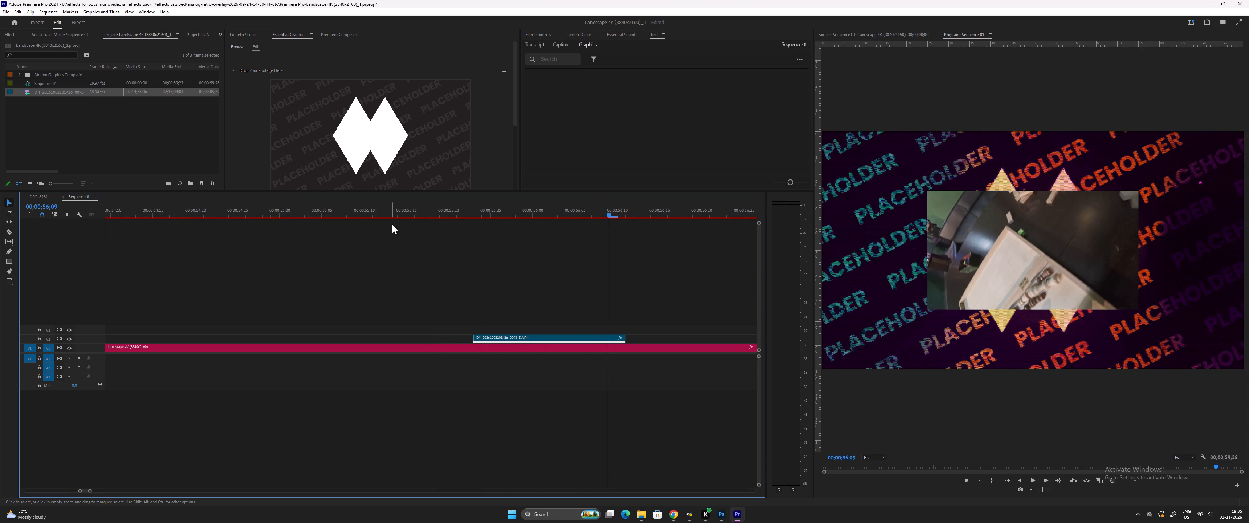
left_click(480, 209)
left_click(501, 336)
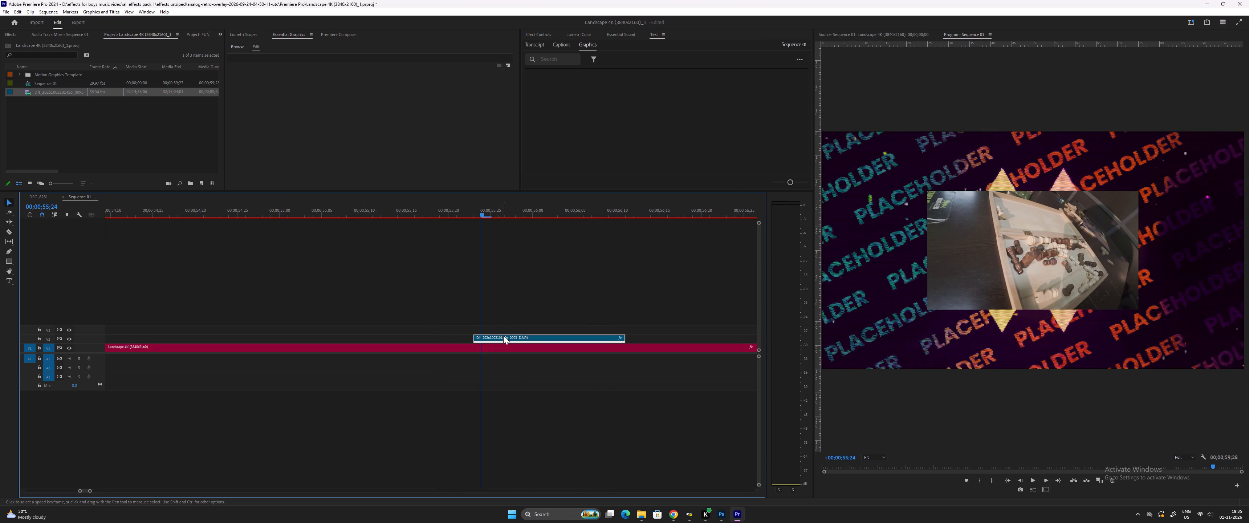
left_click(420, 285)
Examine the Landscape 4K overlay's editable properties, including the footage placeholder, scale-to-fit, hue, lightness and saturation settings.
left_click(390, 348)
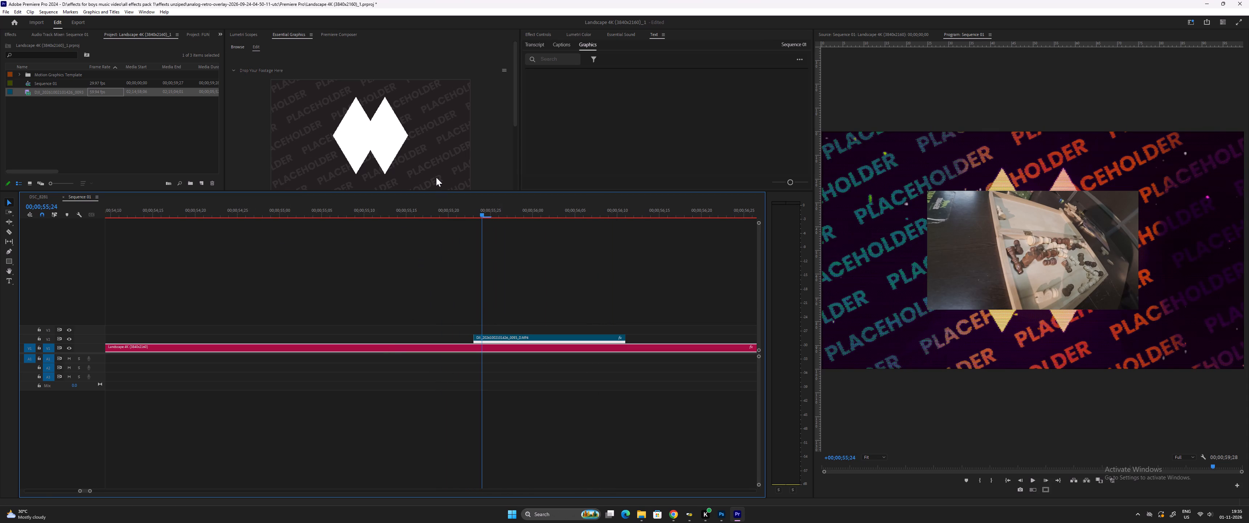
scroll(343, 137, "down", 5)
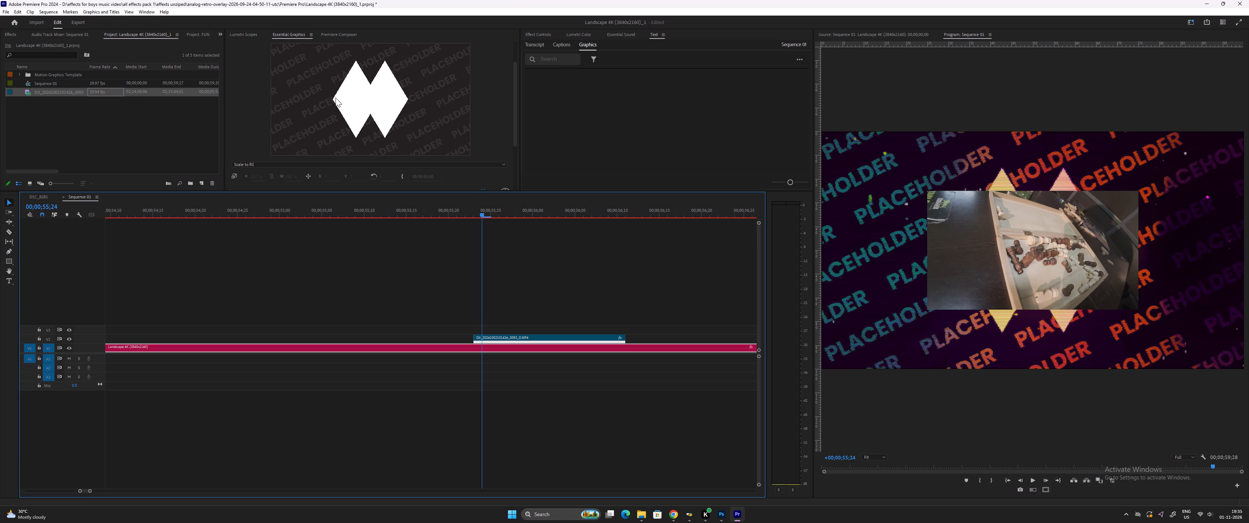
scroll(374, 117, "down", 4)
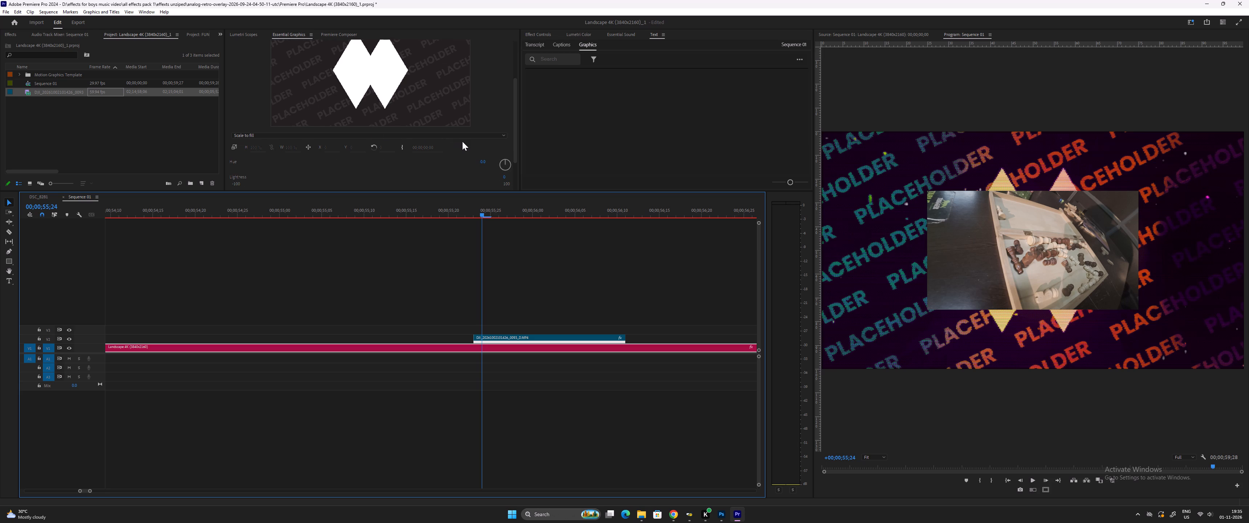
scroll(411, 145, "down", 4)
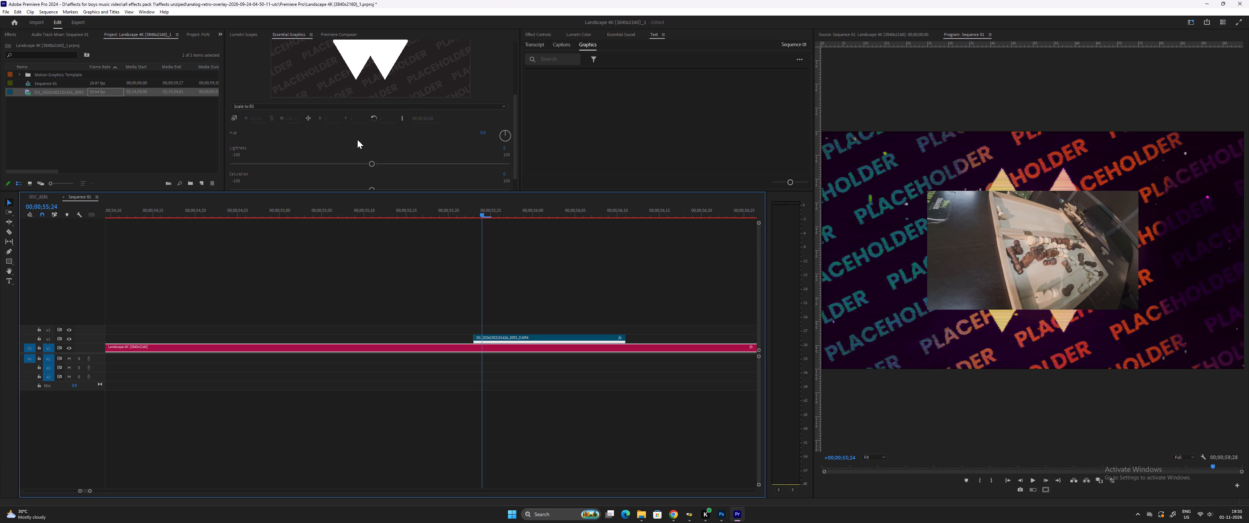
left_click(418, 118)
left_click(402, 118)
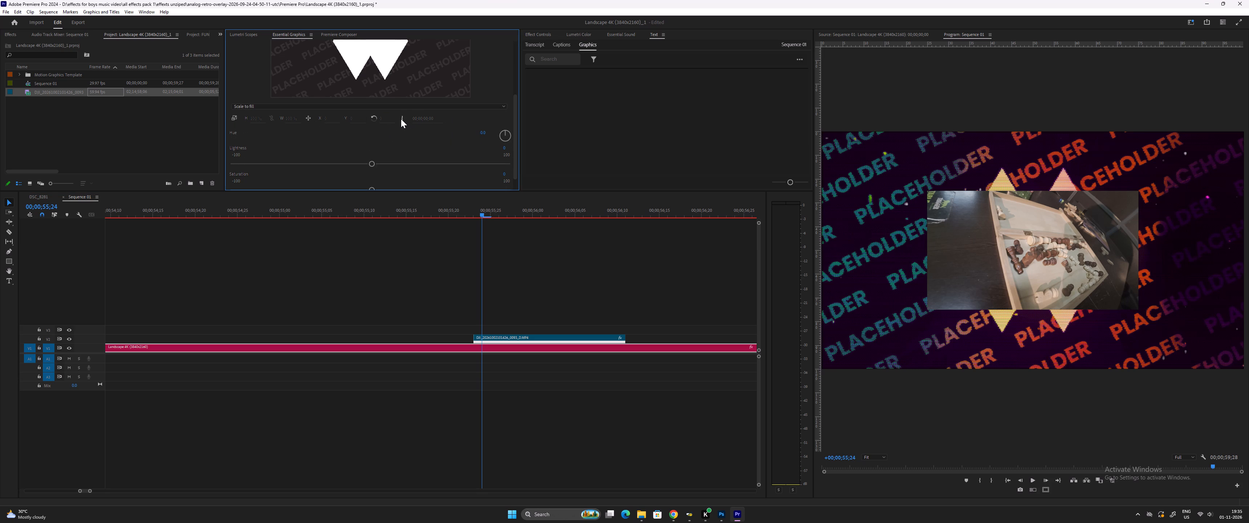
scroll(431, 145, "down", 7)
scroll(378, 153, "down", 5)
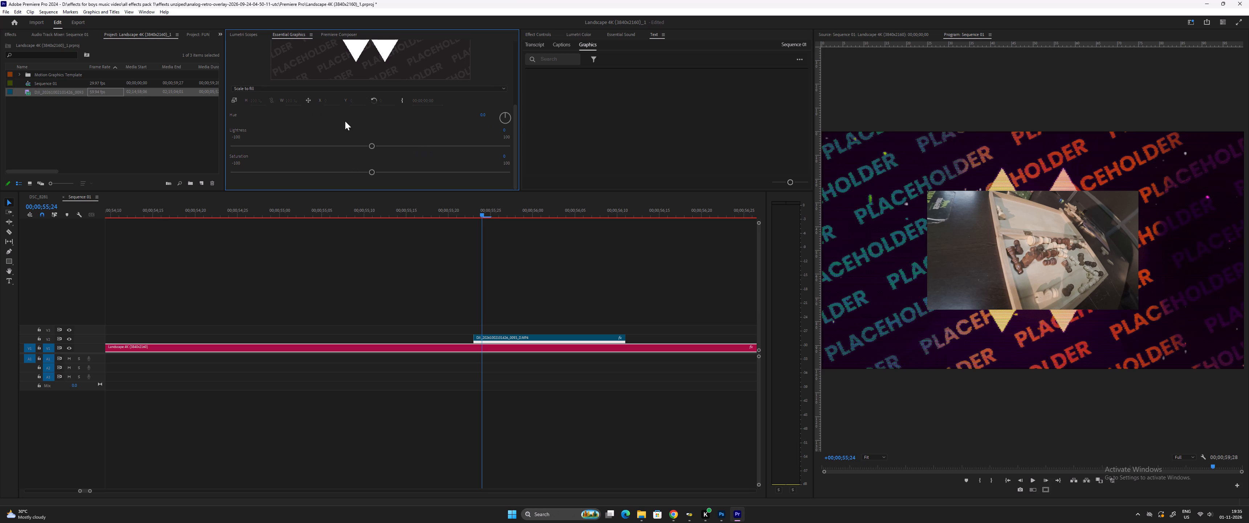
scroll(349, 112, "up", 20)
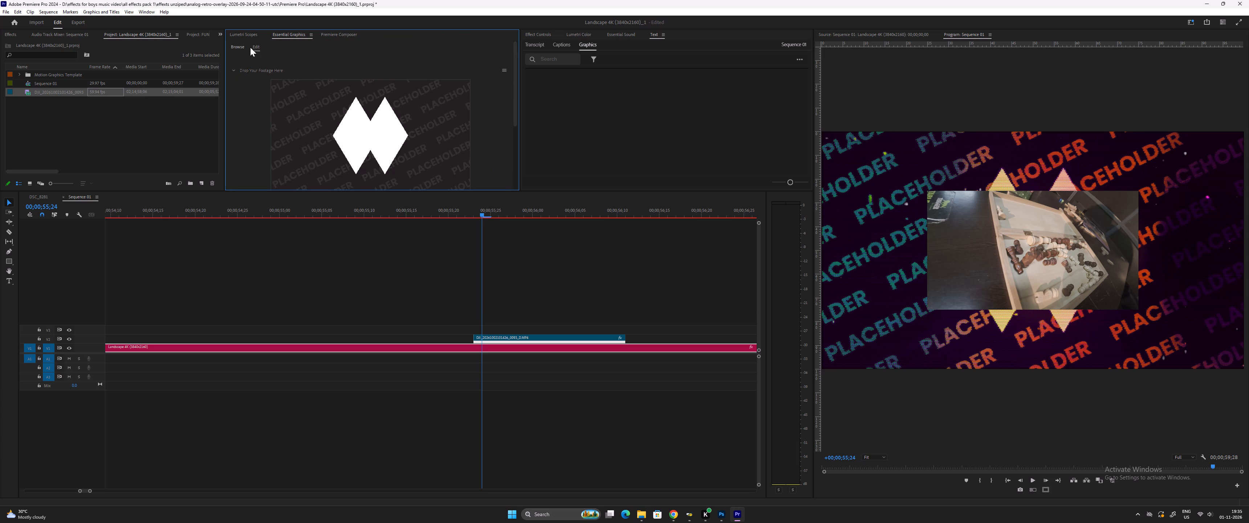
Browse the available motion graphics templates in My Templates.
left_click(236, 45)
scroll(334, 121, "down", 5)
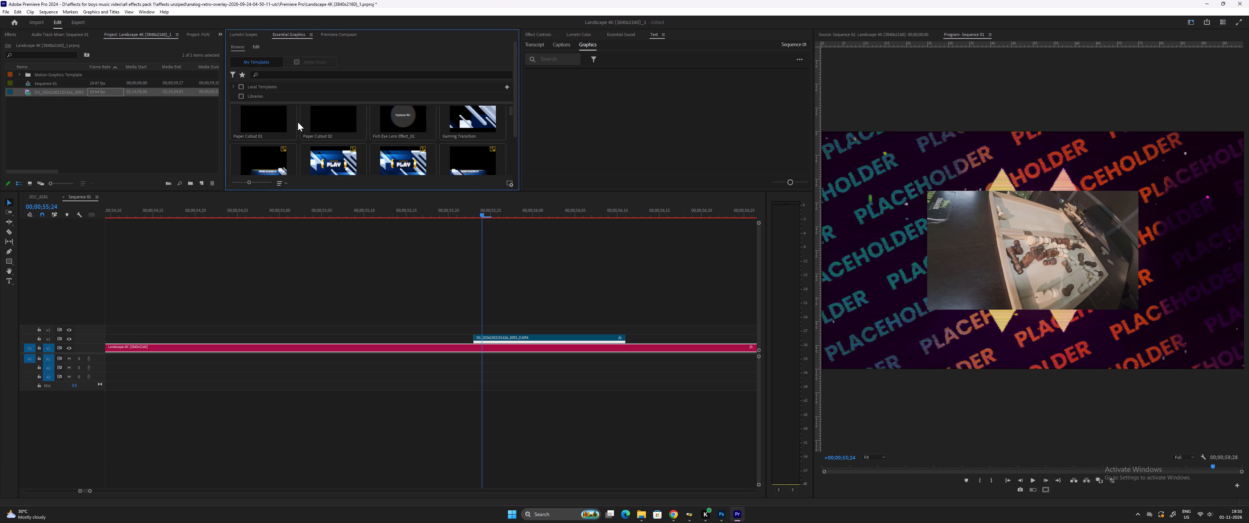
scroll(297, 122, "up", 6)
scroll(297, 121, "down", 8)
scroll(297, 121, "down", 20)
scroll(297, 121, "down", 4)
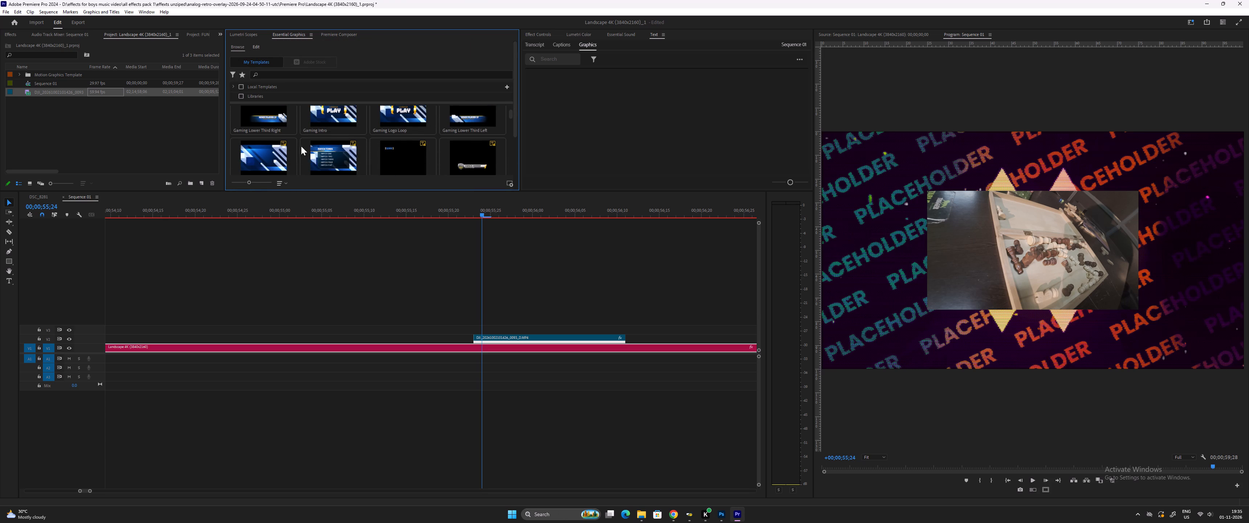
scroll(301, 146, "down", 5)
scroll(316, 146, "up", 20)
scroll(316, 146, "up", 15)
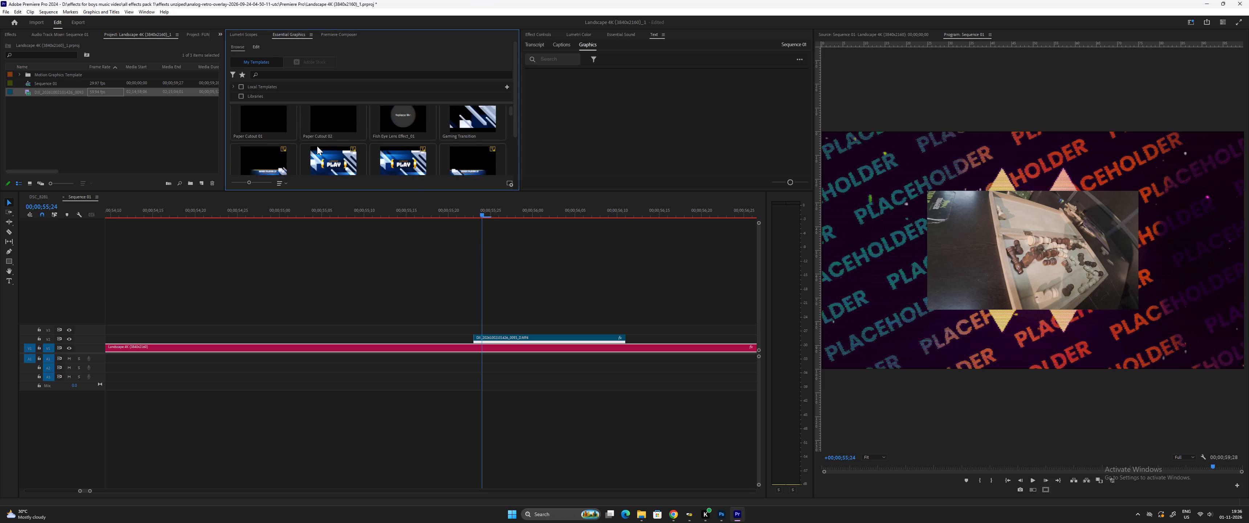
scroll(317, 146, "up", 11)
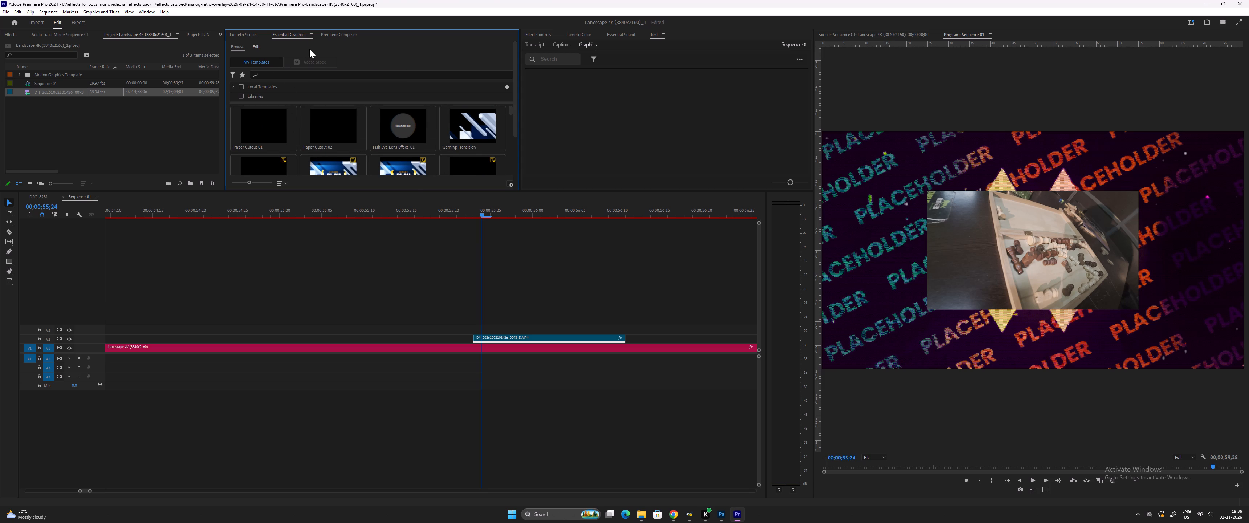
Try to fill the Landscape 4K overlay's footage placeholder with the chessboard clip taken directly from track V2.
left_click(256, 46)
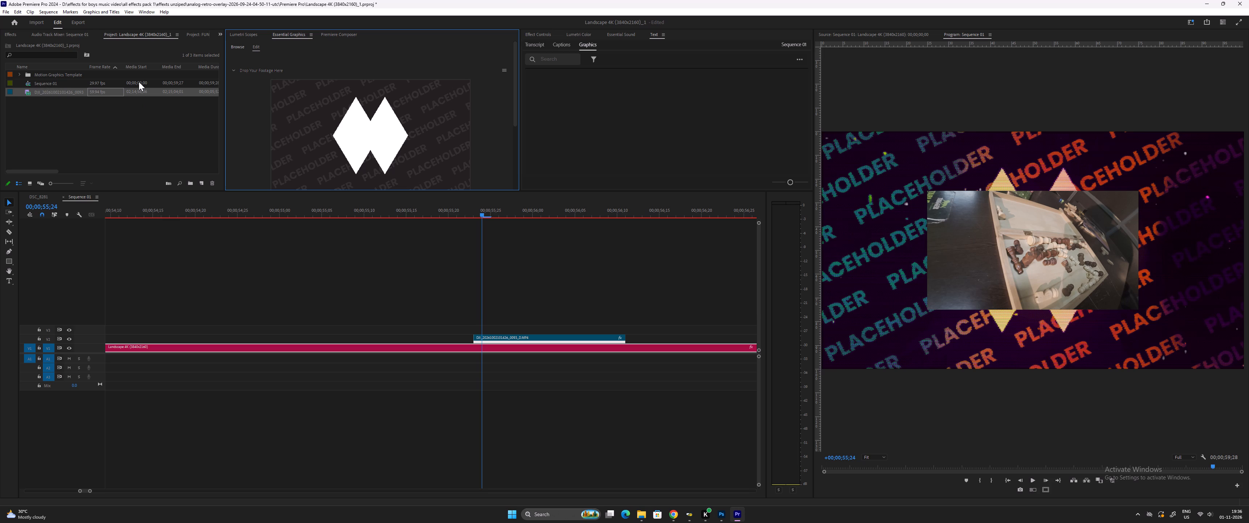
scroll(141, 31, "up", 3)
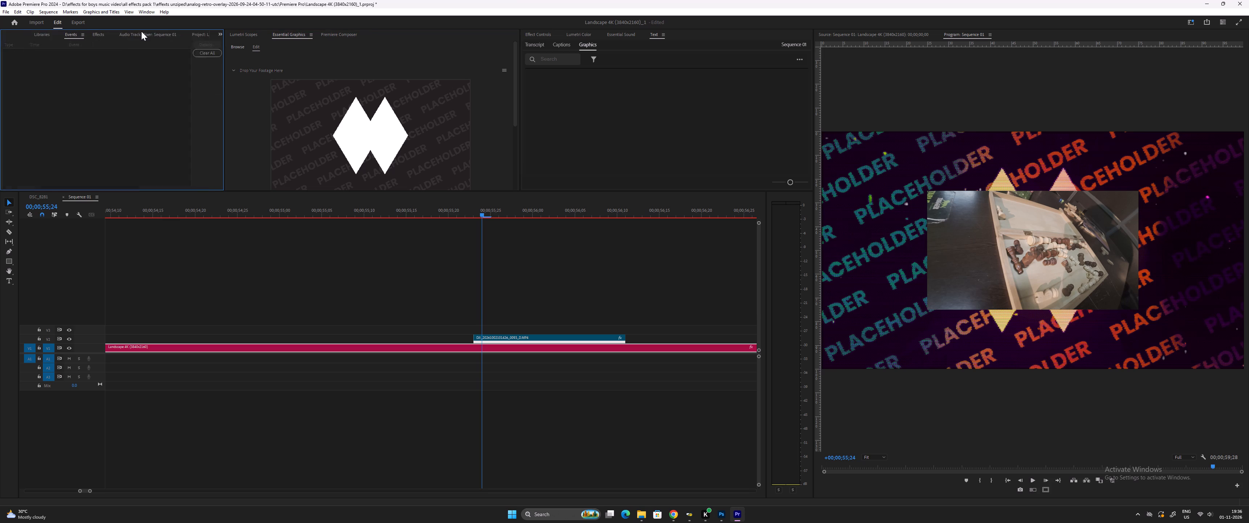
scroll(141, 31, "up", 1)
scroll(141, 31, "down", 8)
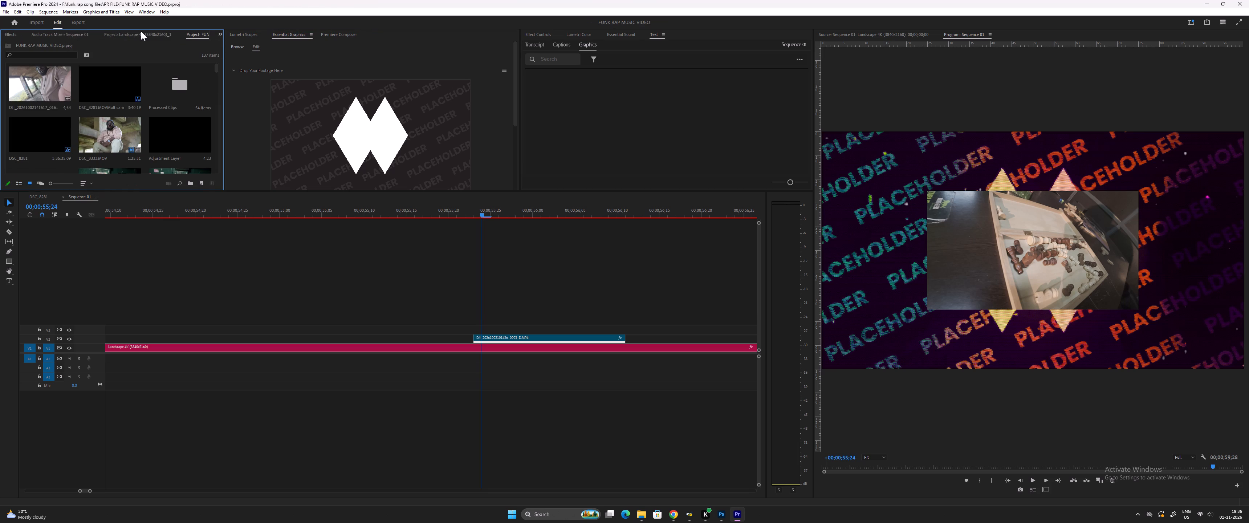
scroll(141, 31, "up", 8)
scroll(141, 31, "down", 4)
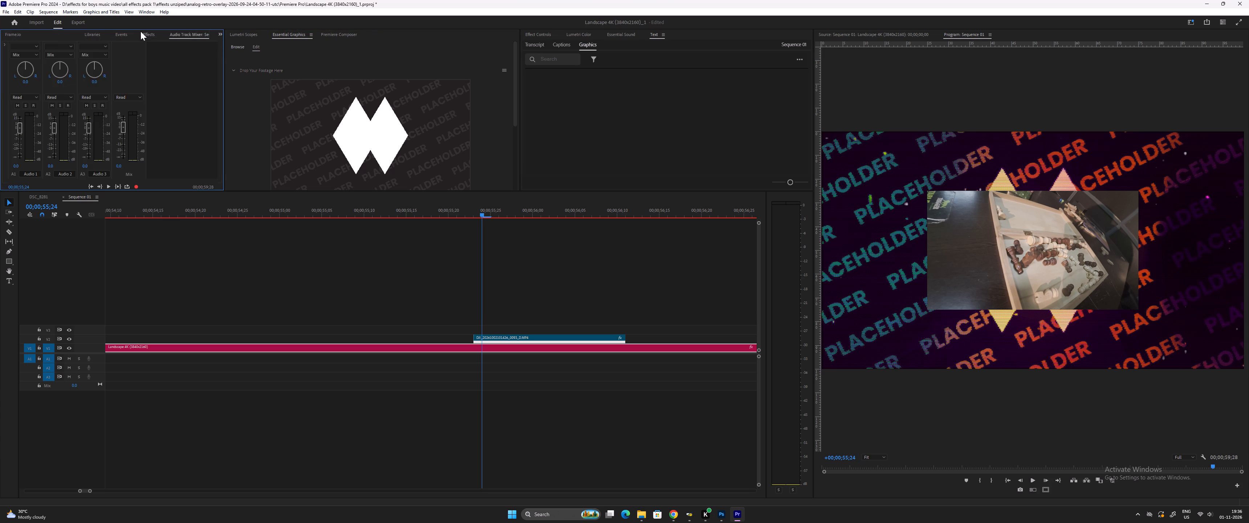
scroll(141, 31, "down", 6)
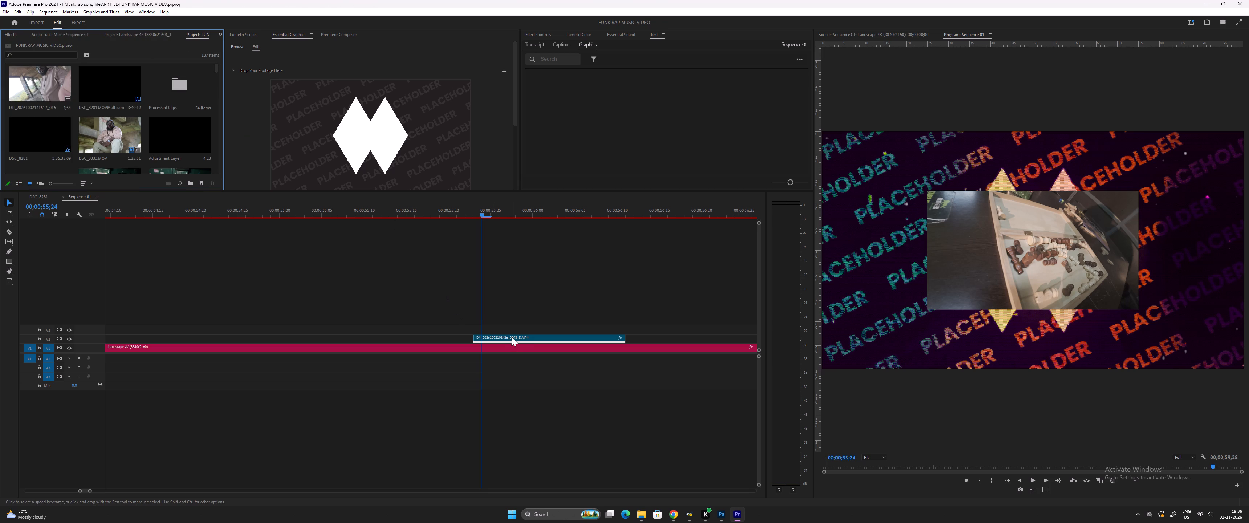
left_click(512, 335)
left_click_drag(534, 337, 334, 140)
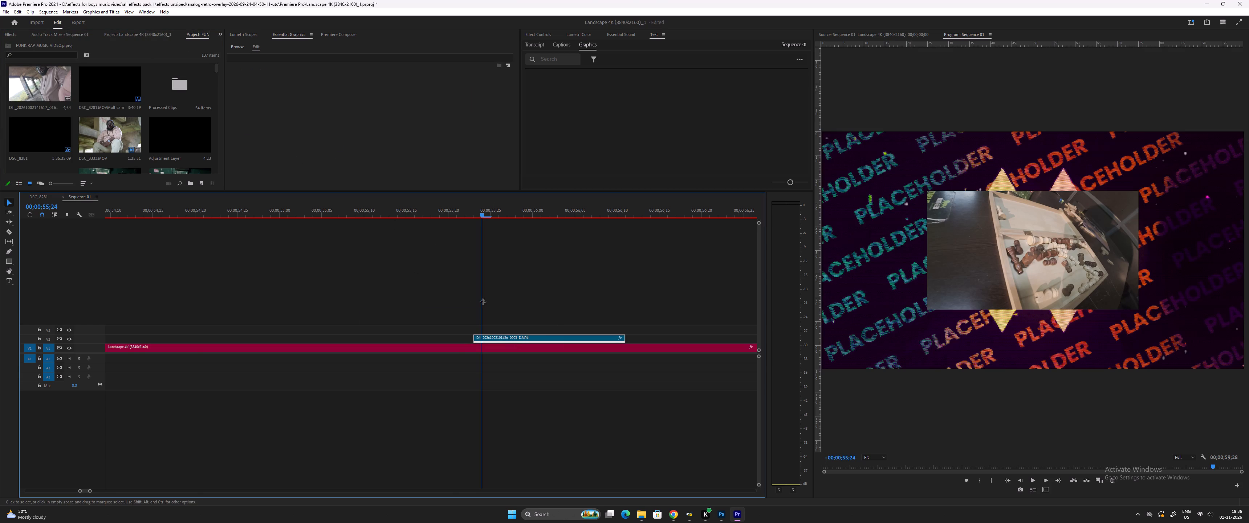
Play the sequence across the chessboard clip on V2 and return to its start at 00;00;55;23.
key("minus")
key("minus")
left_click(434, 215)
key("space")
type("=")
key("equal")
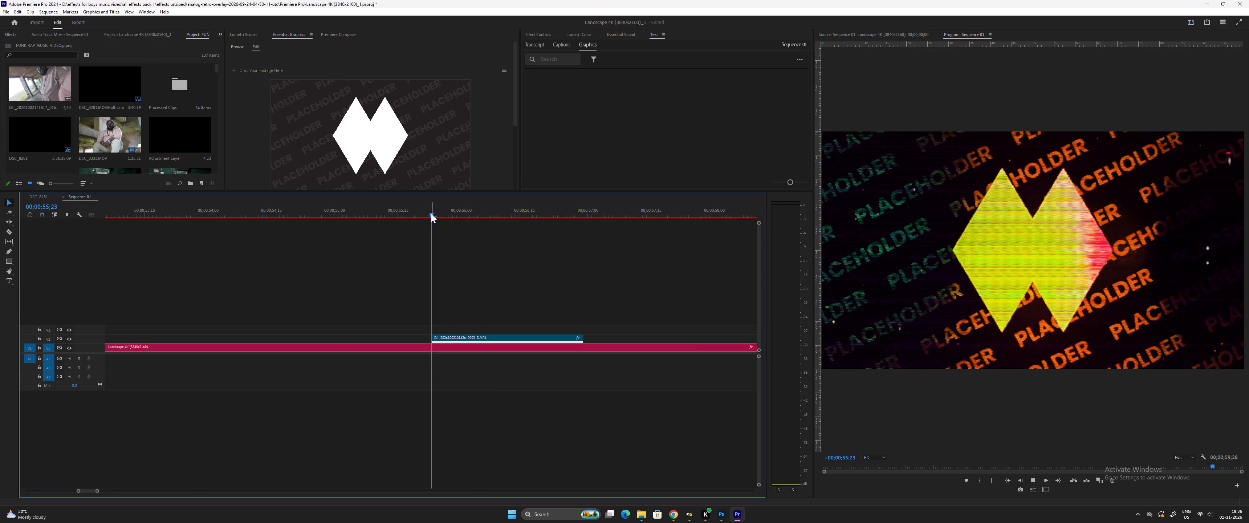
key("space")
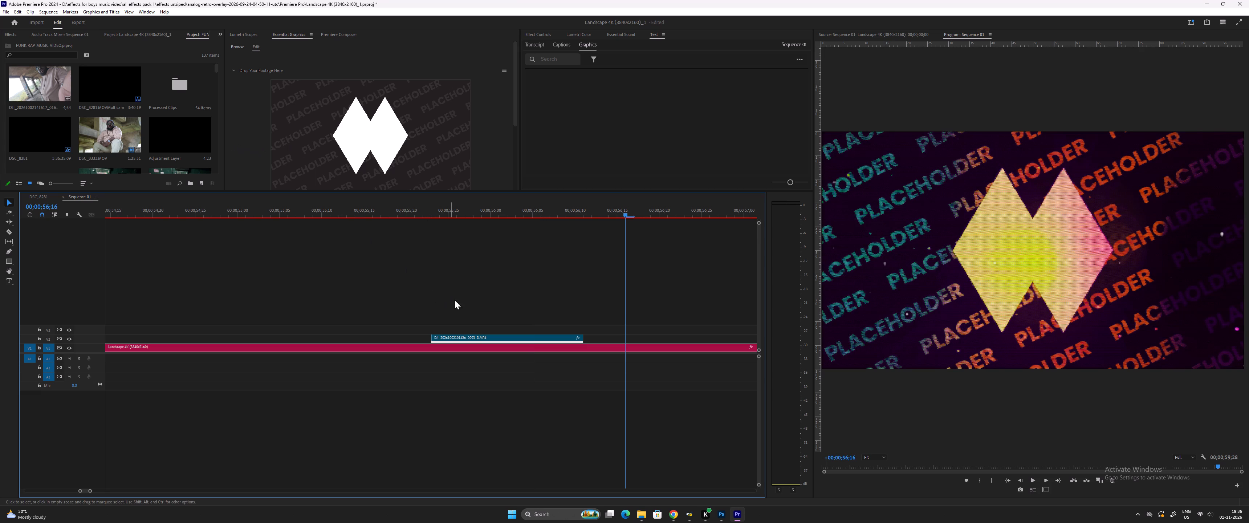
left_click_drag(427, 217, 434, 219)
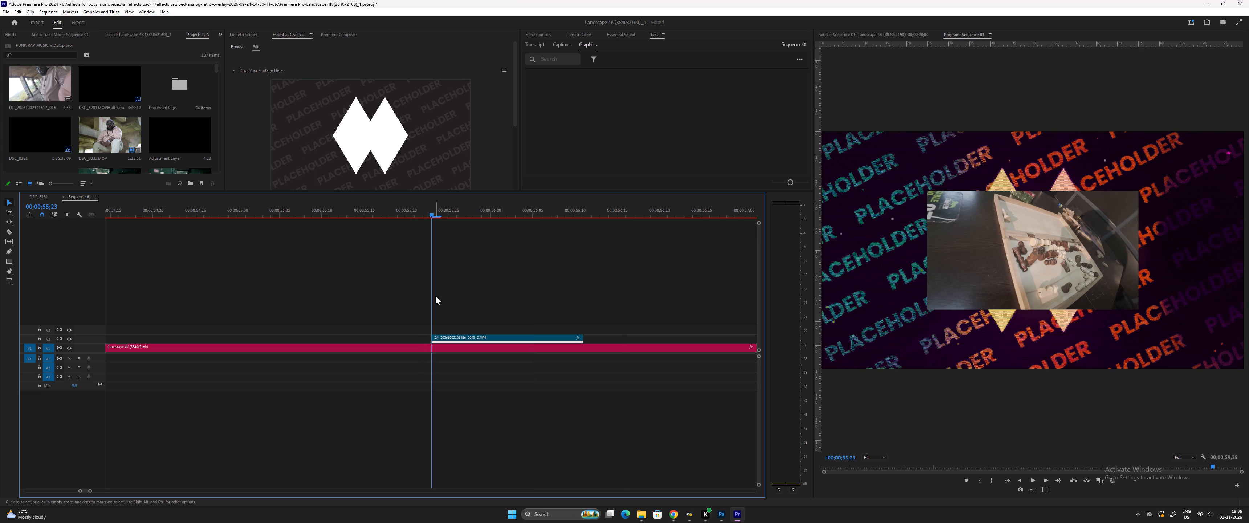
Add the chessboard clip from track V2 to the Landscape 4K project's media as a new item.
key("minus")
key("minus")
key("minus")
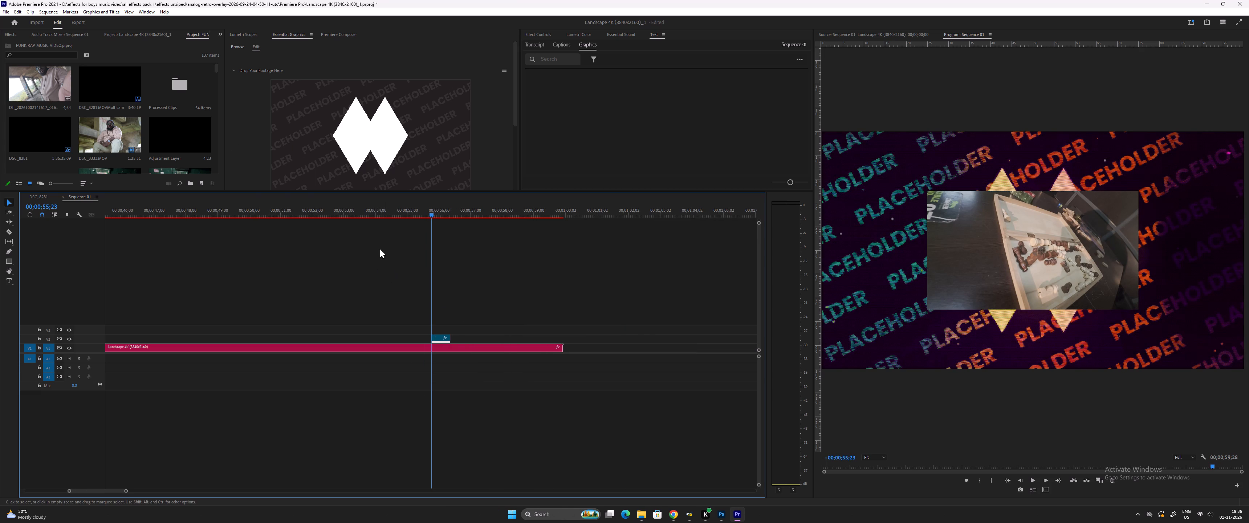
left_click(438, 336)
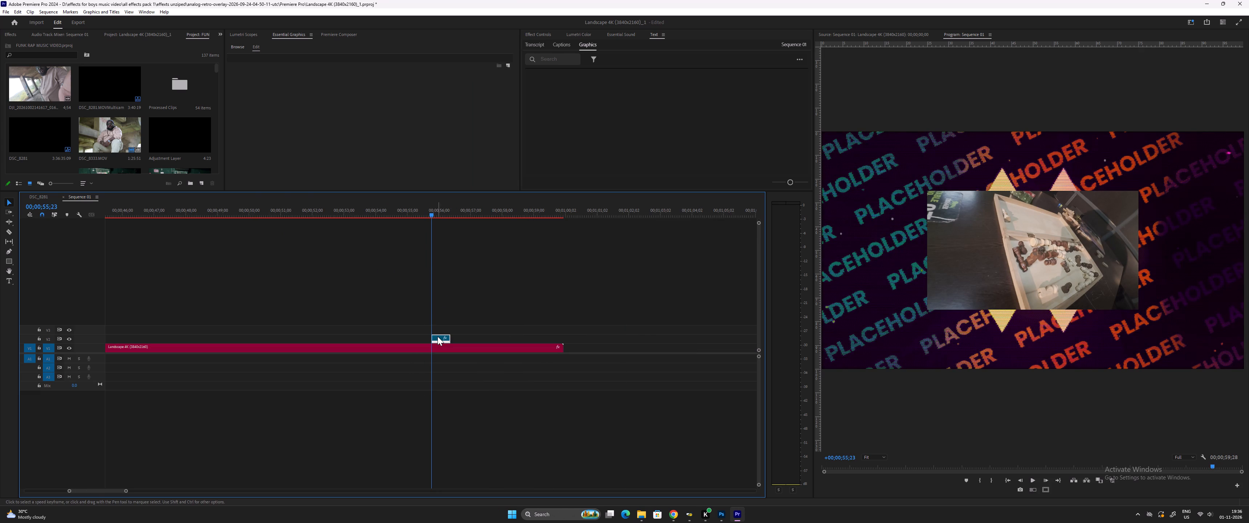
left_click(438, 337)
scroll(148, 31, "up", 2)
scroll(149, 35, "down", 1)
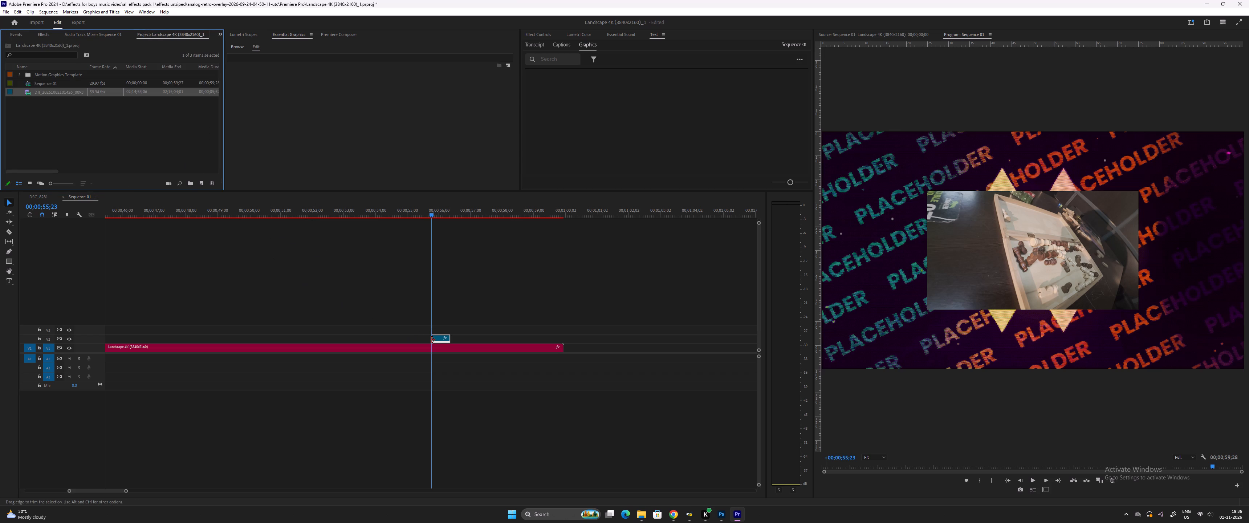
left_click_drag(439, 336, 105, 143)
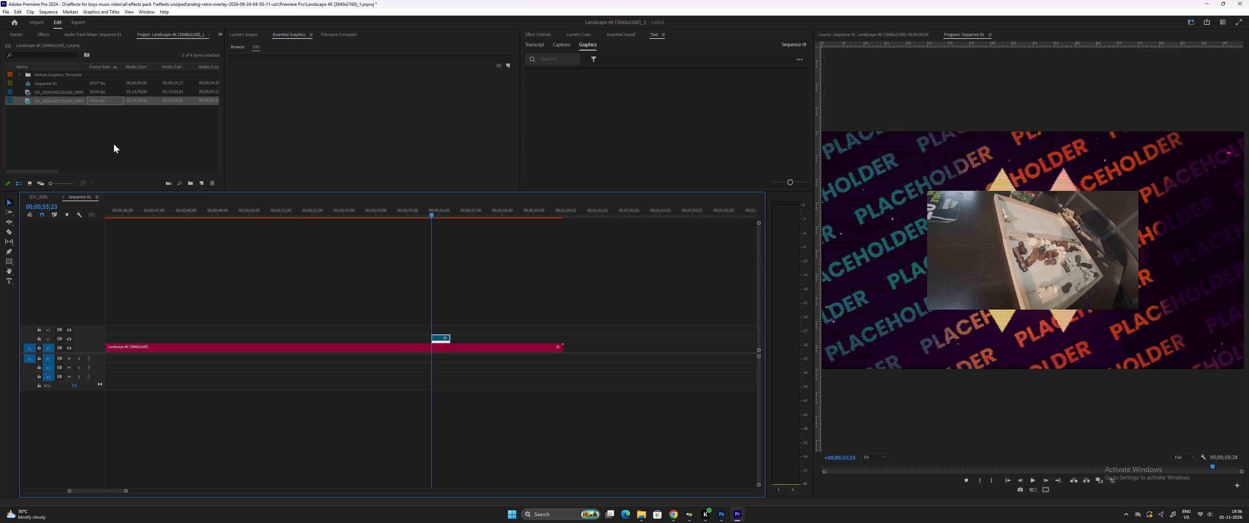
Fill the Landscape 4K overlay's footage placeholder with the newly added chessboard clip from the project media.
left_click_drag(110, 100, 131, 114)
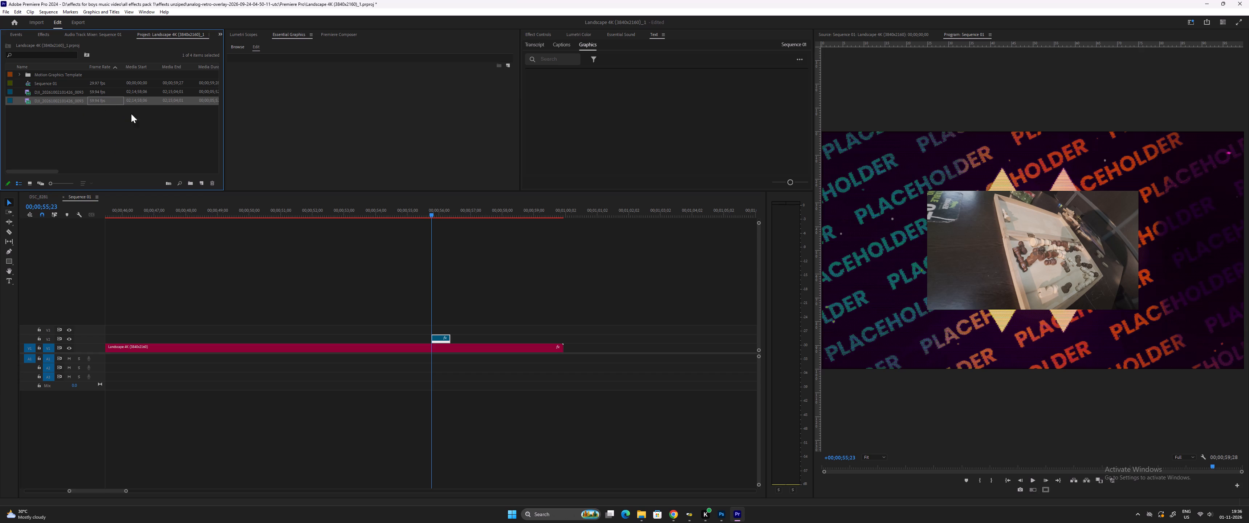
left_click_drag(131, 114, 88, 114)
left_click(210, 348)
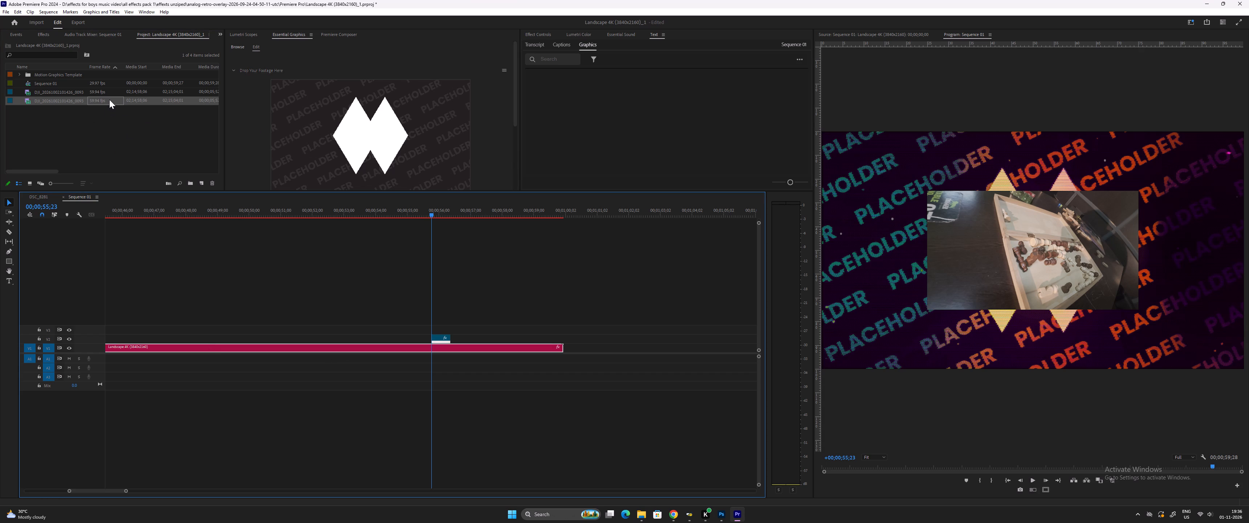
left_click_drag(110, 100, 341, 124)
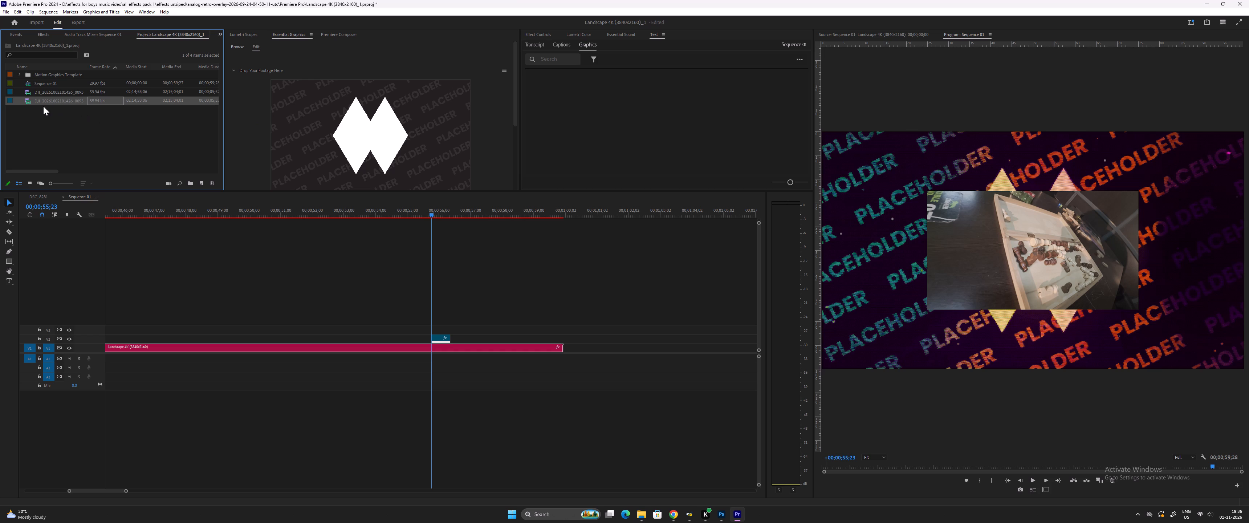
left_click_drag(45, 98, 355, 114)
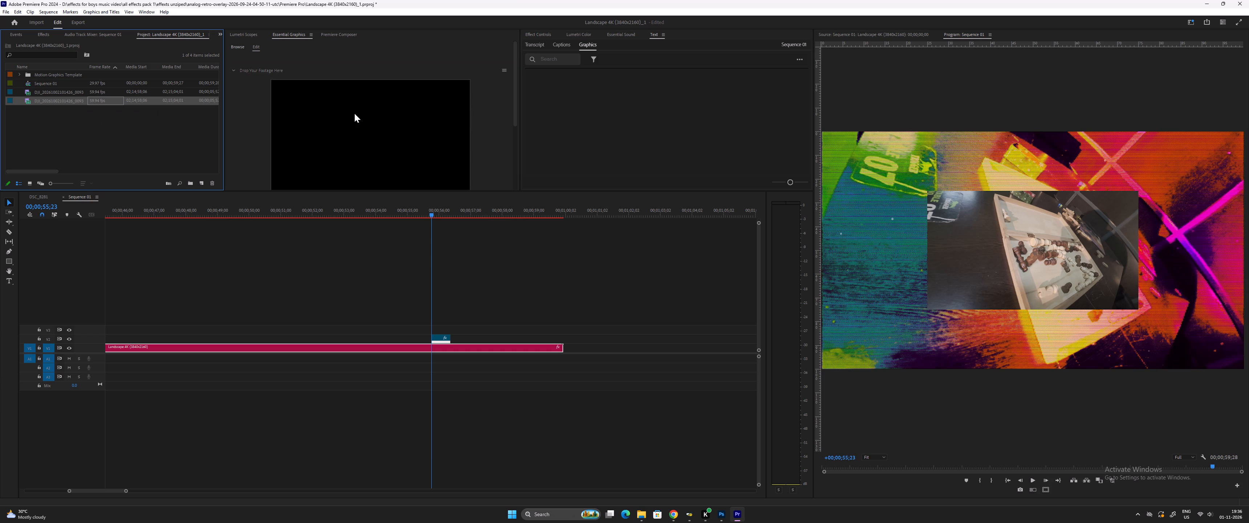
Play the sequence from the beginning, skipping ahead to about 00;00;13, to preview the retro effect on the chessboard footage.
left_click_drag(360, 215, 174, 219)
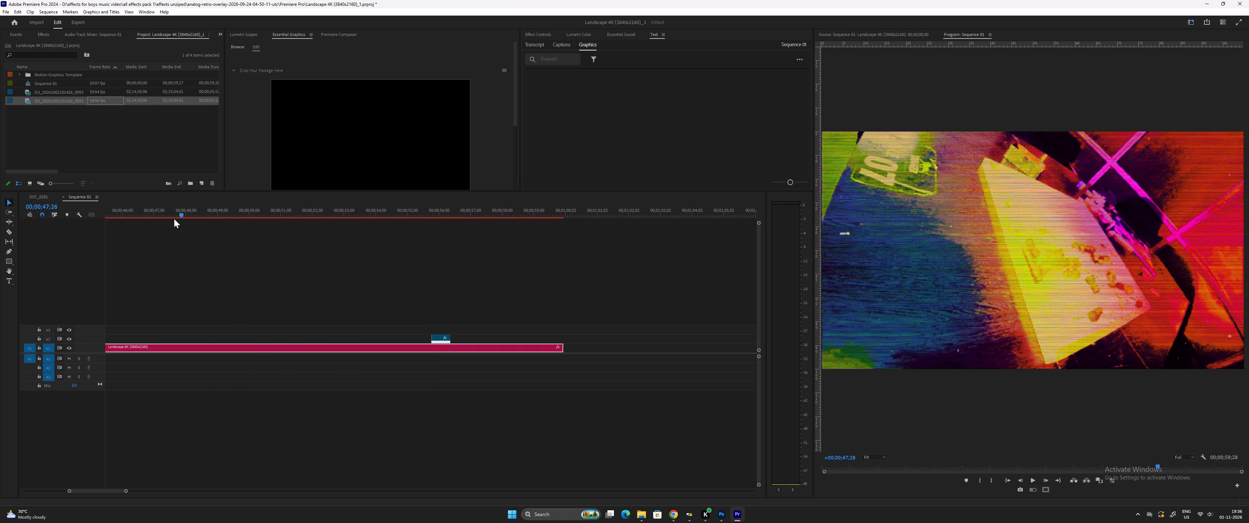
left_click_drag(174, 219, 105, 223)
key("minus")
key("minus")
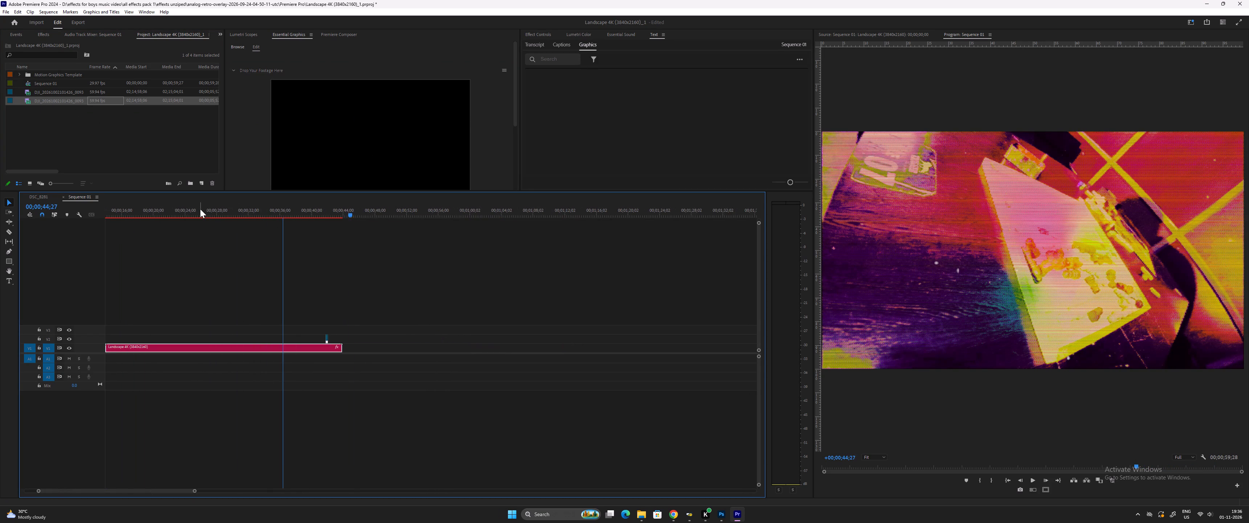
key("minus")
key("minus")
left_click_drag(210, 211, 91, 227)
key("space")
key("equal")
key("equal")
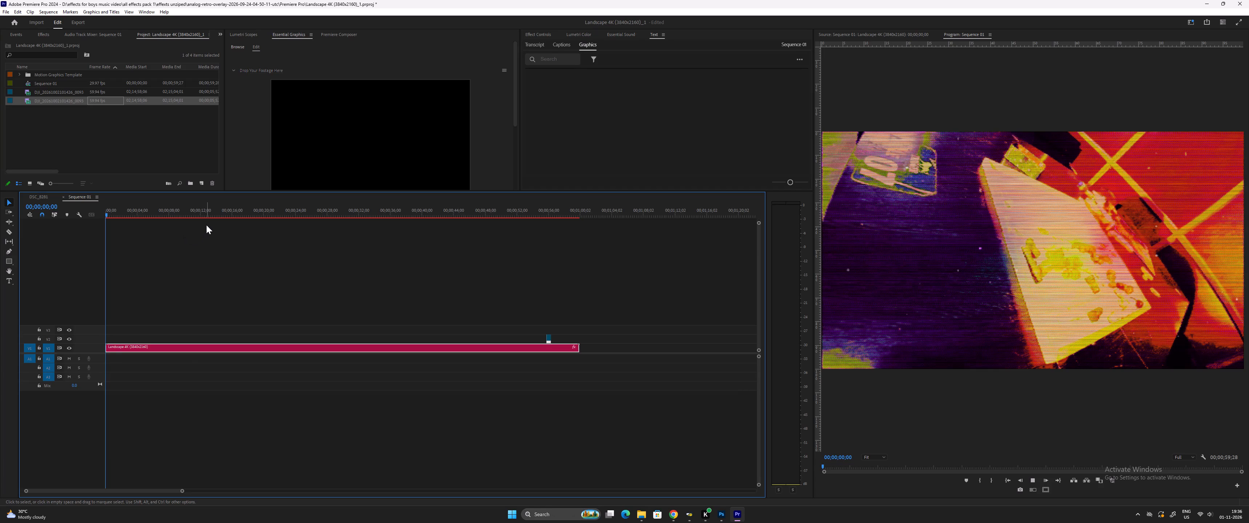
key("equal")
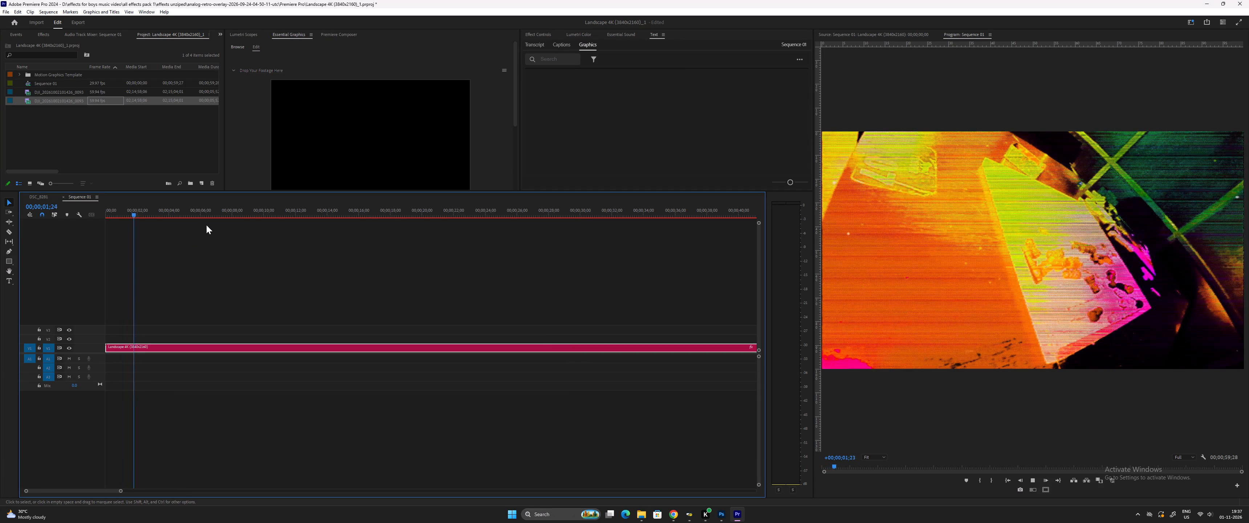
key("space")
key("space")
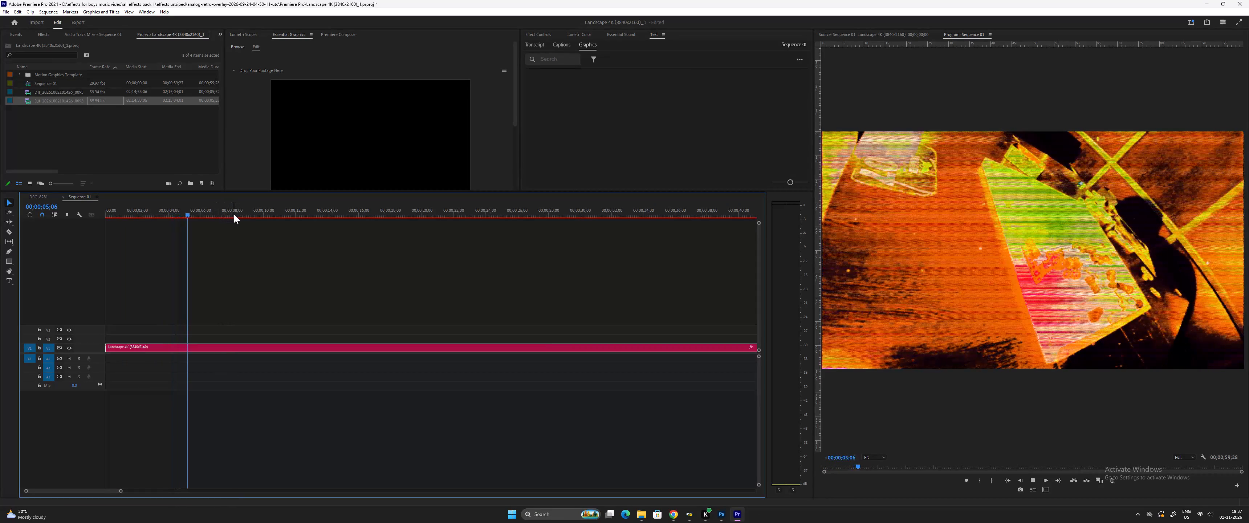
left_click_drag(237, 214, 265, 220)
key("space")
key("space")
type("--")
key("space")
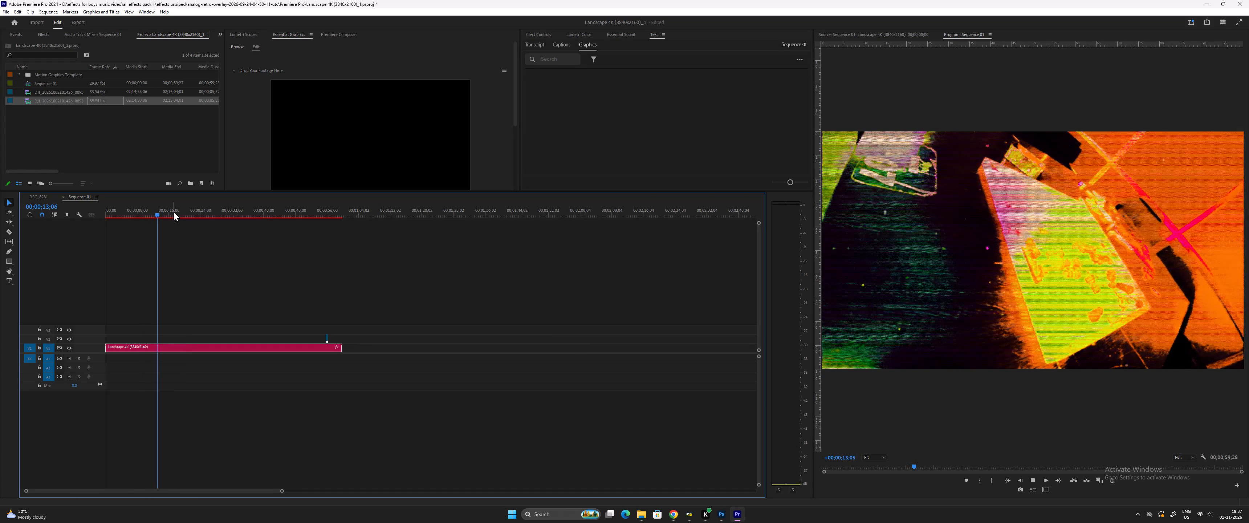
key("space")
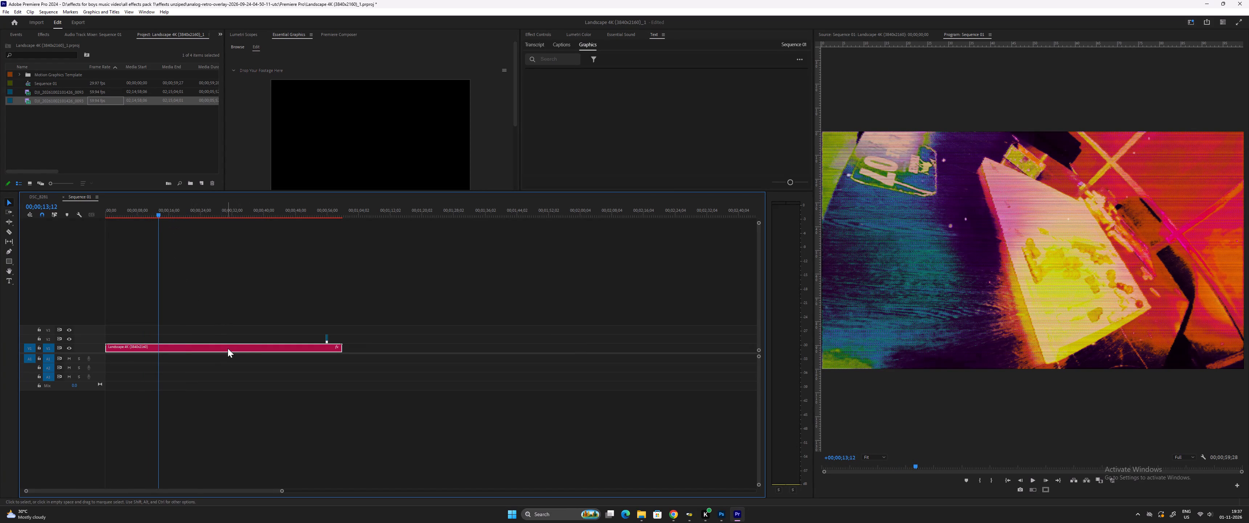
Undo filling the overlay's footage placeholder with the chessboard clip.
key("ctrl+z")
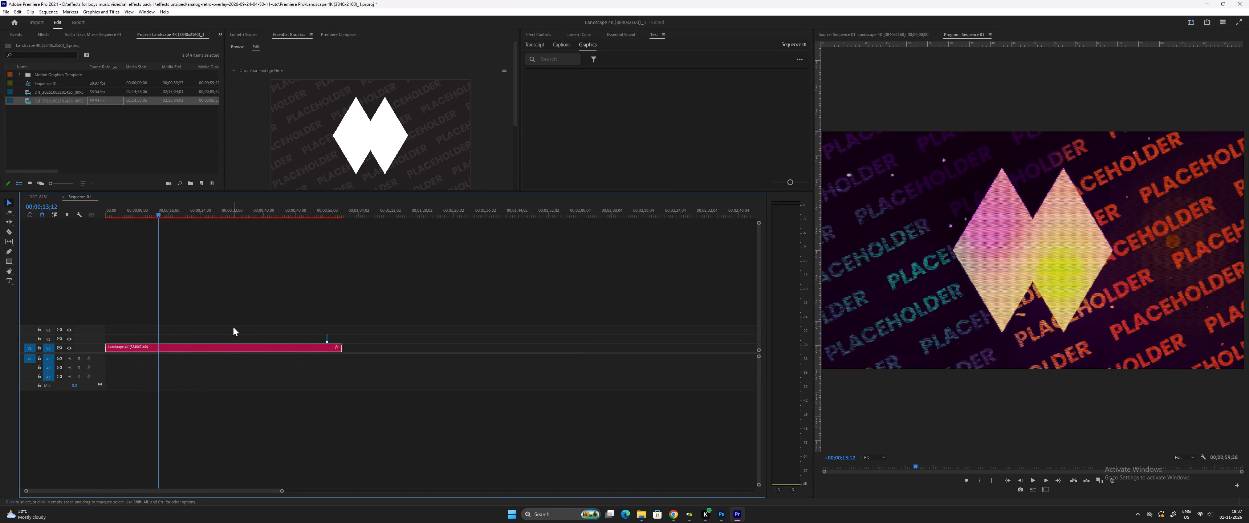
Duplicate the Landscape 4K overlay on track V1, placing the copy after the original at about 00;01;10.
left_click_drag(287, 346, 565, 353, "alt")
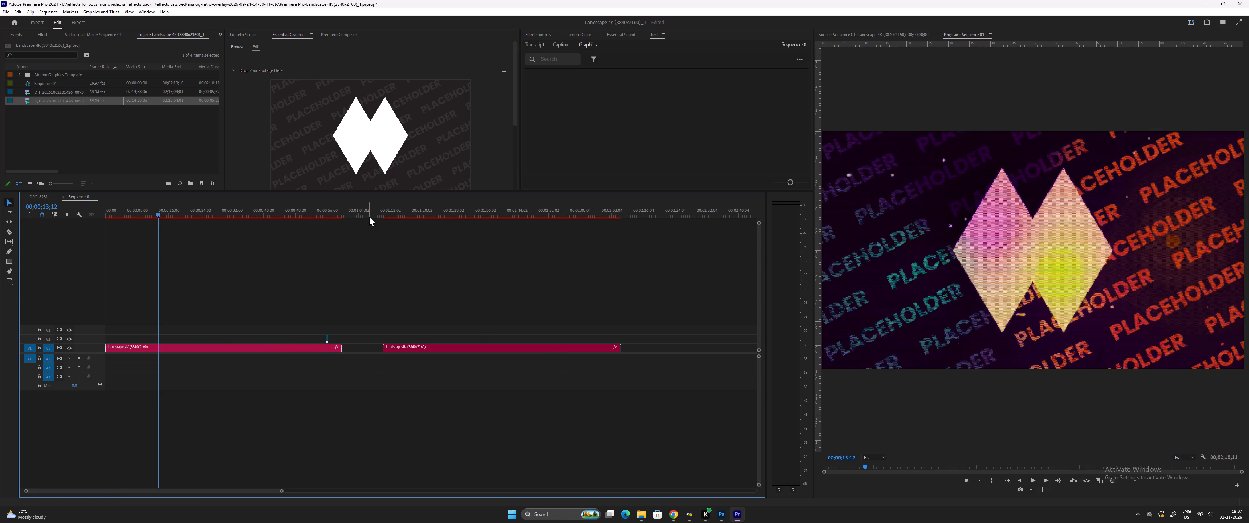
Place a fresh Landscape 4K overlay from the project's motion graphics template bin on V1 at about 00;02;18.
left_click(18, 74)
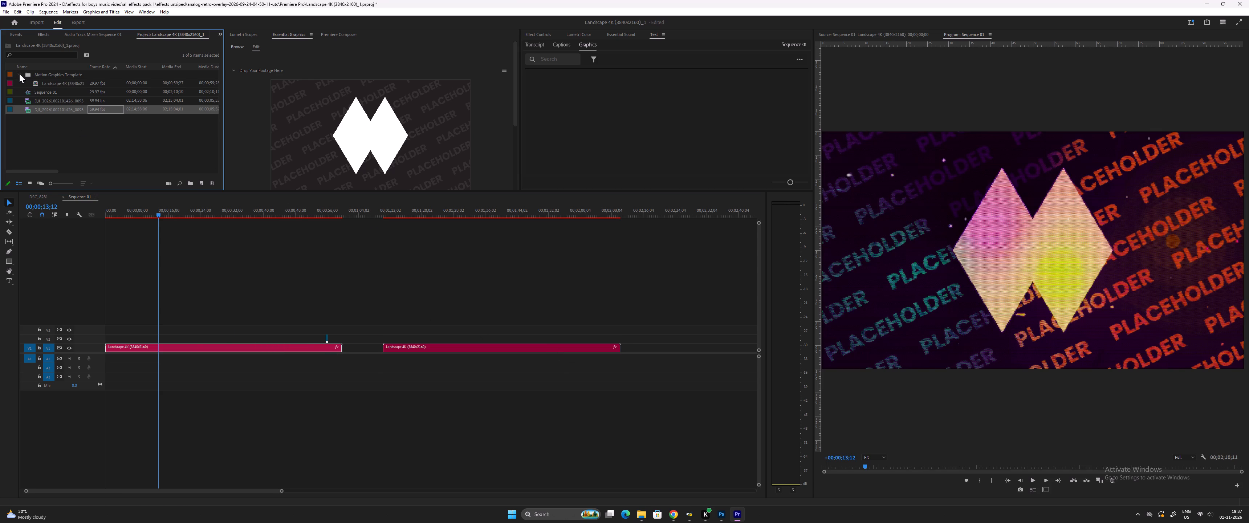
left_click(66, 83)
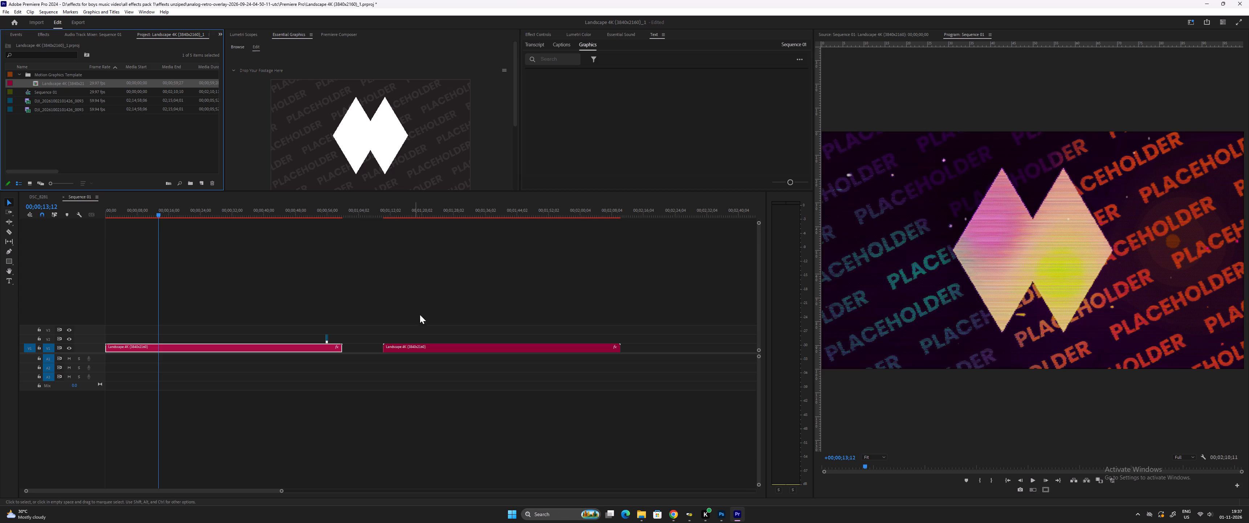
left_click_drag(61, 83, 652, 349)
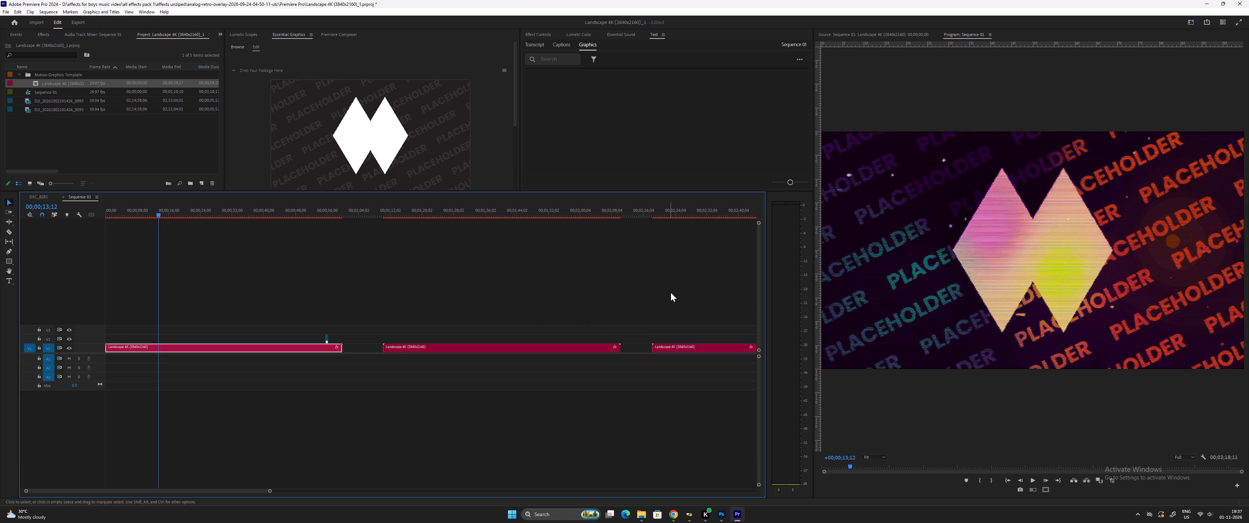
Play part of the third Landscape 4K overlay on V1, stopping at about 00;02;26, to check it.
left_click_drag(669, 211, 683, 215)
key("space")
scroll(608, 281, "down", 8)
scroll(568, 272, "down", 5)
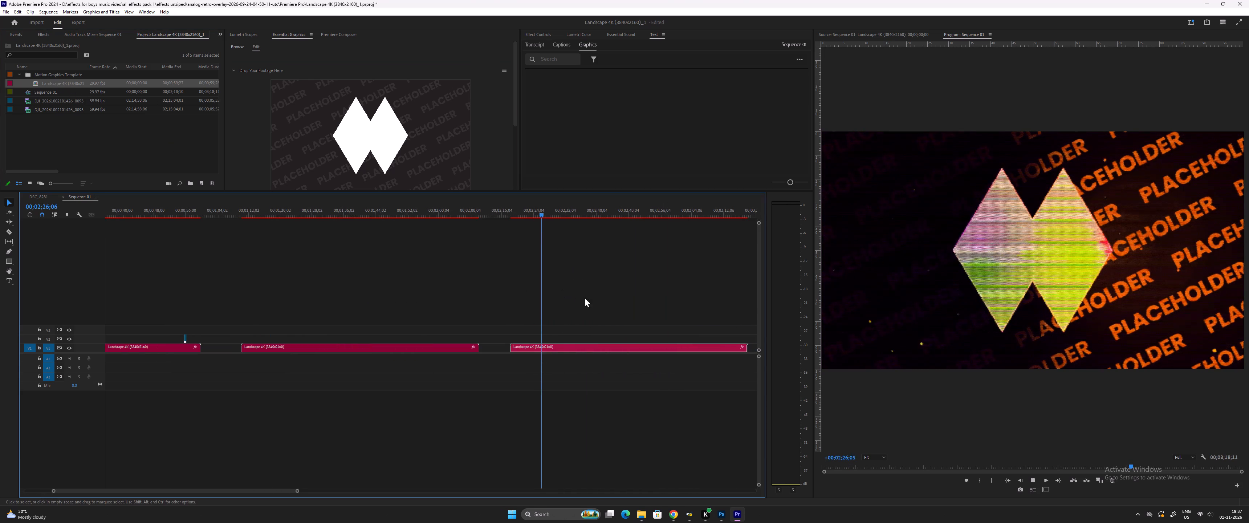
key("space")
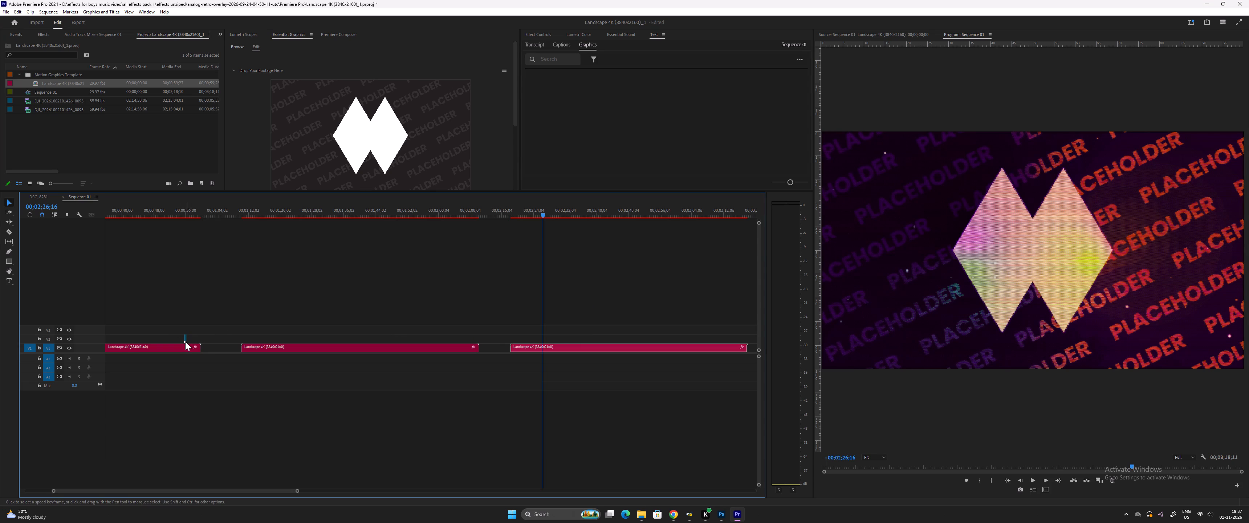
Move the chessboard clip along V2 to sit above the start of the third overlay at about 00;02;18.
left_click_drag(185, 341, 512, 335)
Trim the end of the third Landscape 4K overlay to match the short chessboard clip above it and go to its start.
left_click_drag(745, 349, 514, 349)
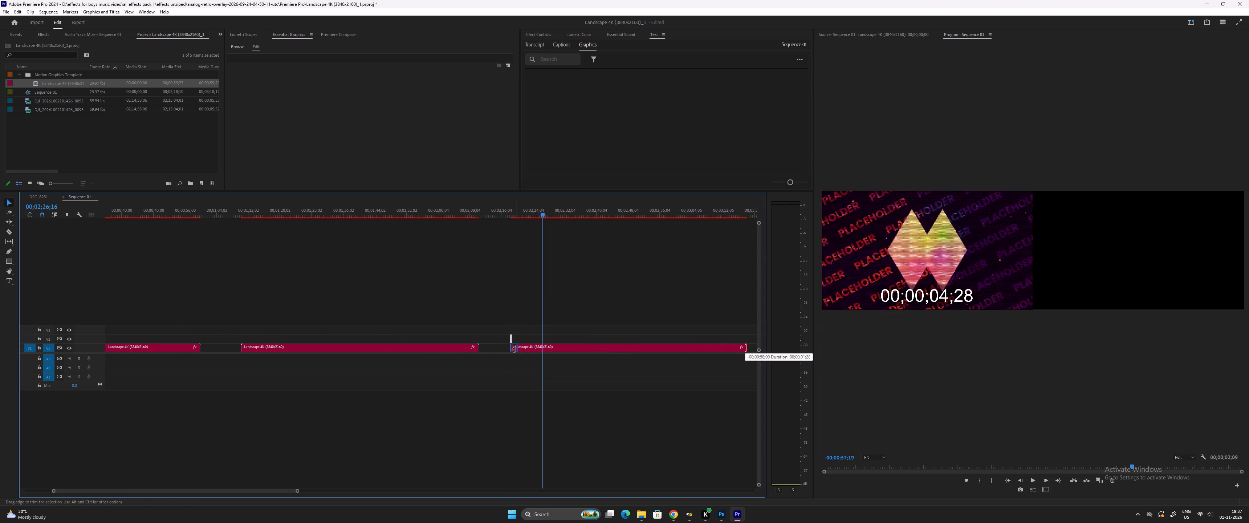
left_click_drag(514, 349, 513, 349)
left_click_drag(516, 212, 510, 211)
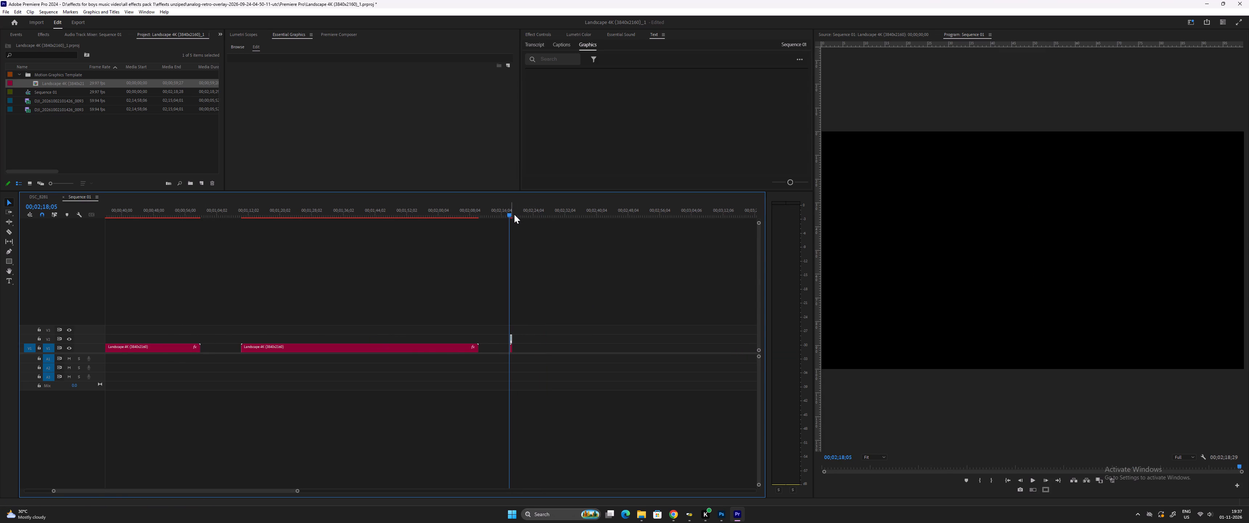
Play the third Landscape 4K overlay with the chessboard clip above it from about 00;02;18 to check them together.
key("equal")
key("equal")
key("equal")
key("equal")
key("space")
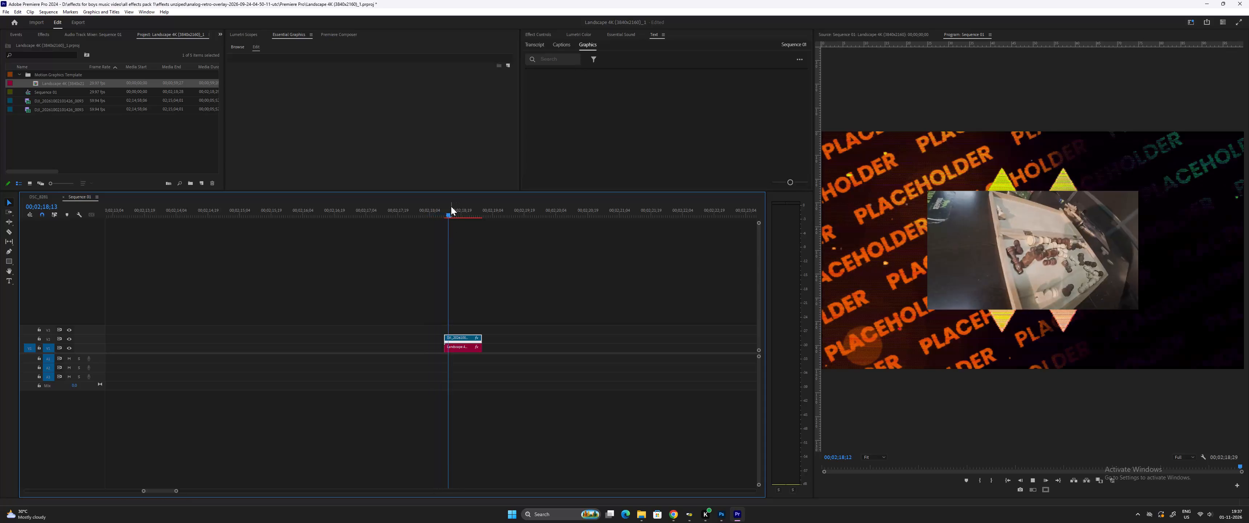
key("space")
Return to the third overlay at about 00;02;18 and replay it with the chessboard clip, stopping at about 00;02;18;14.
left_click(447, 214)
key("minus")
key("minus")
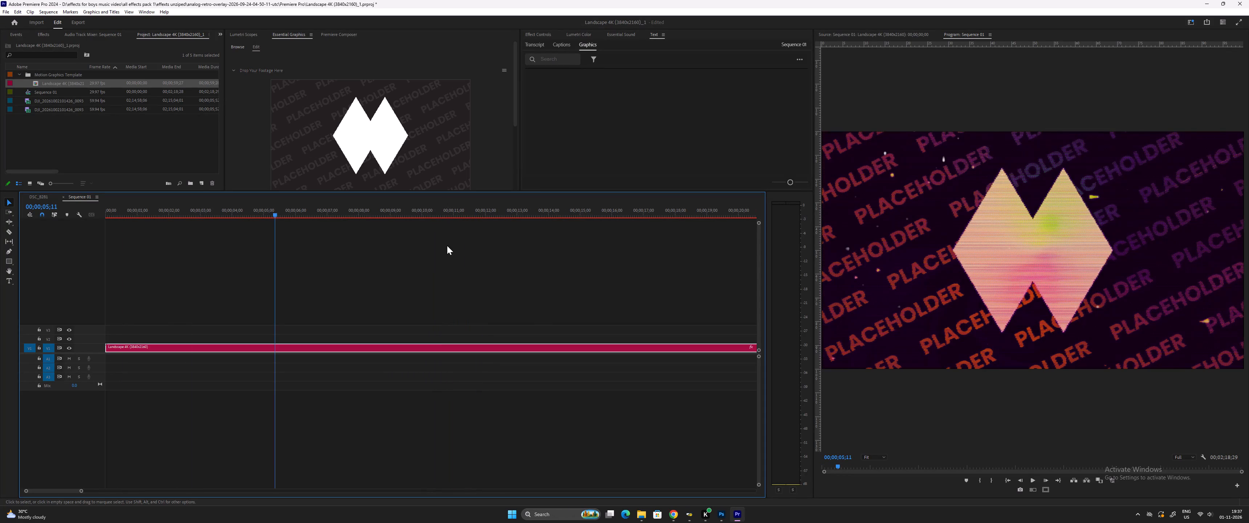
key("minus")
key("minus")
key("minus")
left_click(372, 211)
key("equal")
key("equal")
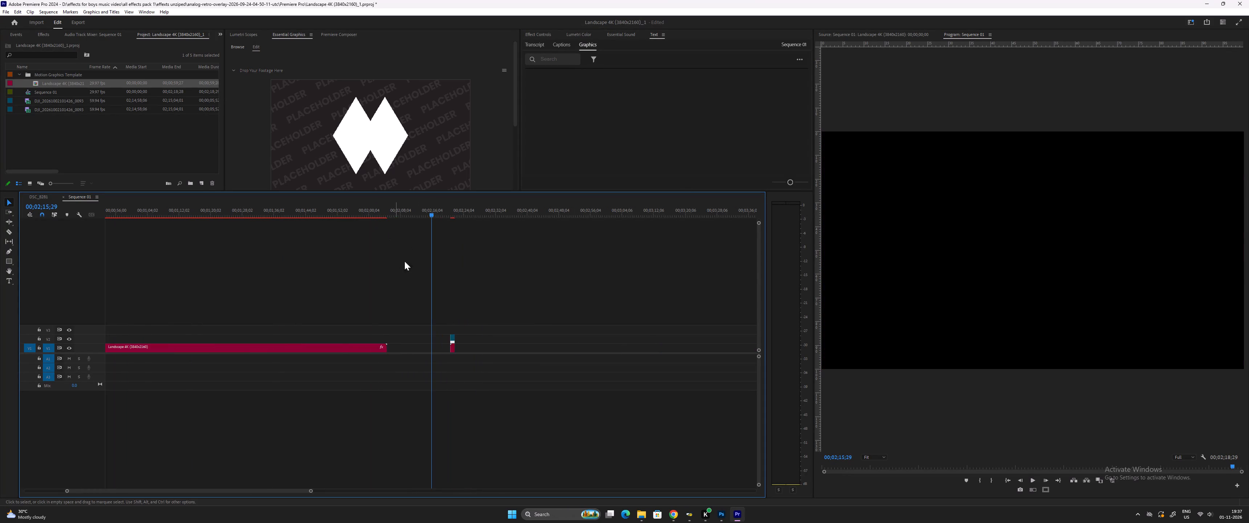
key("equal")
left_click(466, 212)
key("equal")
key("equal")
key("space")
key("space")
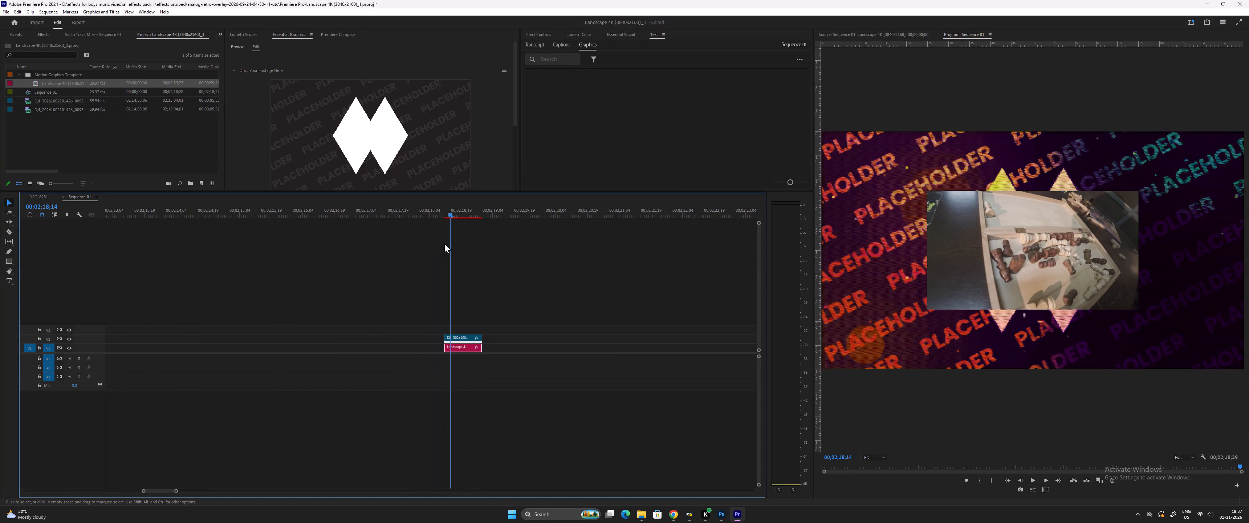
Inspect the properties of the chessboard clip on V2 and the third overlay on V1, including its footage placeholder.
left_click(458, 338)
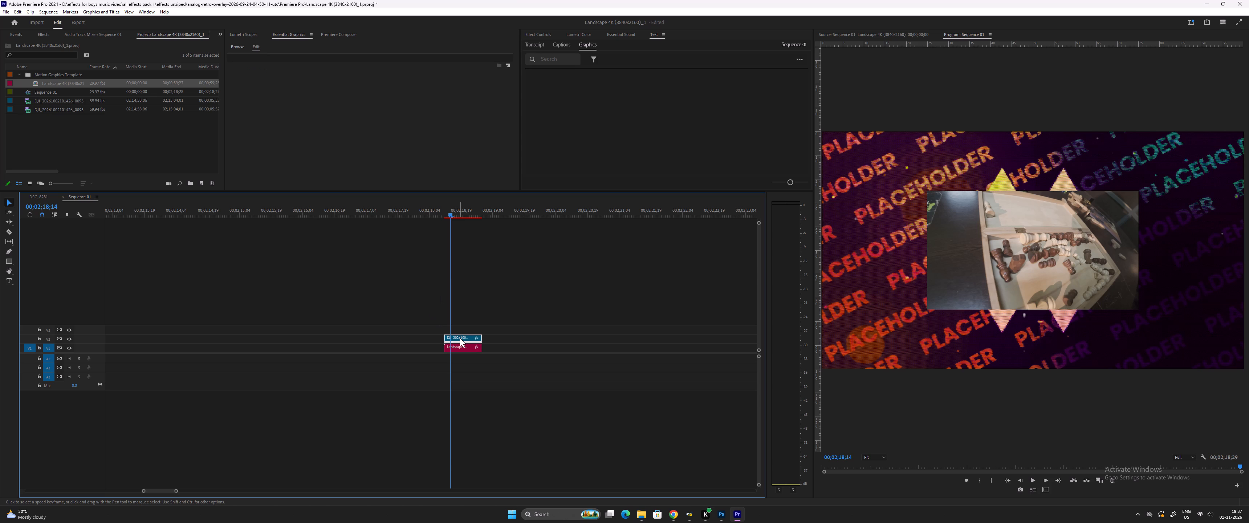
left_click(460, 338)
left_click(458, 348)
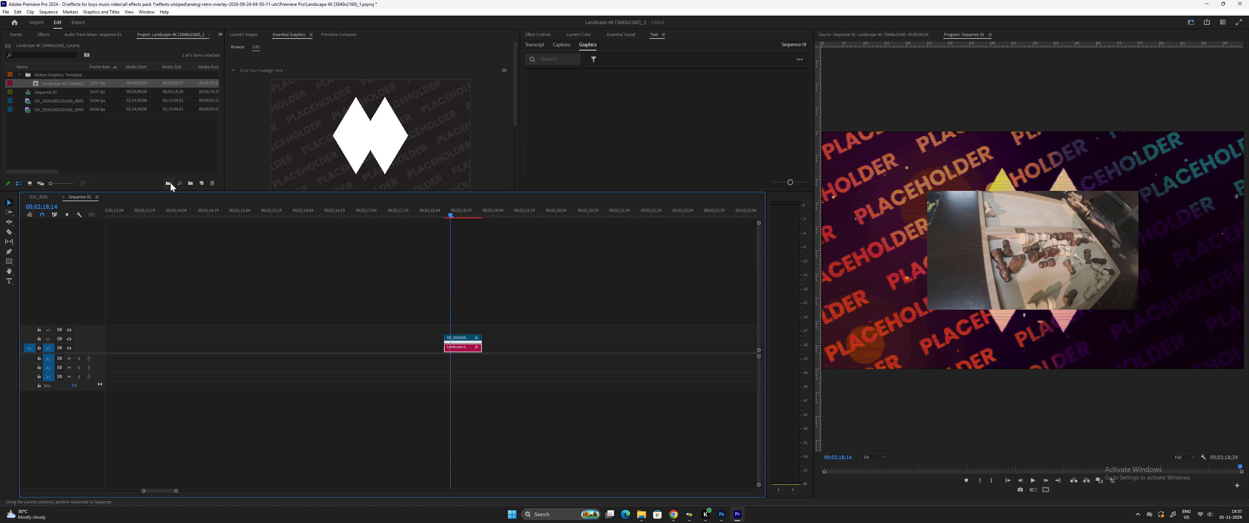
Switch to Chrome, pause the YouTube music video and return to Premiere Pro.
left_click(672, 515)
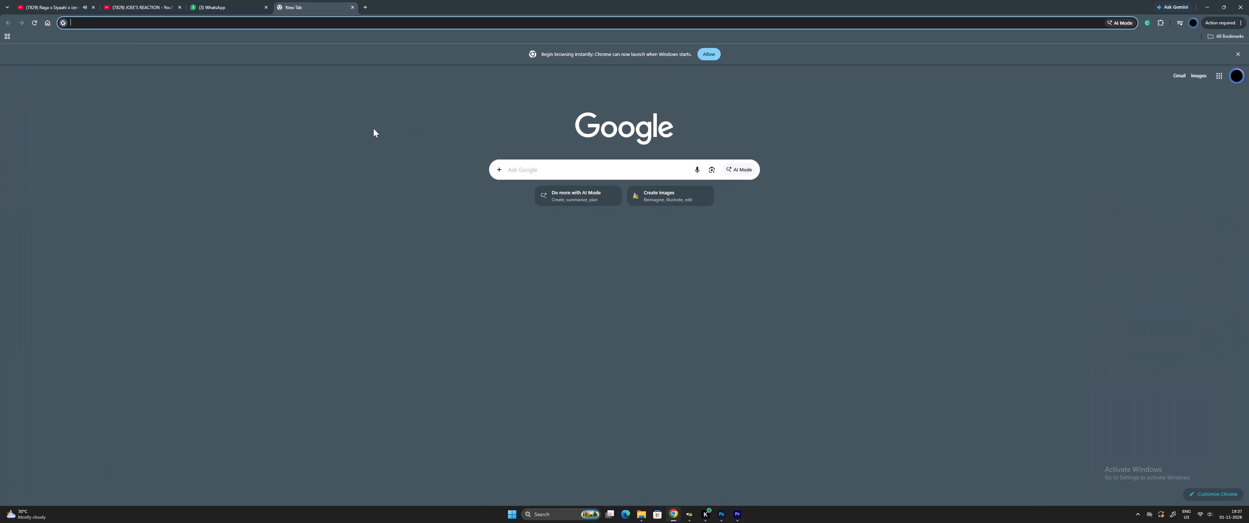
left_click(72, 5)
left_click(551, 261)
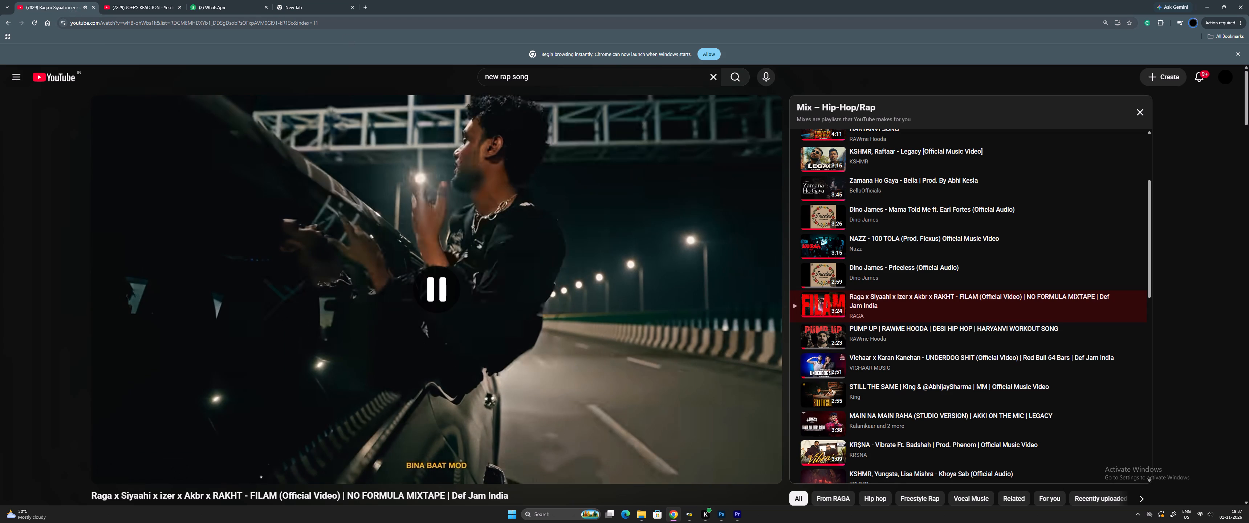
left_click(327, 3)
key("alt+Tab")
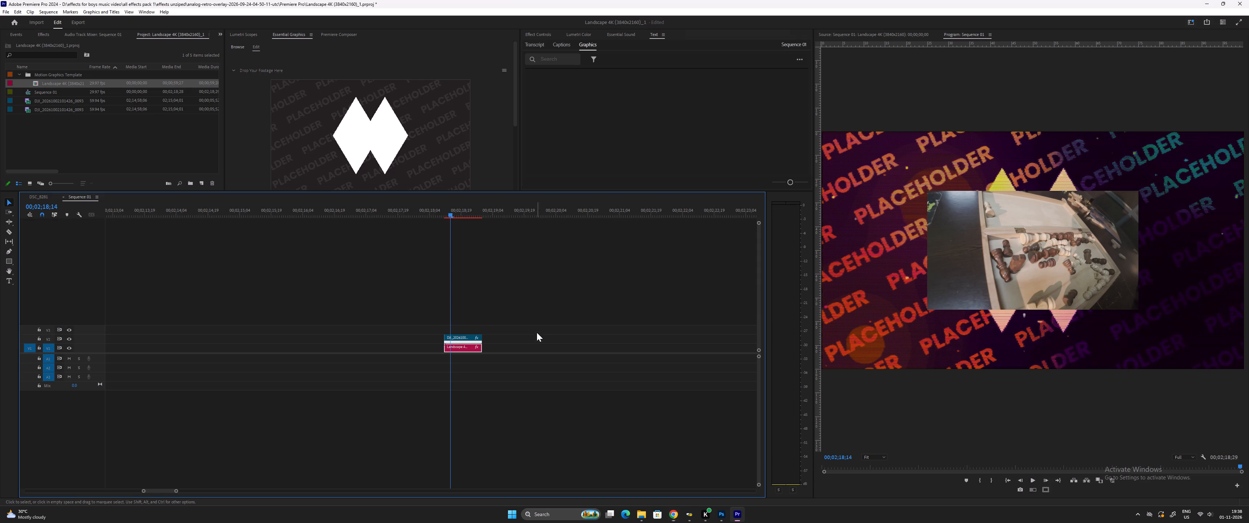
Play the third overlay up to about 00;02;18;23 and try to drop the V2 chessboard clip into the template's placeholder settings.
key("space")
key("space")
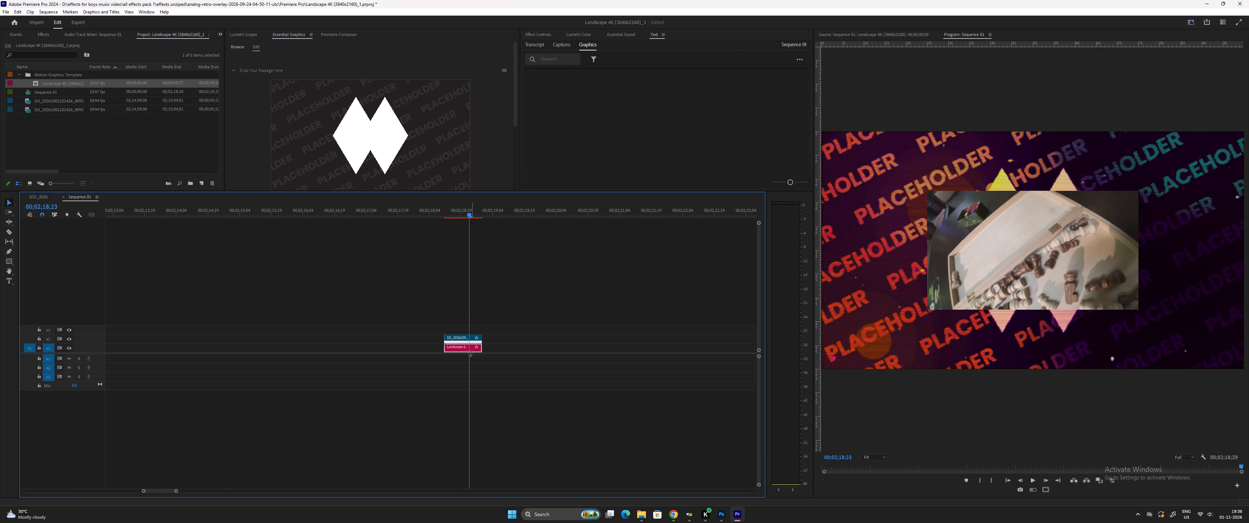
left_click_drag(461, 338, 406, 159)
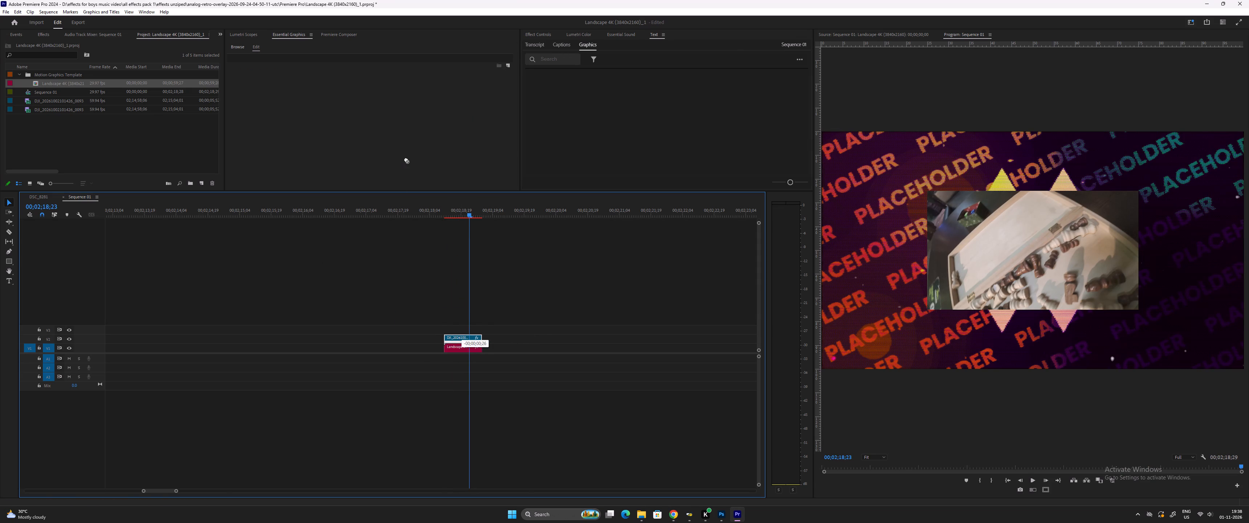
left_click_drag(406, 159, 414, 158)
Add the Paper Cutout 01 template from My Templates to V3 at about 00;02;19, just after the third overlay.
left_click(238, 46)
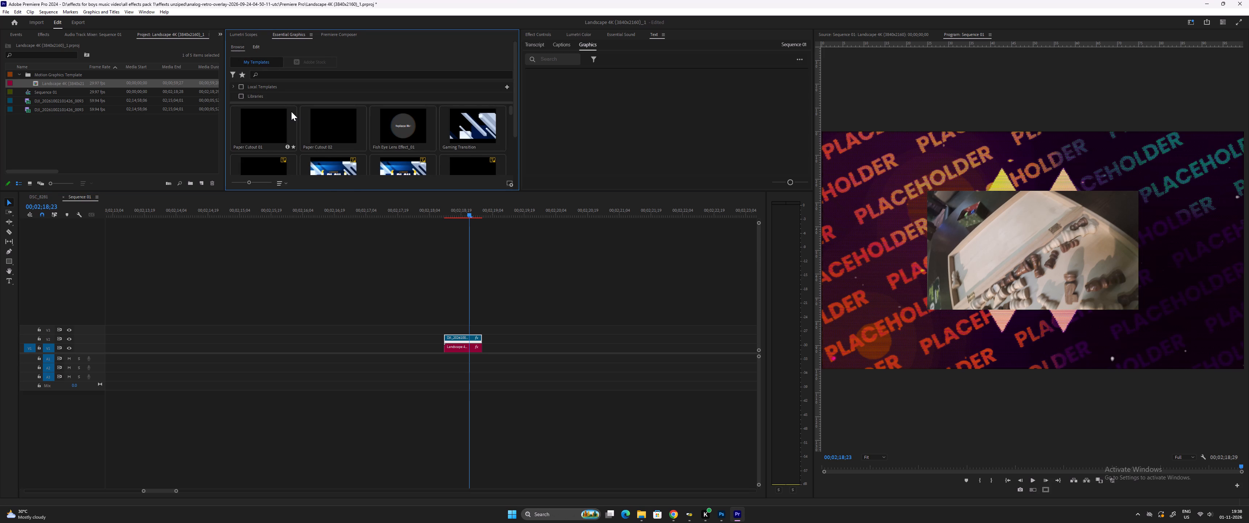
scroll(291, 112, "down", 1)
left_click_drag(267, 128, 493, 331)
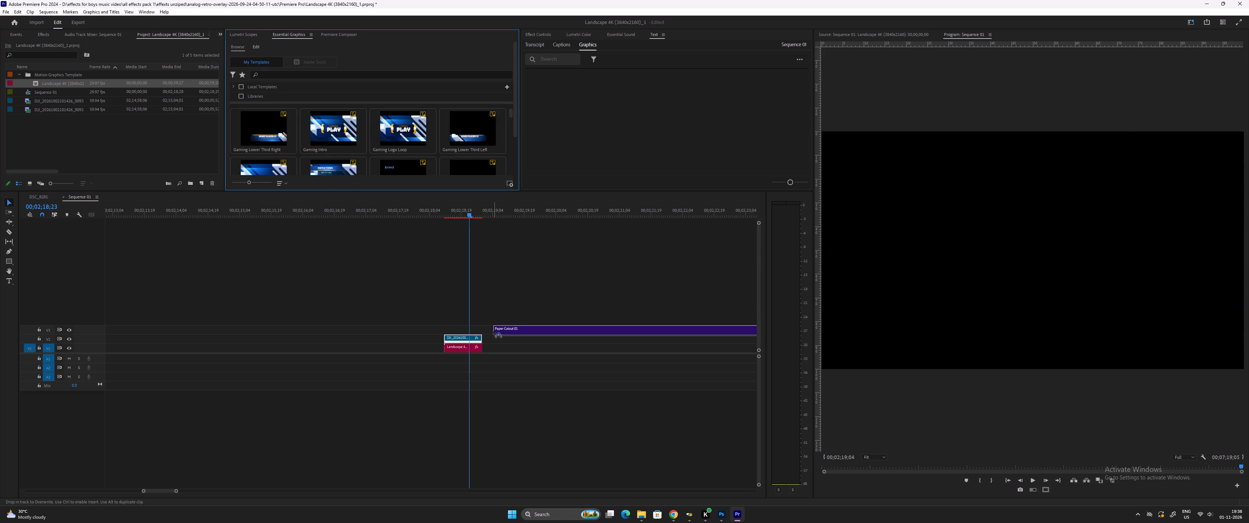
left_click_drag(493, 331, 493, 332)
Play the Paper Cutout 01 graphic on V3 from about 00;02;19;08 to 00;02;20;22 to check it.
left_click_drag(504, 208, 508, 210)
key("space")
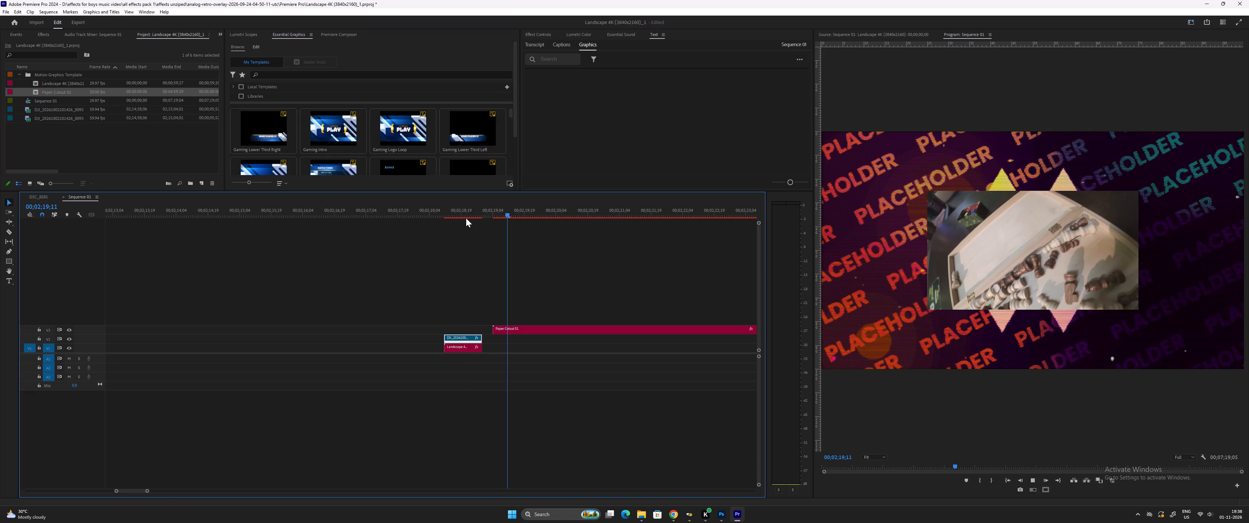
key("space")
left_click_drag(509, 213, 501, 233)
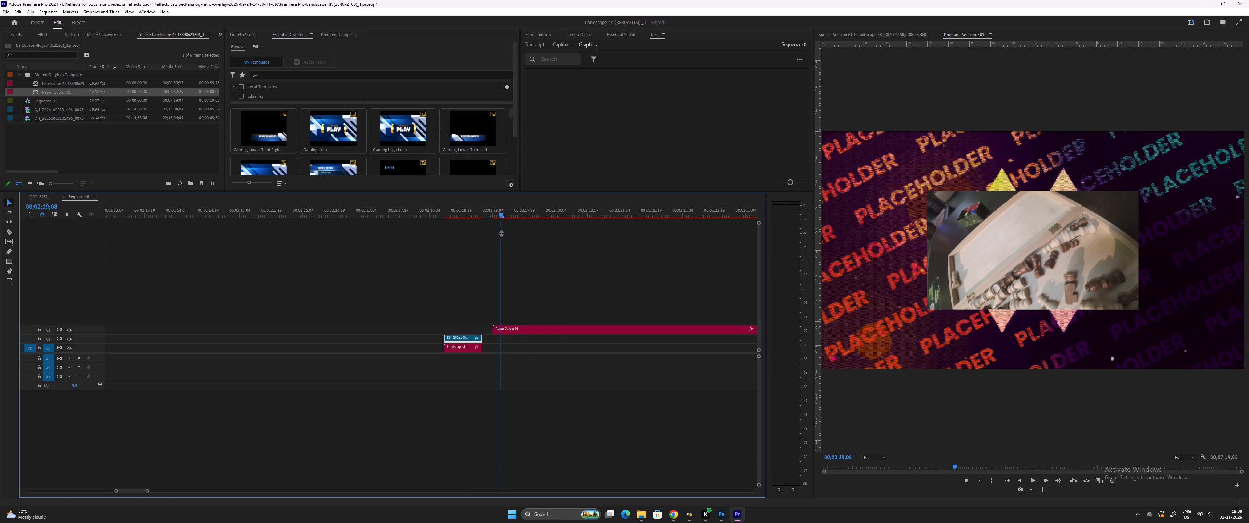
key("space")
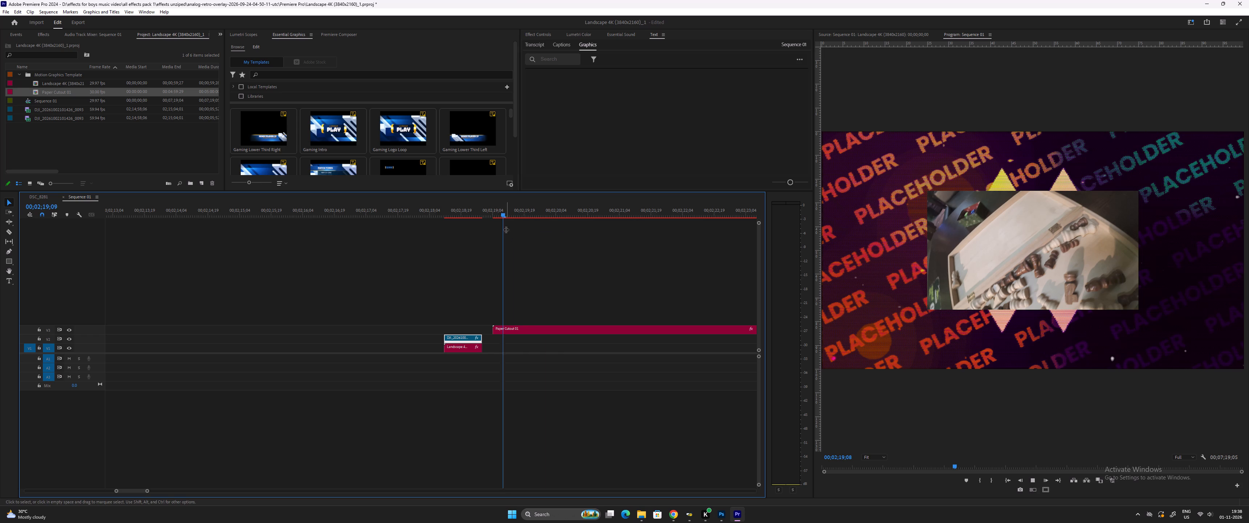
key("space")
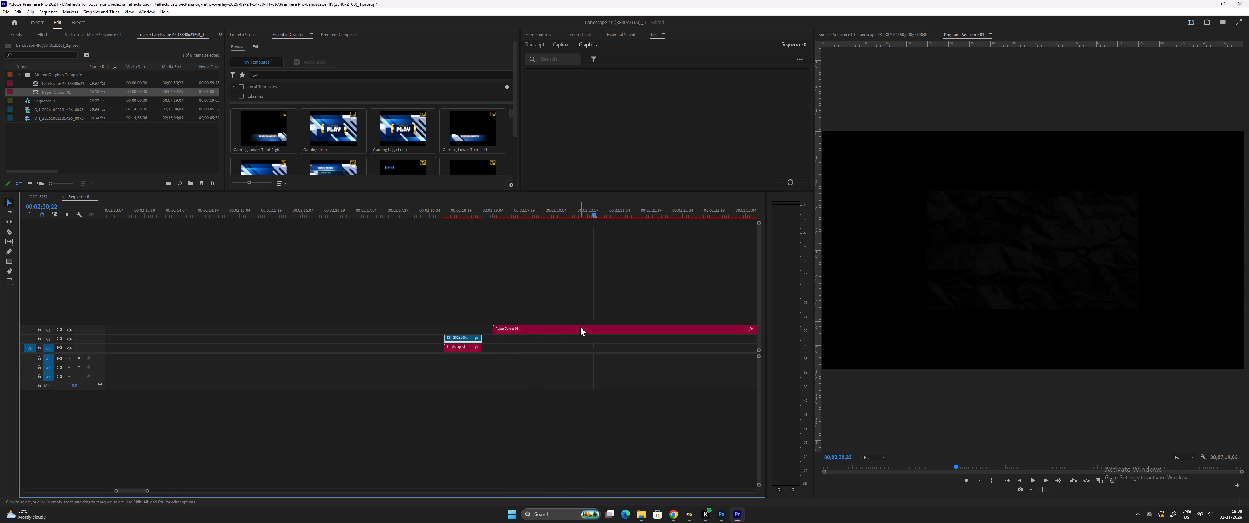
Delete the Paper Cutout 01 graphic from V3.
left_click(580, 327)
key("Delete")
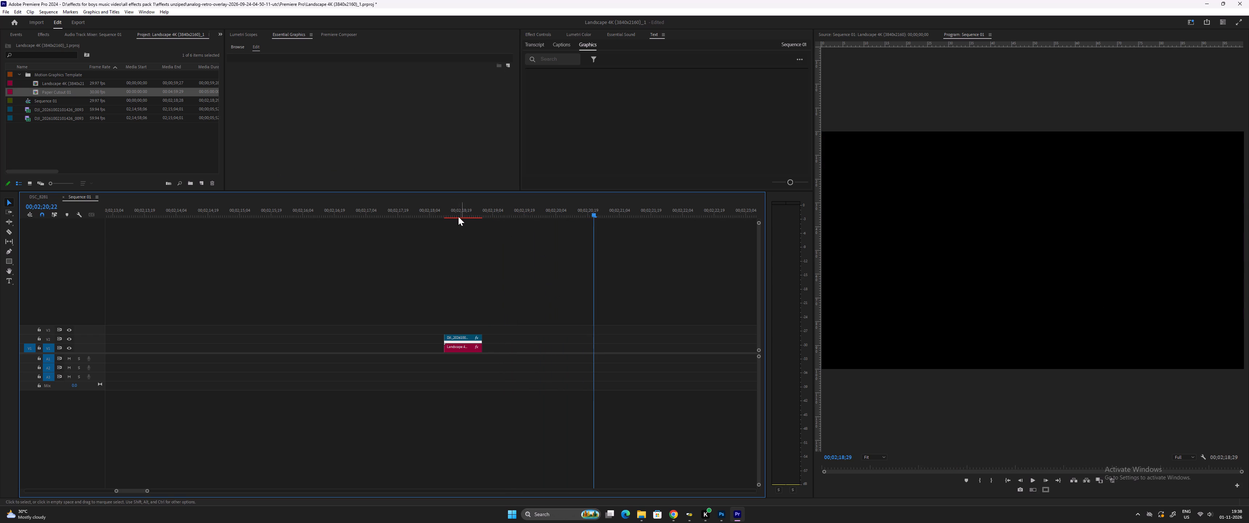
Replay the third overlay with the chessboard clip, stopping at about 00;02;18;25.
left_click(452, 211)
key("space")
key("space")
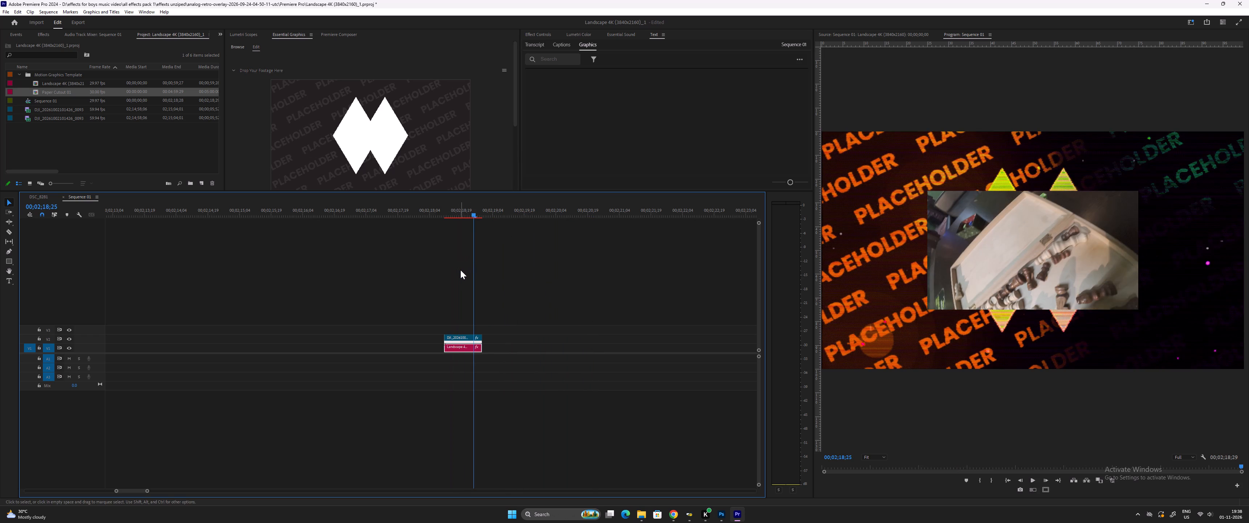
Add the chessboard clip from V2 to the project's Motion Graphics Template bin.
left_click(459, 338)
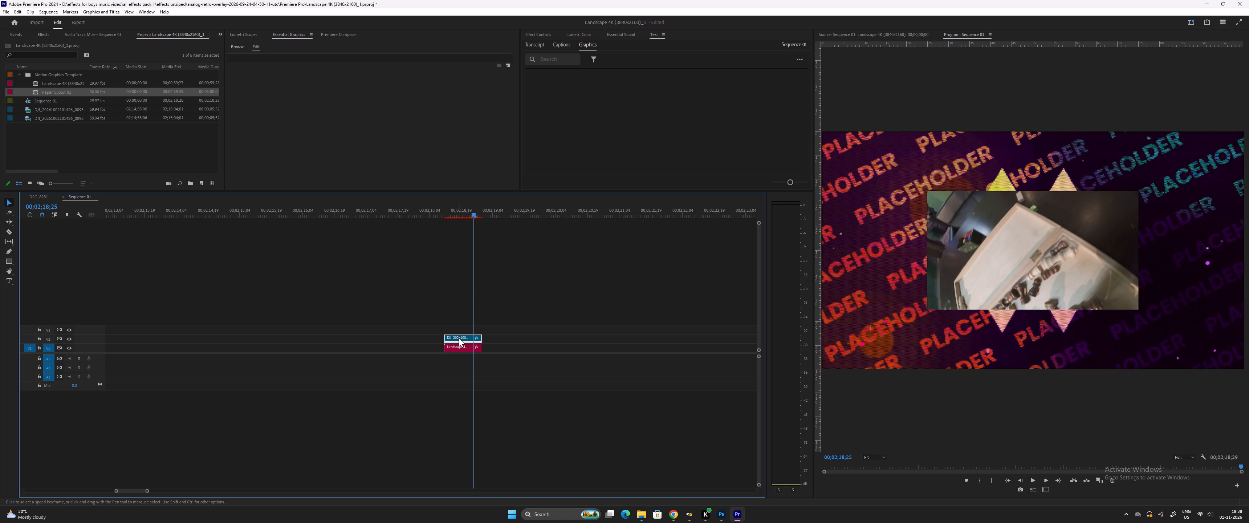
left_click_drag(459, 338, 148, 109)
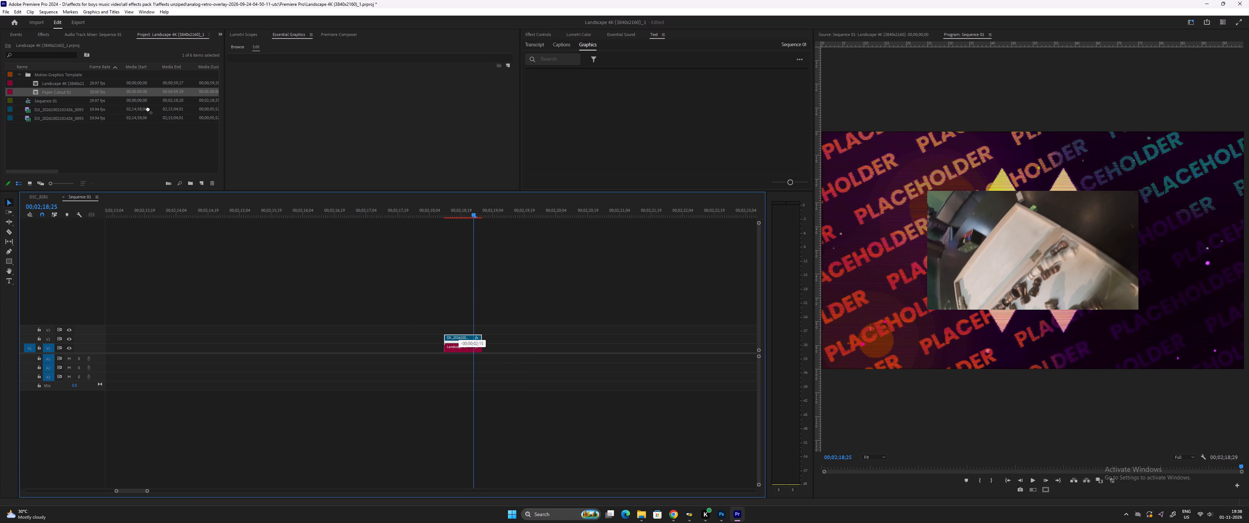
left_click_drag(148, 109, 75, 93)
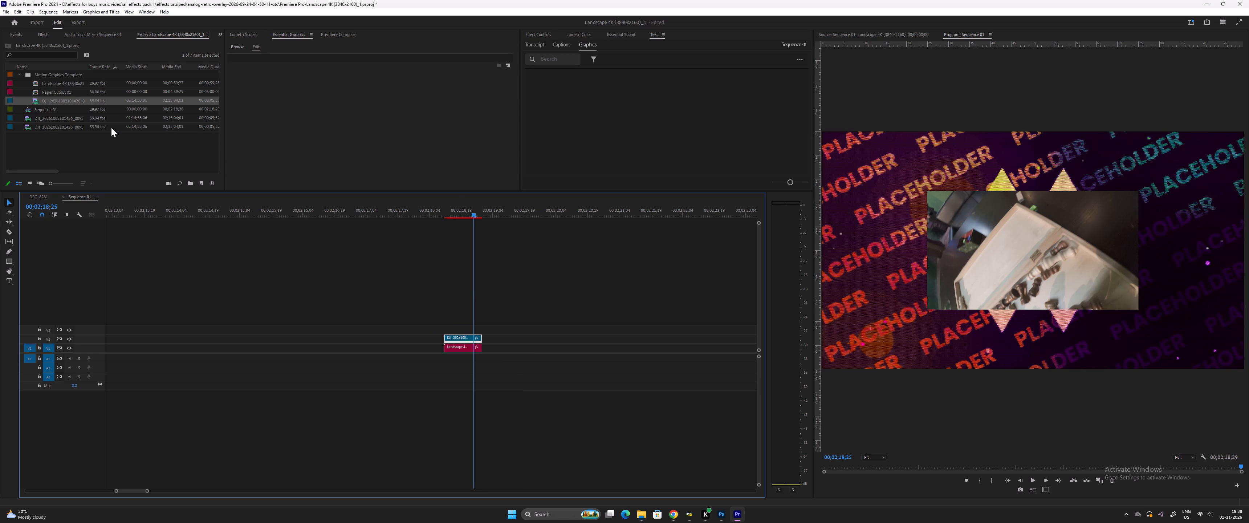
Play the third overlay with the chessboard clip from its start to about 00;02;18;28.
left_click(443, 216)
key("space")
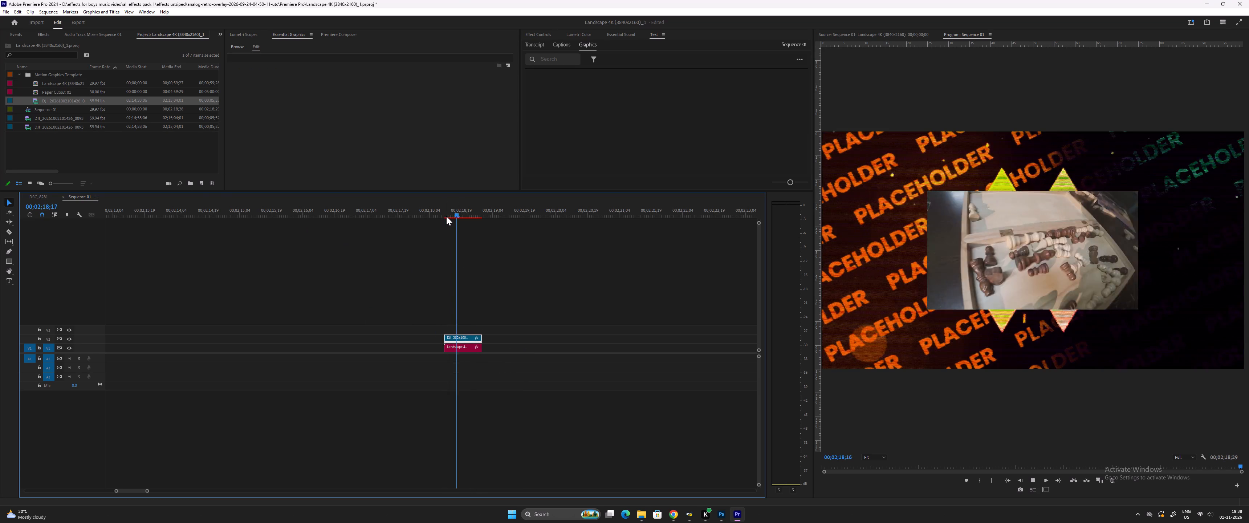
key("space")
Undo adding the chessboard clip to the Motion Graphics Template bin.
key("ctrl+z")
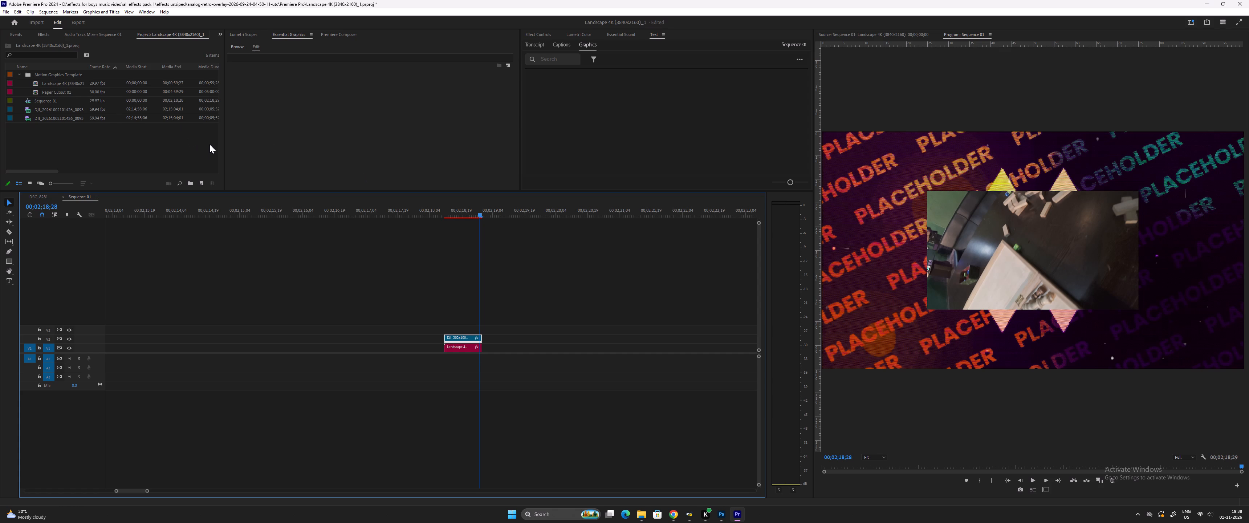
Open Sequence 01 from the project's items.
double_click(62, 103)
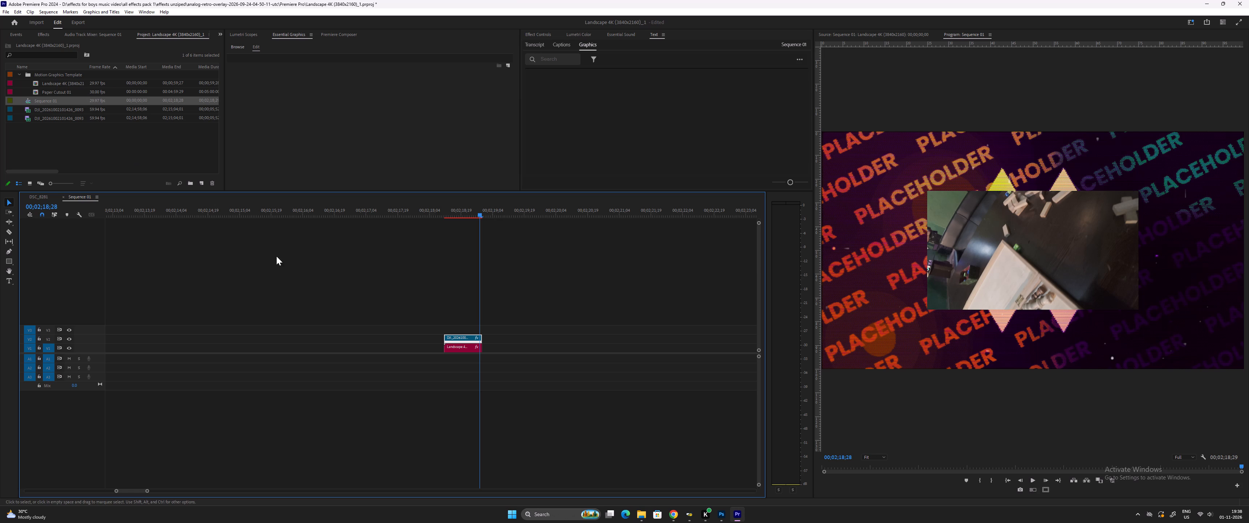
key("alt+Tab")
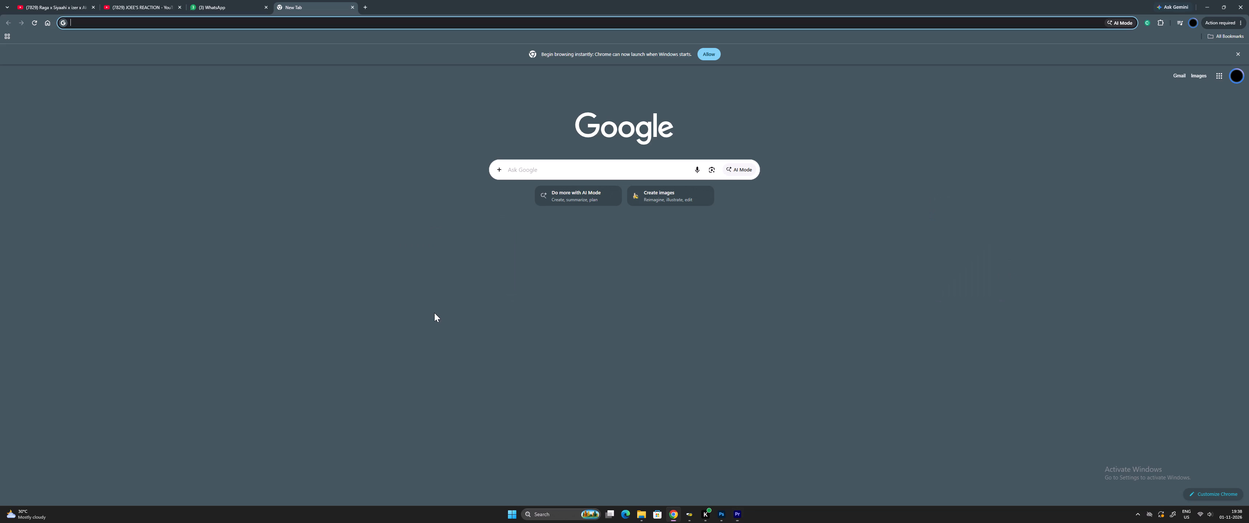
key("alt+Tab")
Play the third overlay with the chessboard clip from its start to about 00;02;18;26.
left_click_drag(440, 215, 448, 219)
key("space")
key("space")
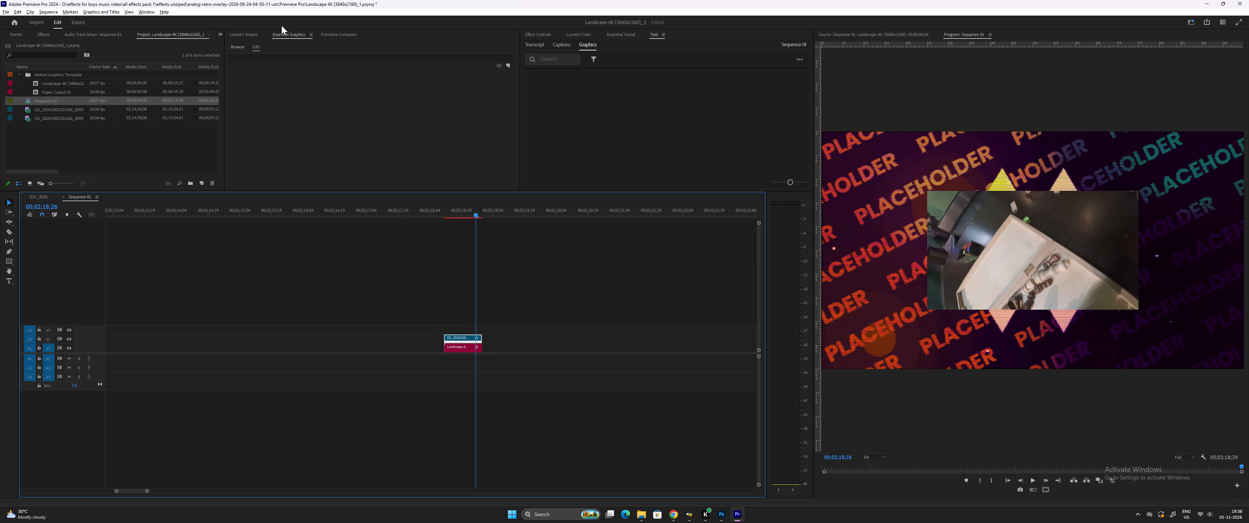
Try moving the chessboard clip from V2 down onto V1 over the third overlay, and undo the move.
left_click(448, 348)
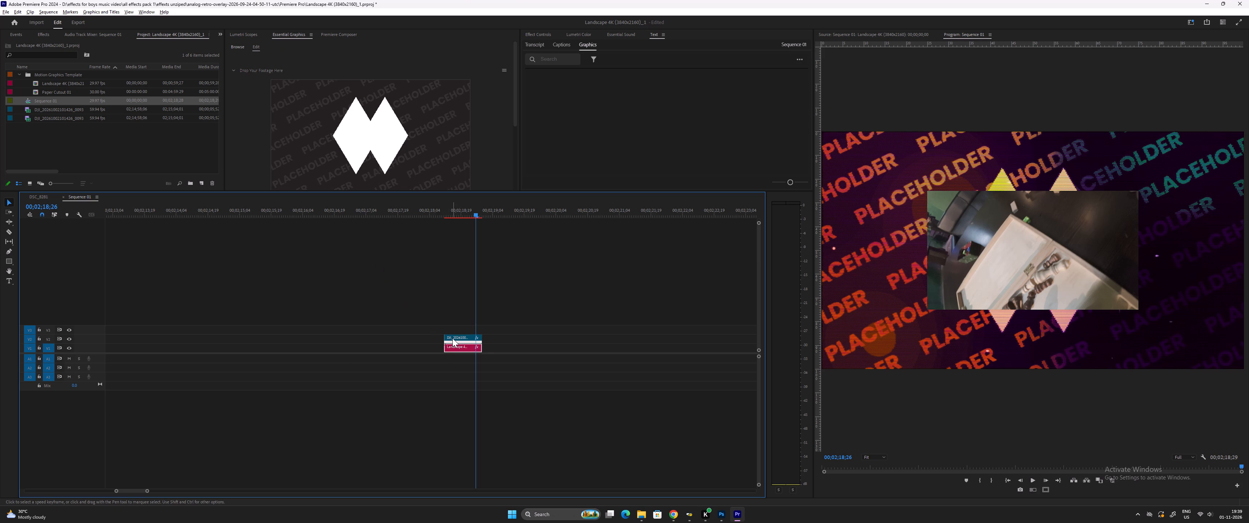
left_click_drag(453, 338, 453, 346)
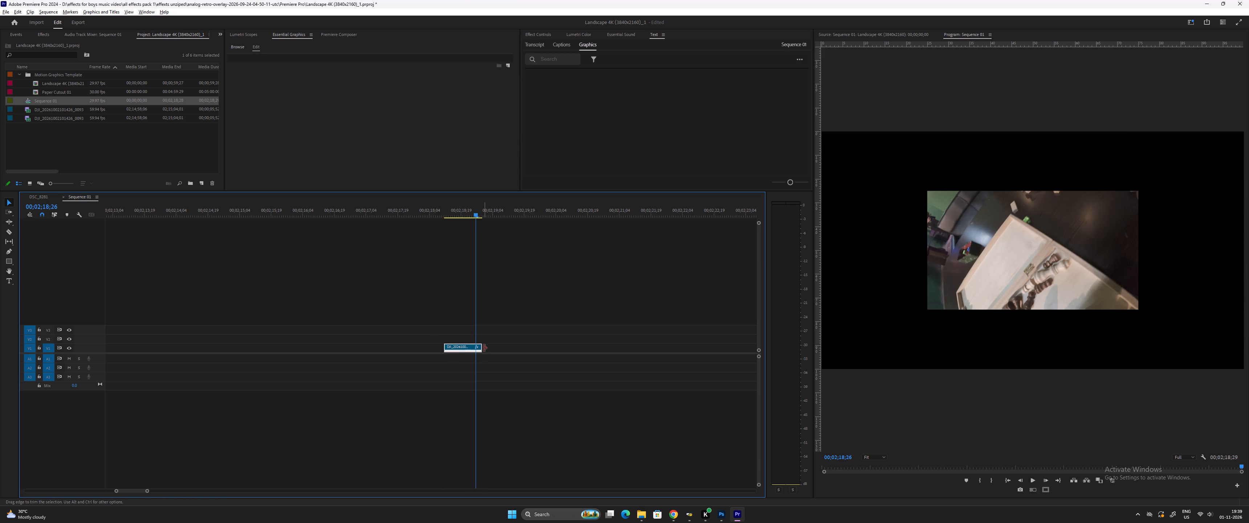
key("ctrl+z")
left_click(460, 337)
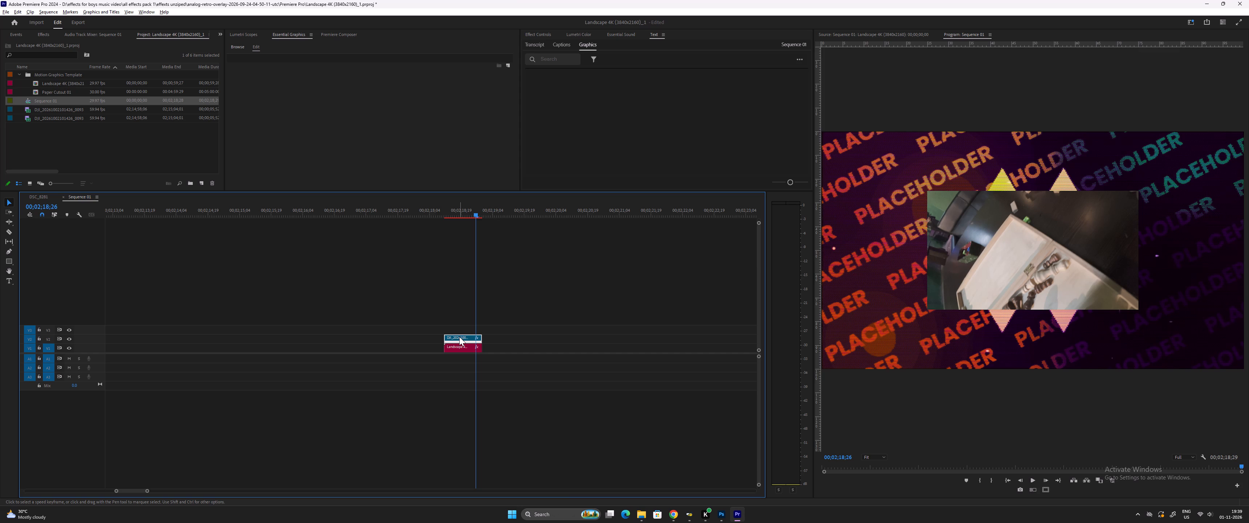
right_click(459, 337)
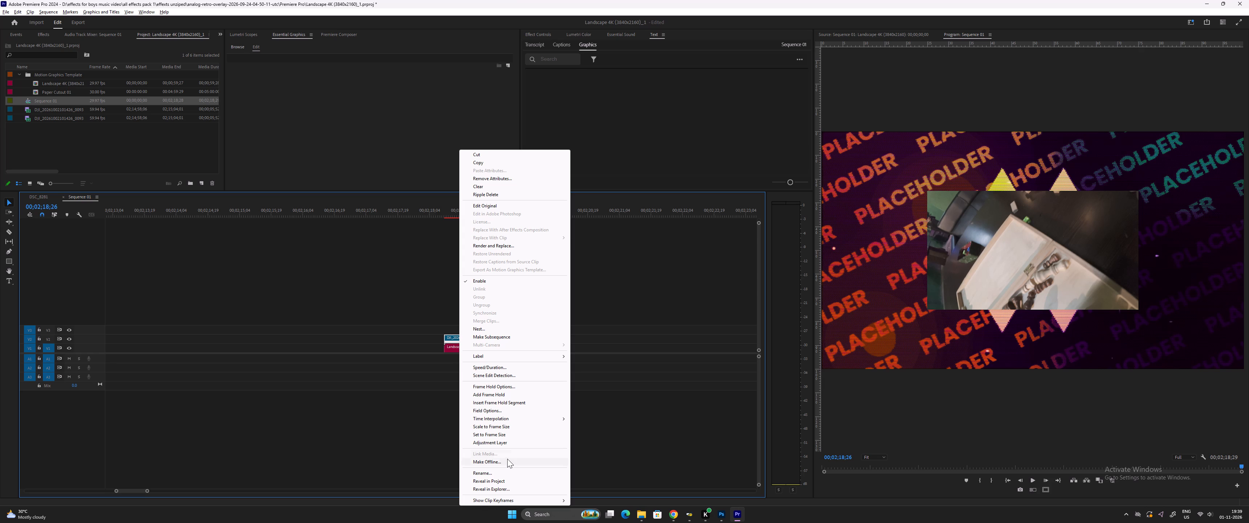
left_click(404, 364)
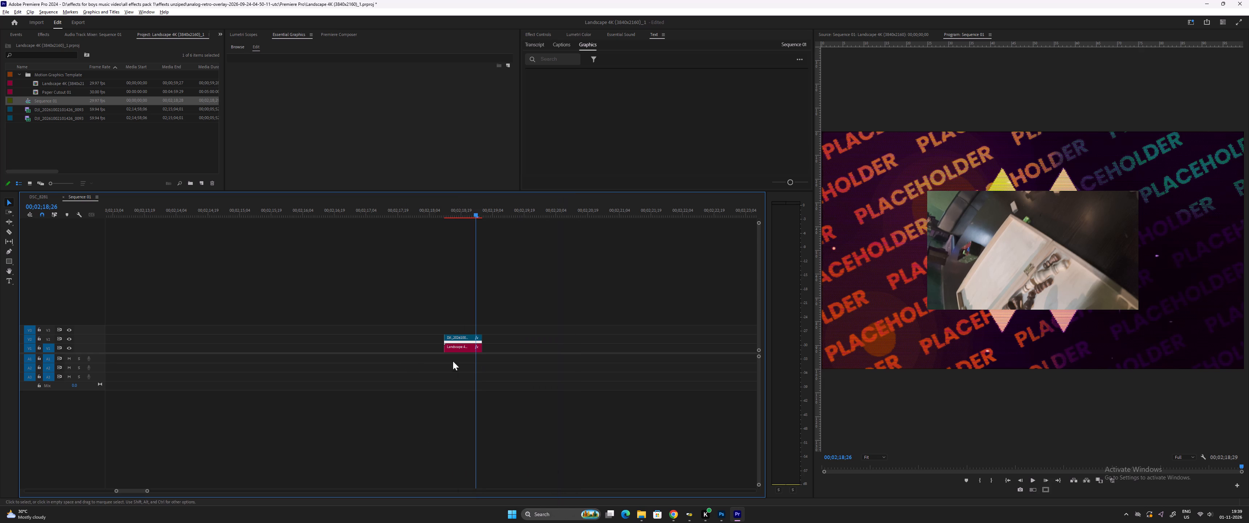
Play the third overlay with the chessboard clip to its end and restart playback from the beginning of the sequence.
left_click_drag(438, 211, 447, 216)
key("space")
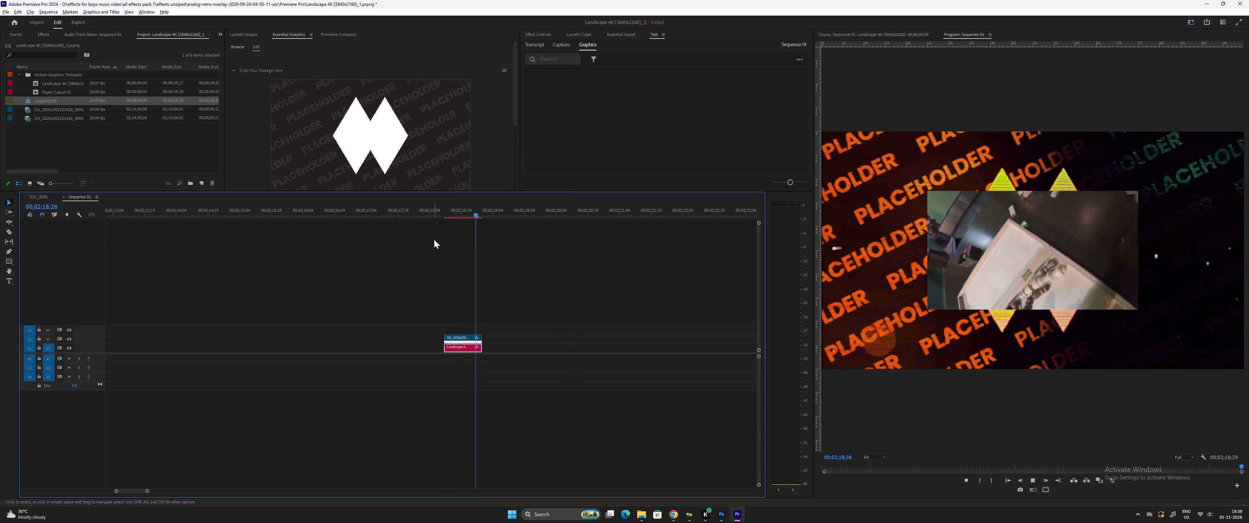
key("space")
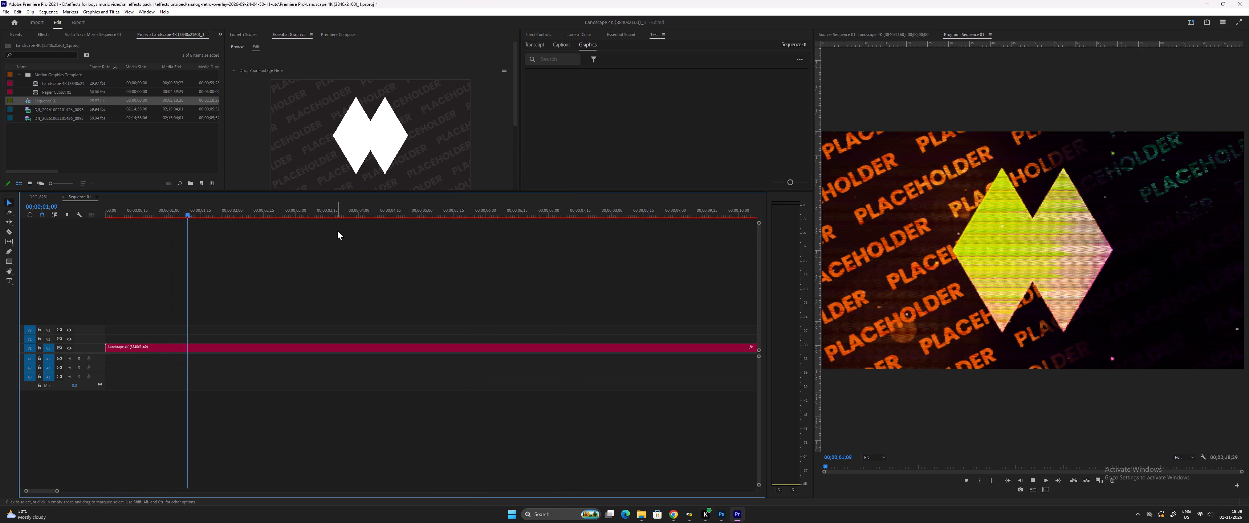
Stop Sequence 01, switch to the funk rap music video sequence, and play its opening up to the chessboard shot.
key("space")
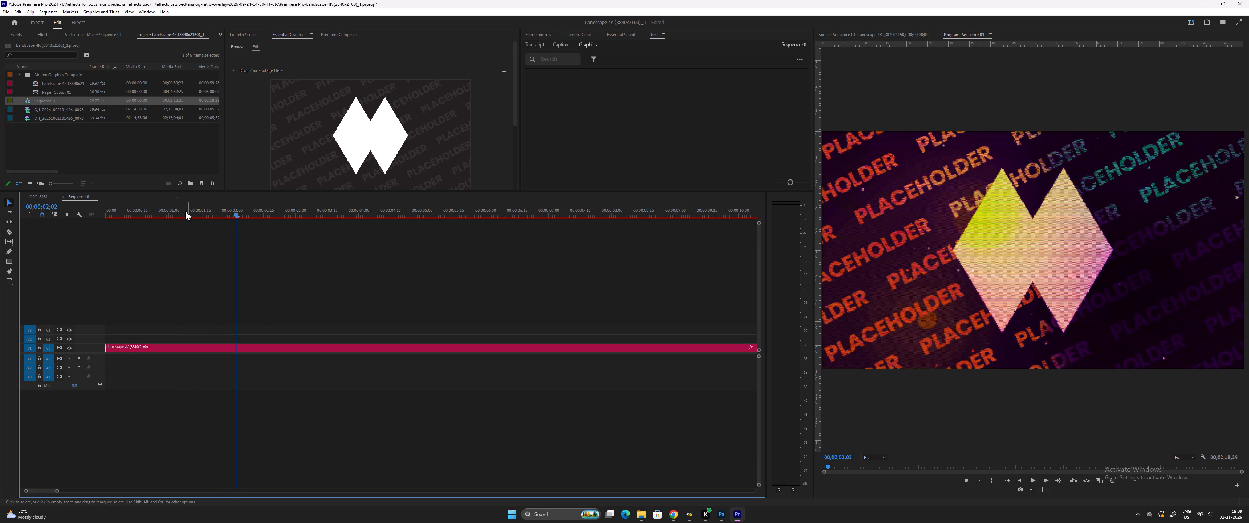
left_click(42, 199)
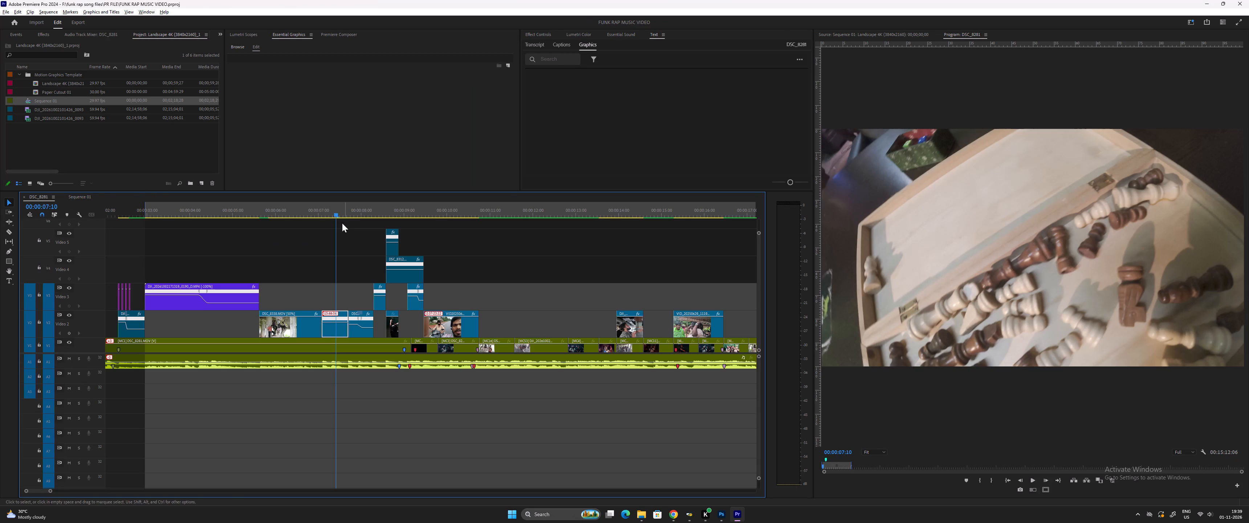
left_click_drag(323, 210, 80, 242)
key("space")
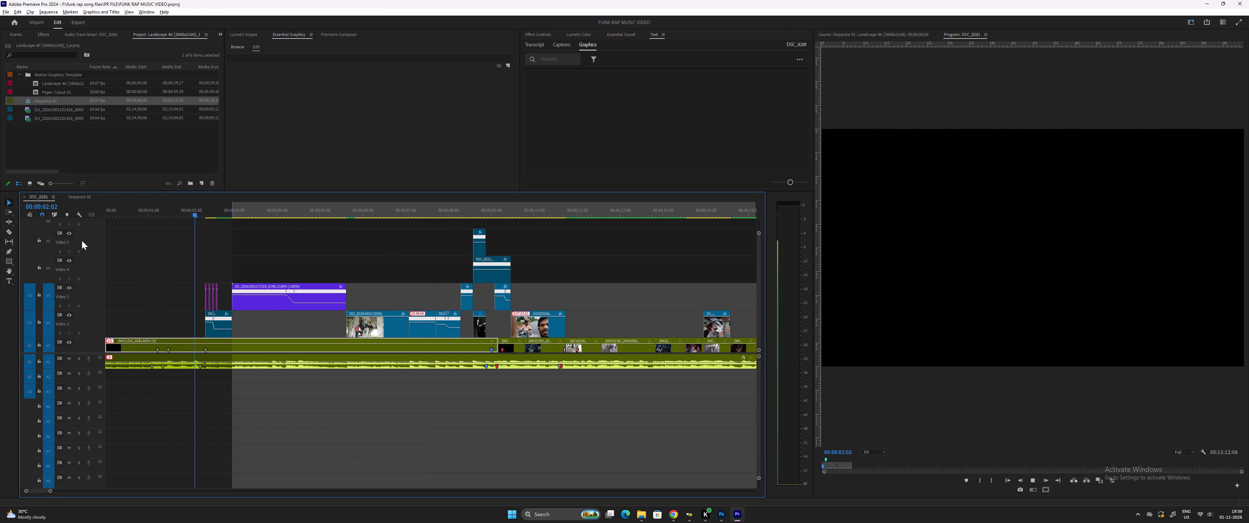
key("space")
left_click(157, 214)
key("space")
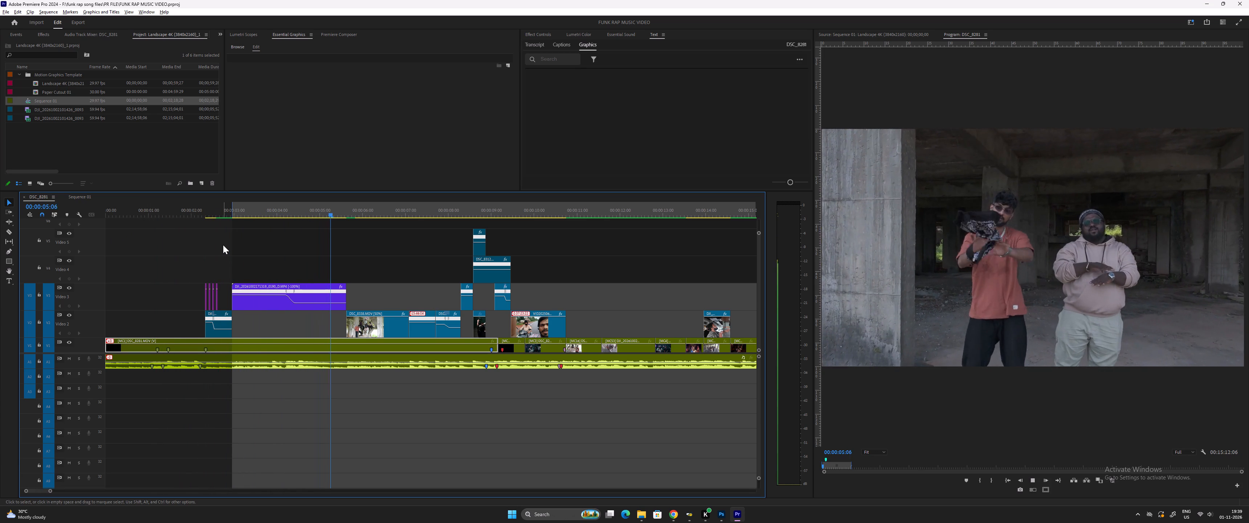
scroll(223, 245, "down", 10)
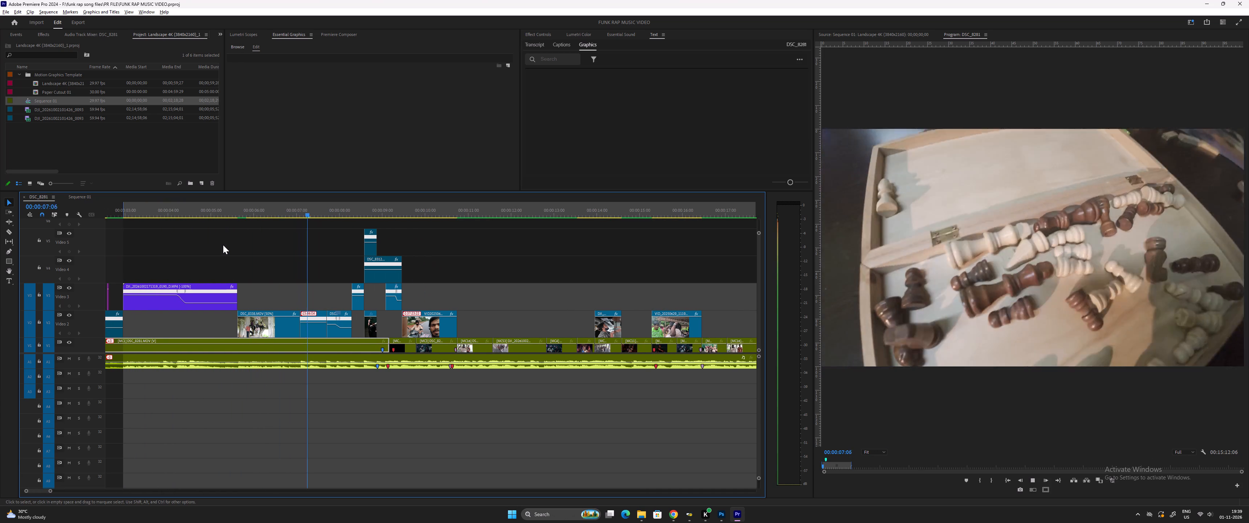
key("space")
Replay the cut into the chessboard shot around the 7-second mark of the music video sequence.
left_click(305, 211)
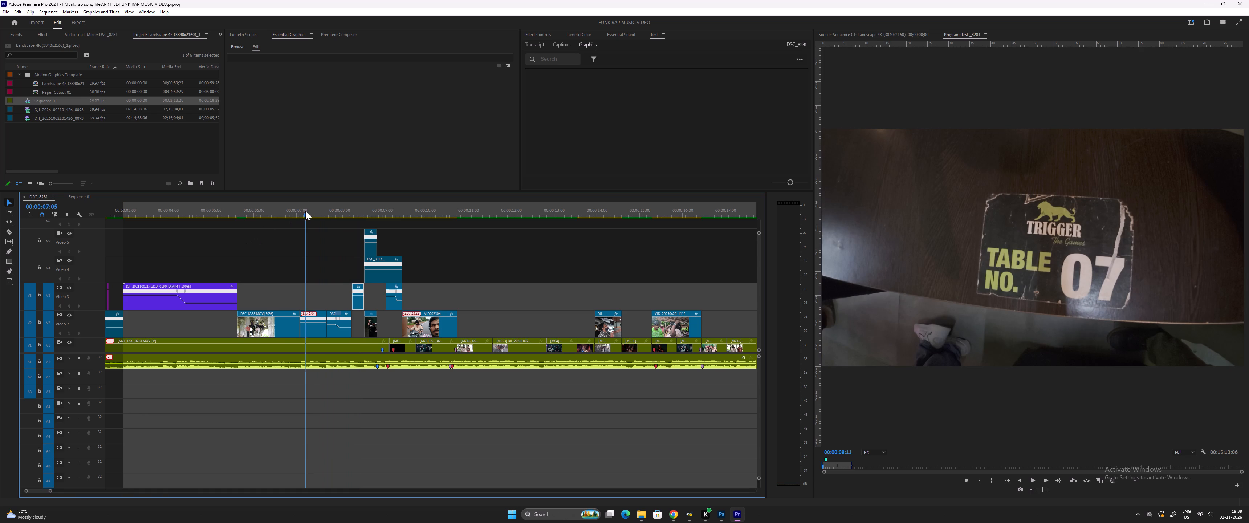
key("space")
key("space")
left_click(293, 211)
key("space")
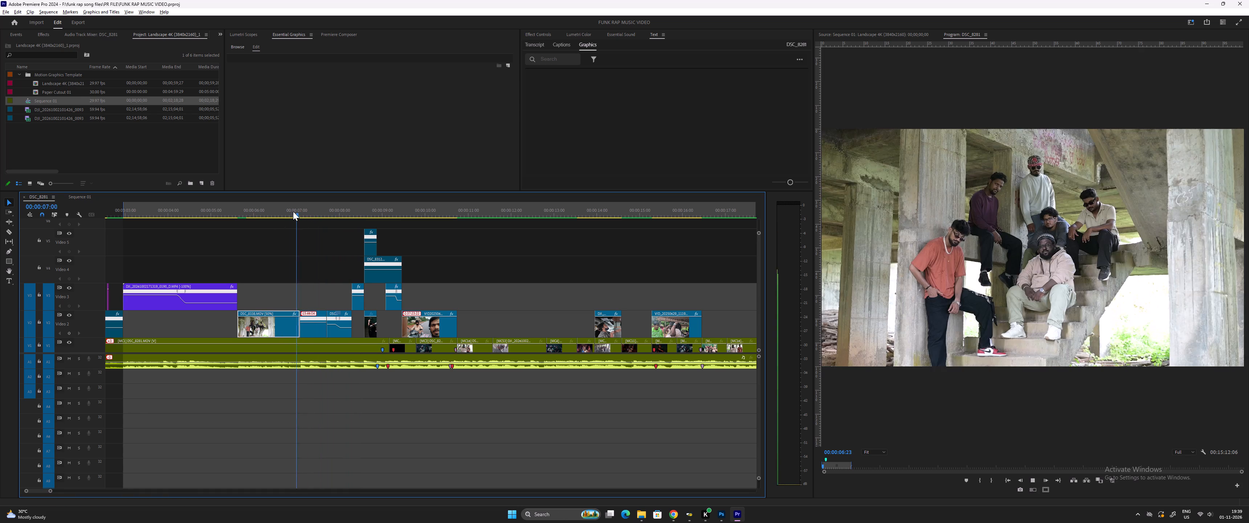
key("space")
key("space")
key("space")
Switch to File Explorer and open Guideline.pdf from the overlay pack's Help Documentations folder.
key("alt+Tab")
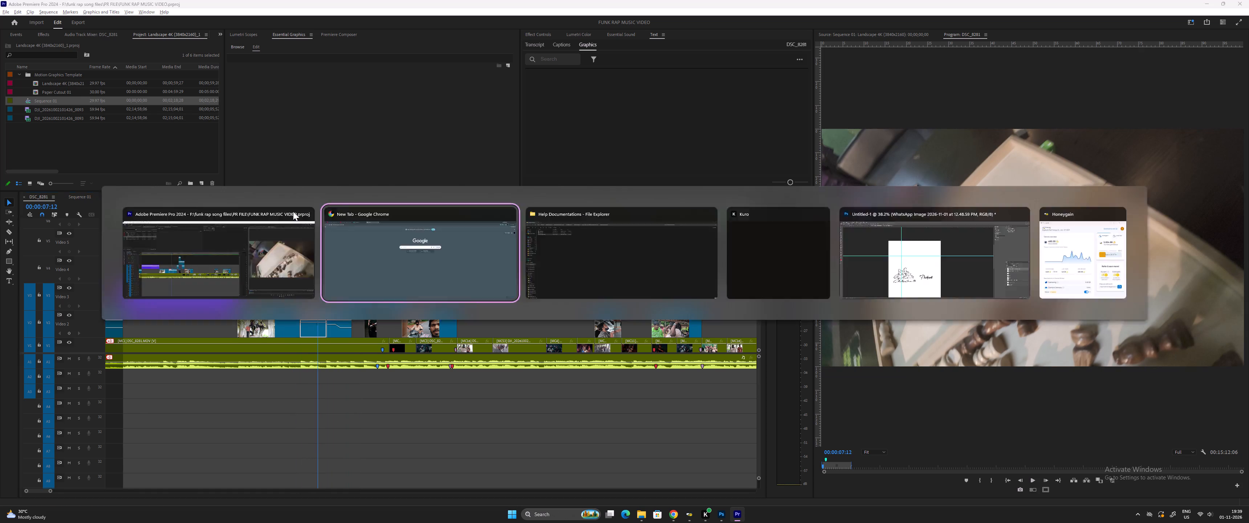
key("alt+Tab")
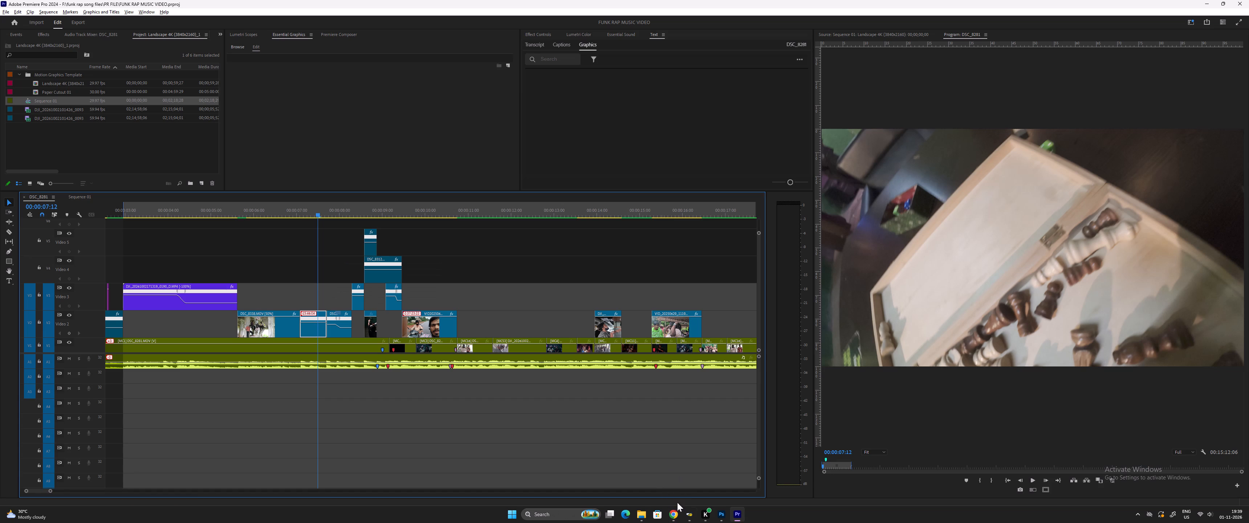
left_click(641, 514)
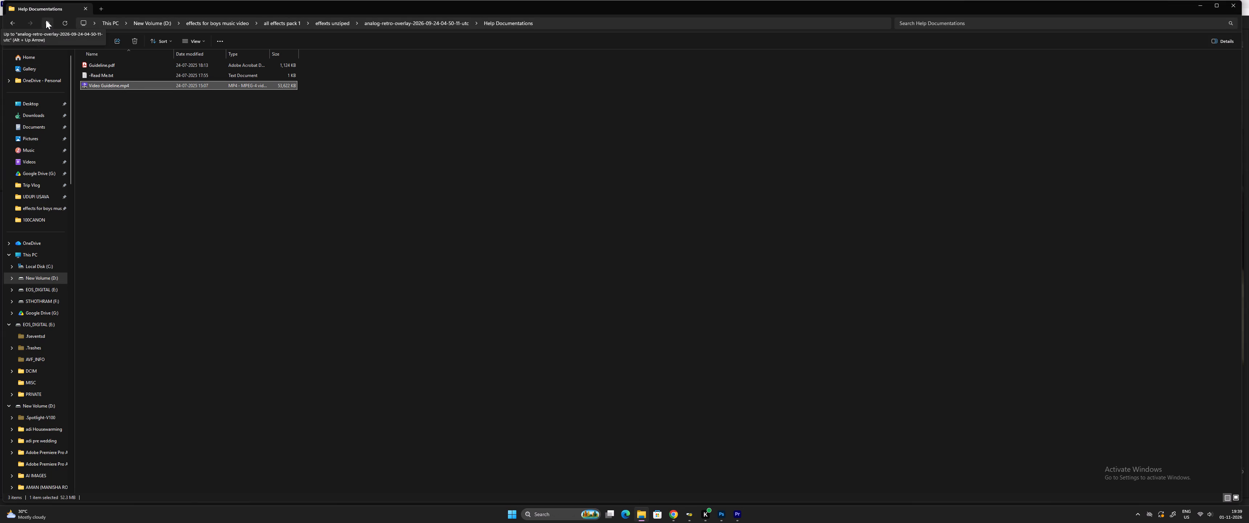
double_click(109, 68)
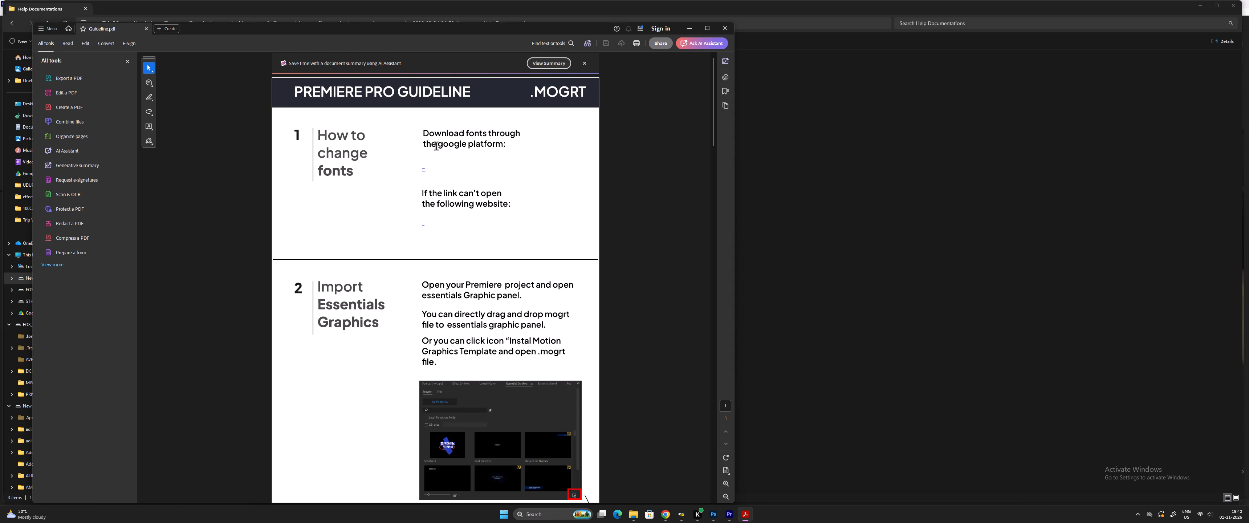
Read the guideline's sections on importing the template into Essential Graphics and adding the Mogrt to a sequence.
scroll(437, 147, "down", 15)
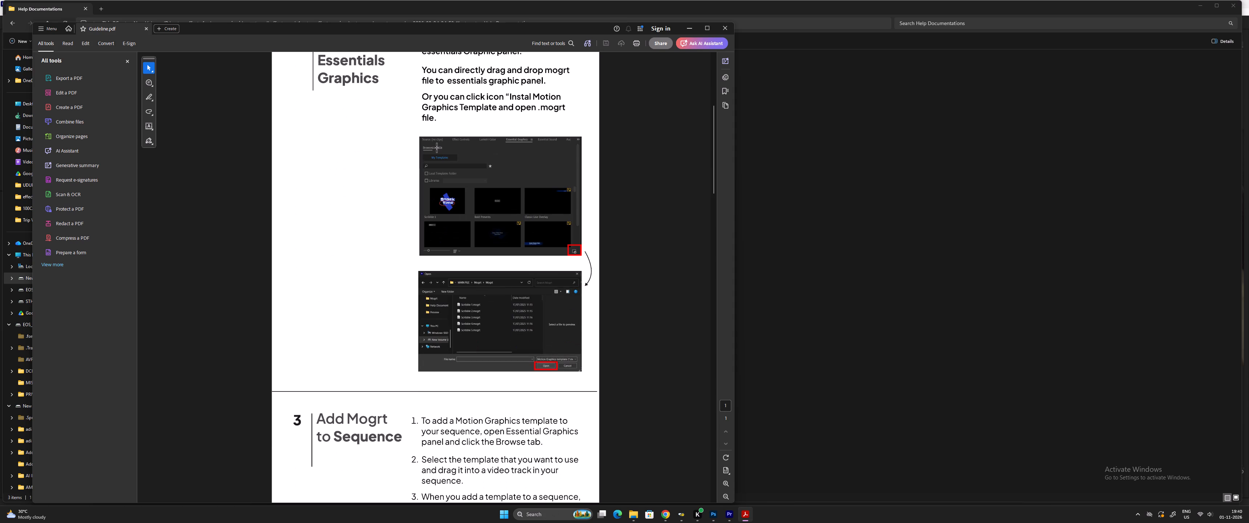
scroll(437, 148, "down", 4)
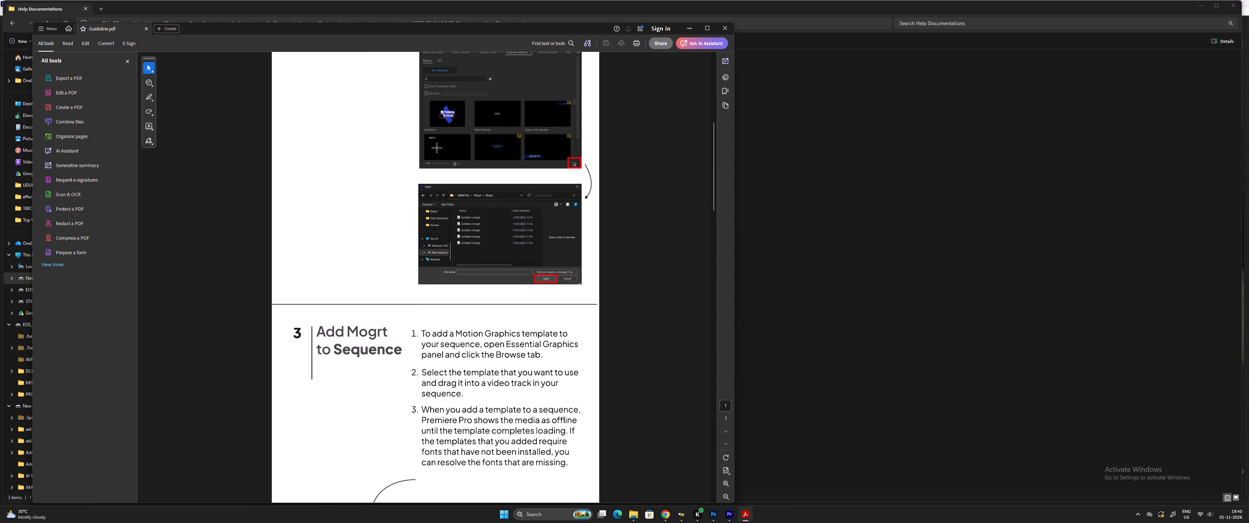
scroll(437, 148, "down", 12)
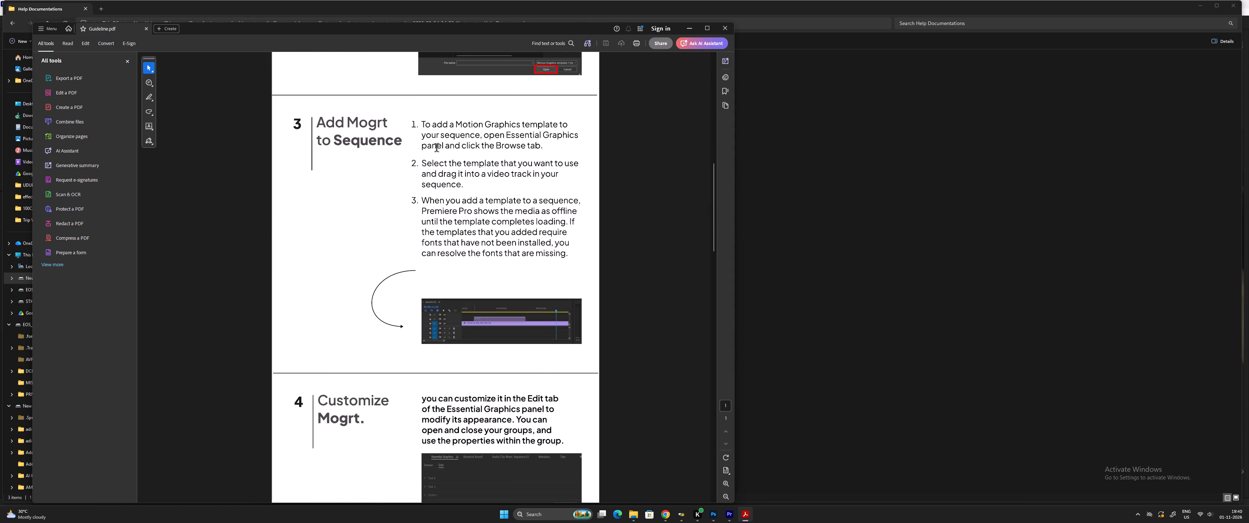
scroll(437, 148, "down", 2)
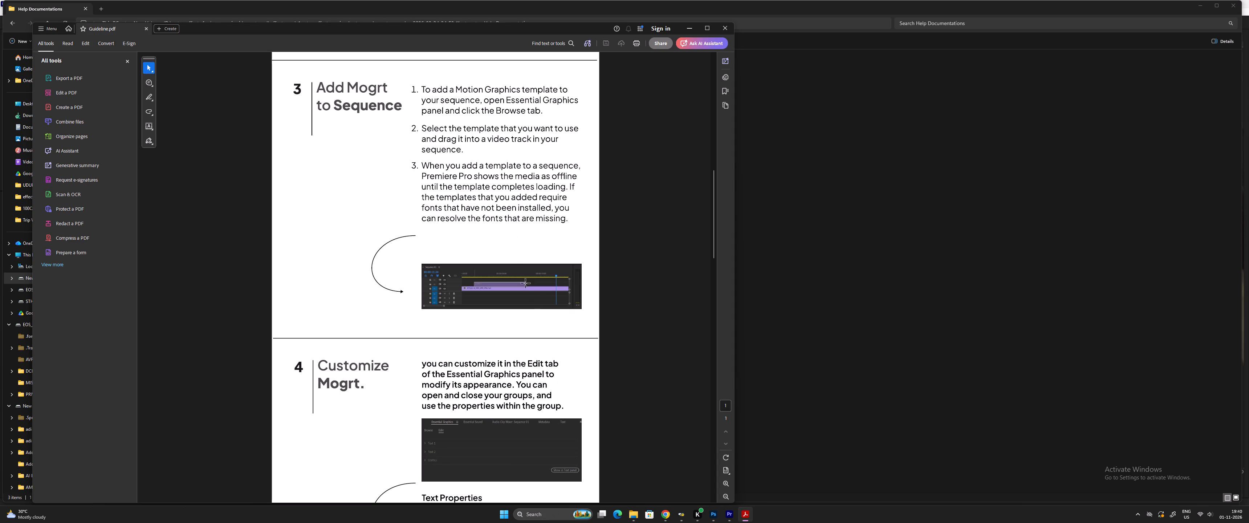
Read the guideline's Customize Mogrt section on text properties and control transform properties.
scroll(481, 360, "down", 8)
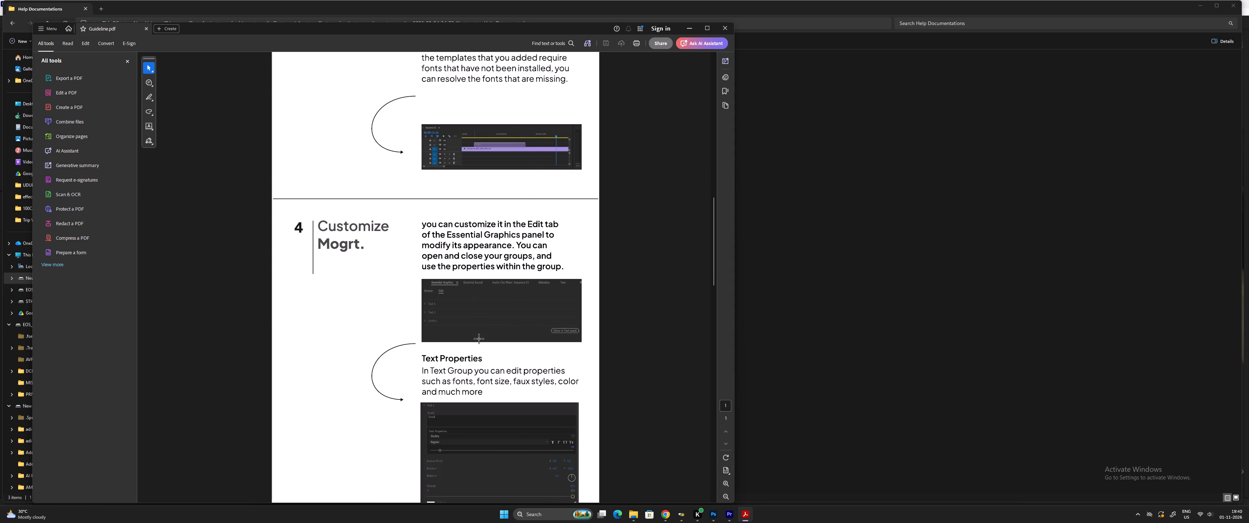
scroll(479, 339, "down", 10)
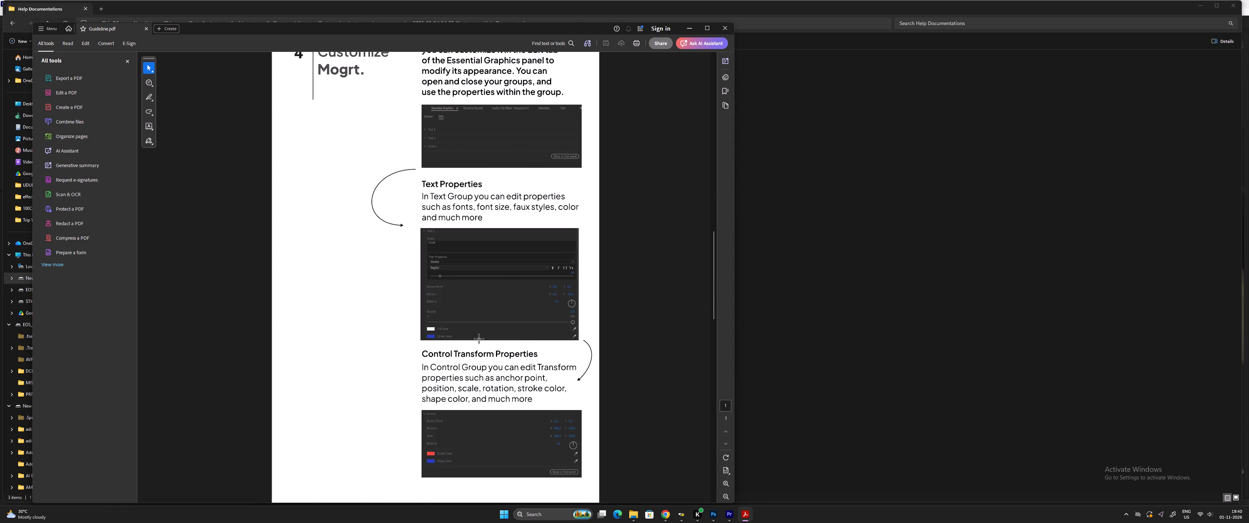
scroll(479, 339, "down", 12)
Read the guideline's Change Placeholder section on replacing the template's placeholder with footage.
scroll(479, 339, "down", 4)
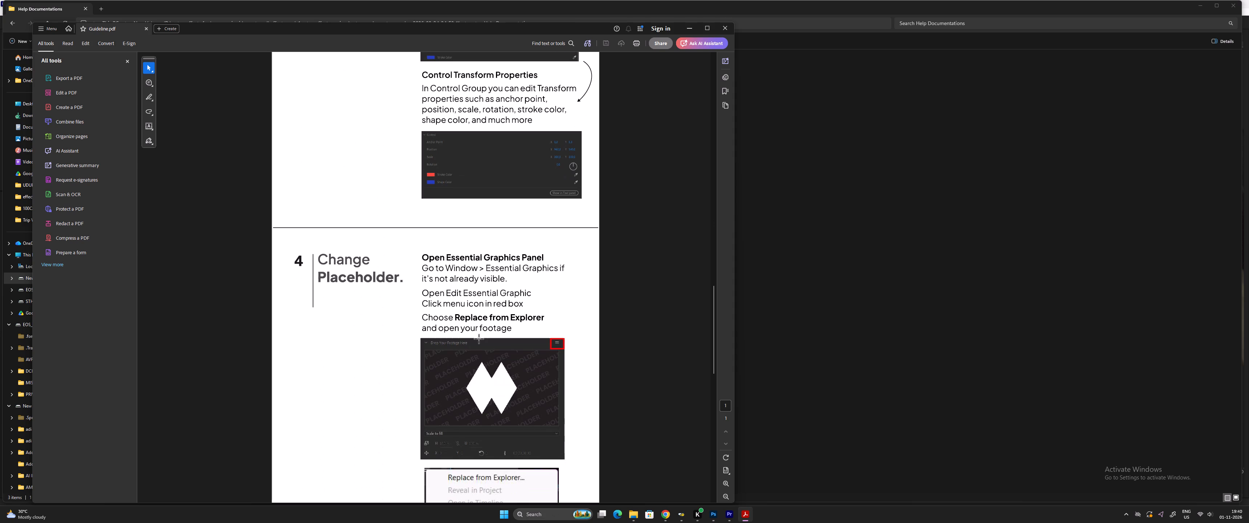
scroll(479, 339, "down", 6)
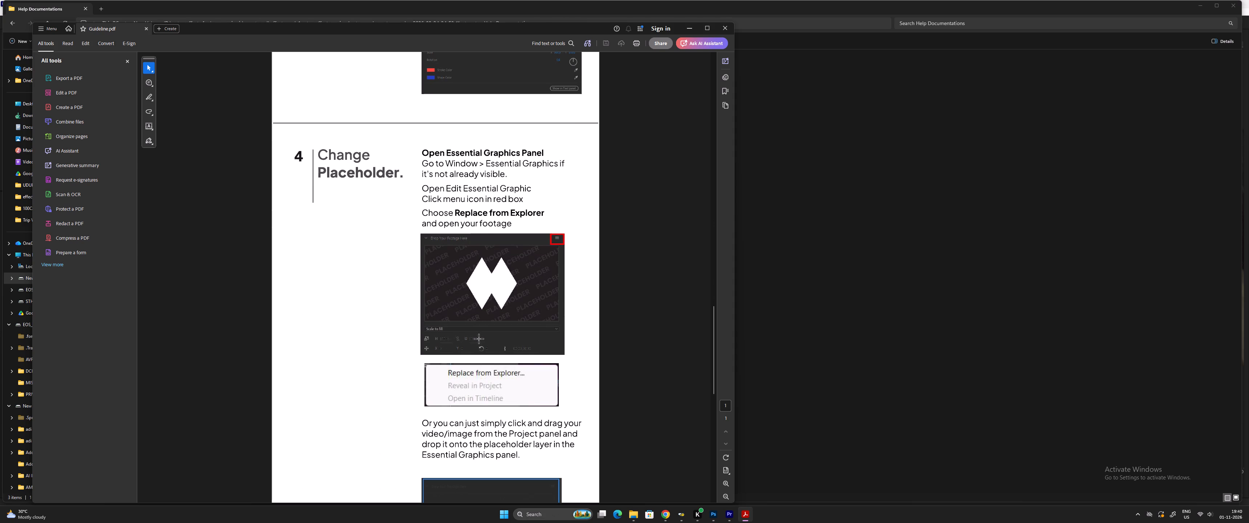
scroll(479, 339, "down", 1)
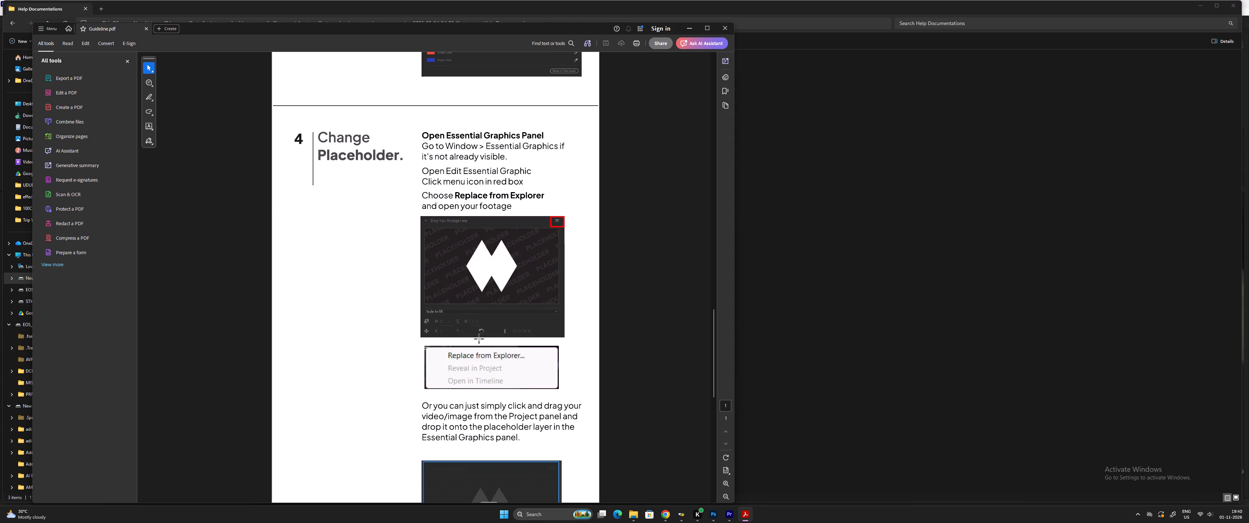
scroll(479, 339, "down", 1)
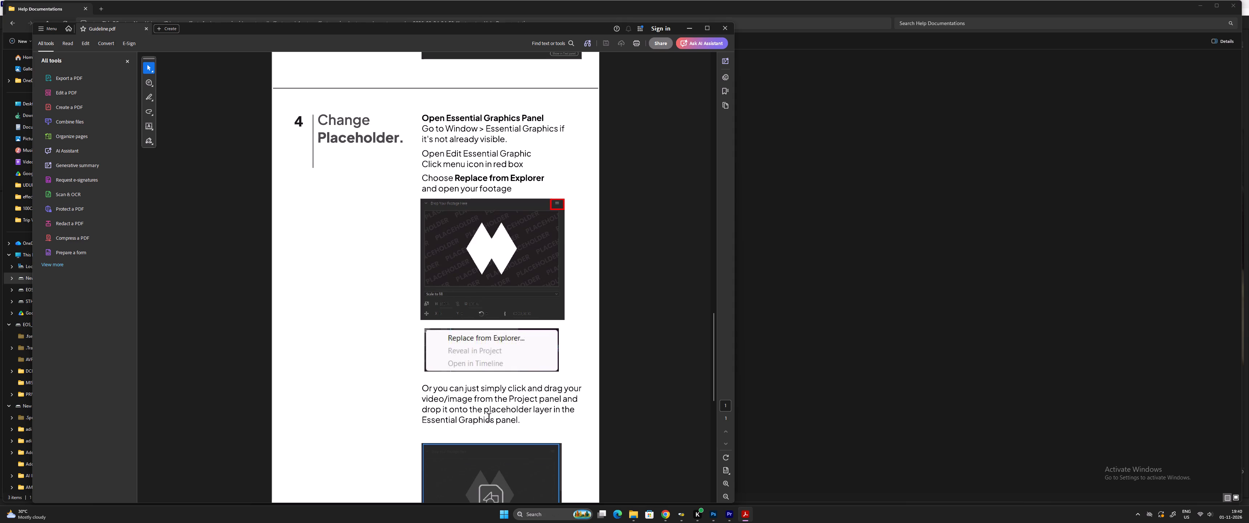
scroll(517, 419, "down", 2)
scroll(453, 398, "down", 11)
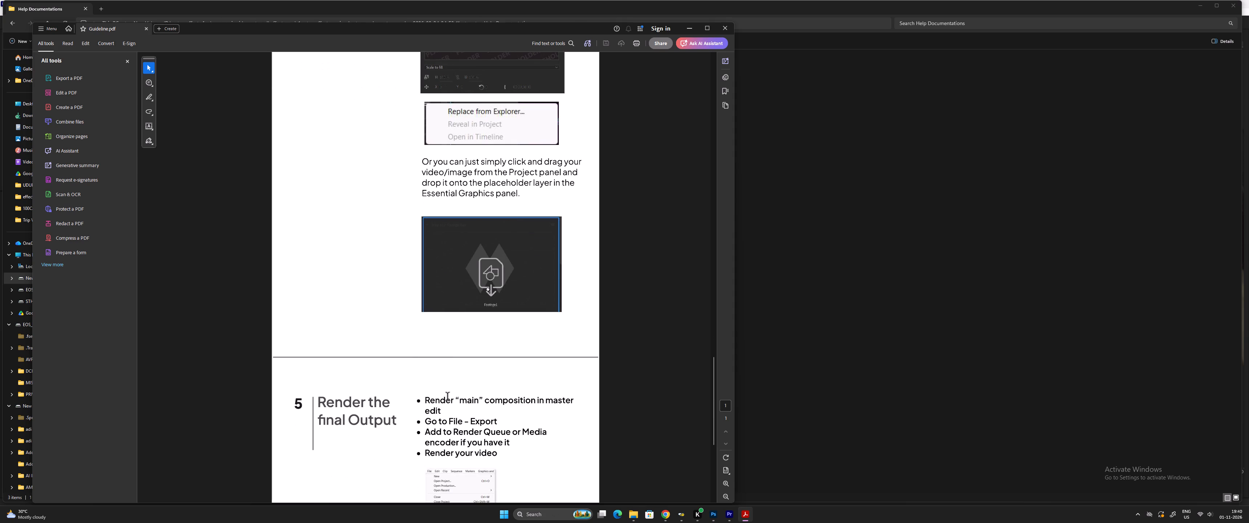
Read the guideline's Render the final Output section through to the end and close the PDF.
scroll(448, 397, "down", 3)
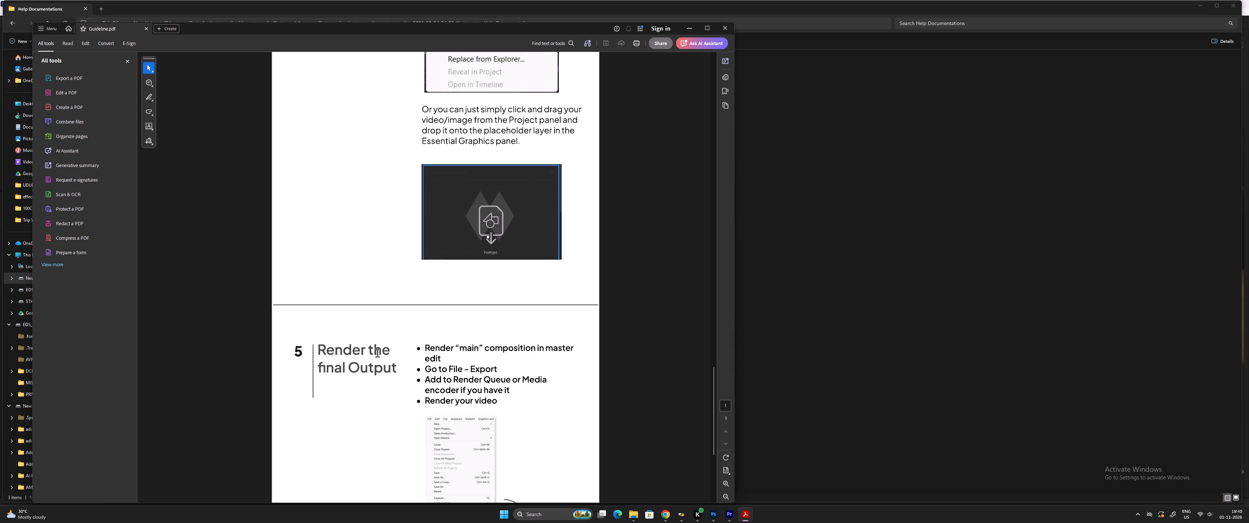
scroll(330, 372, "down", 9)
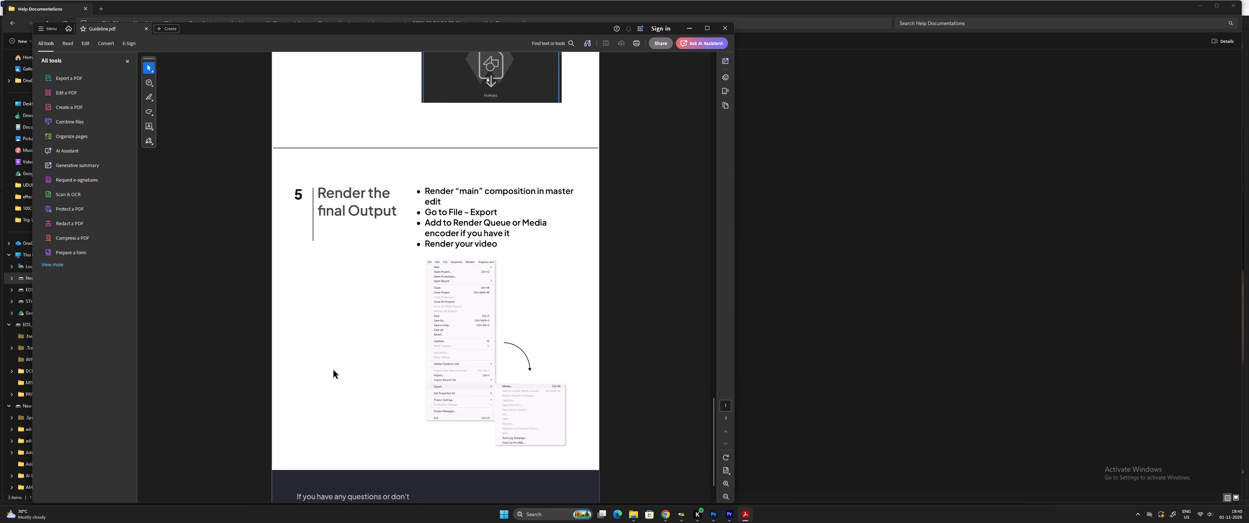
scroll(334, 370, "down", 11)
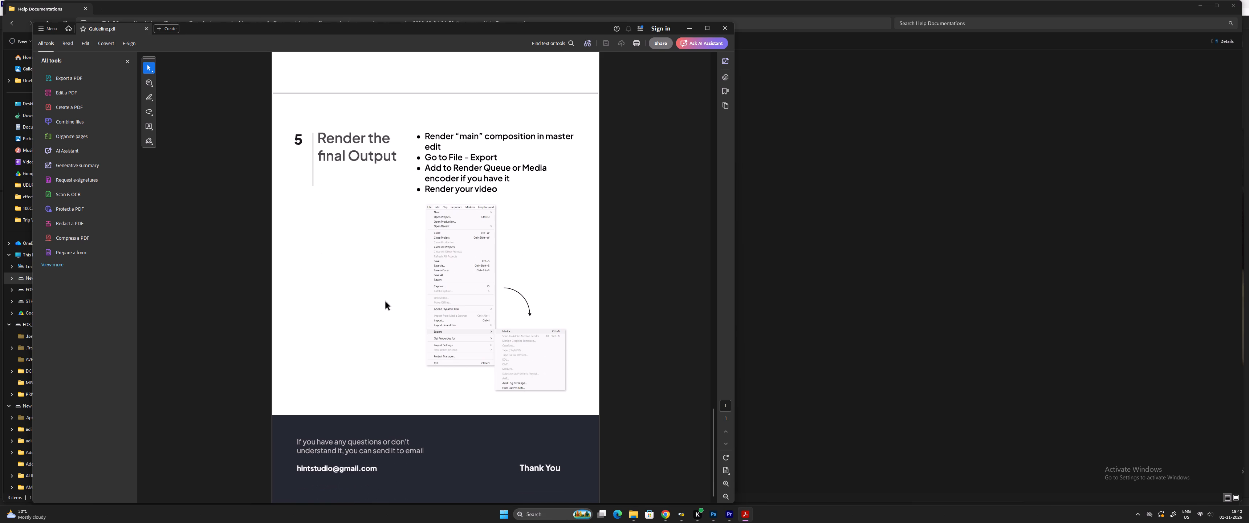
scroll(386, 299, "up", 8)
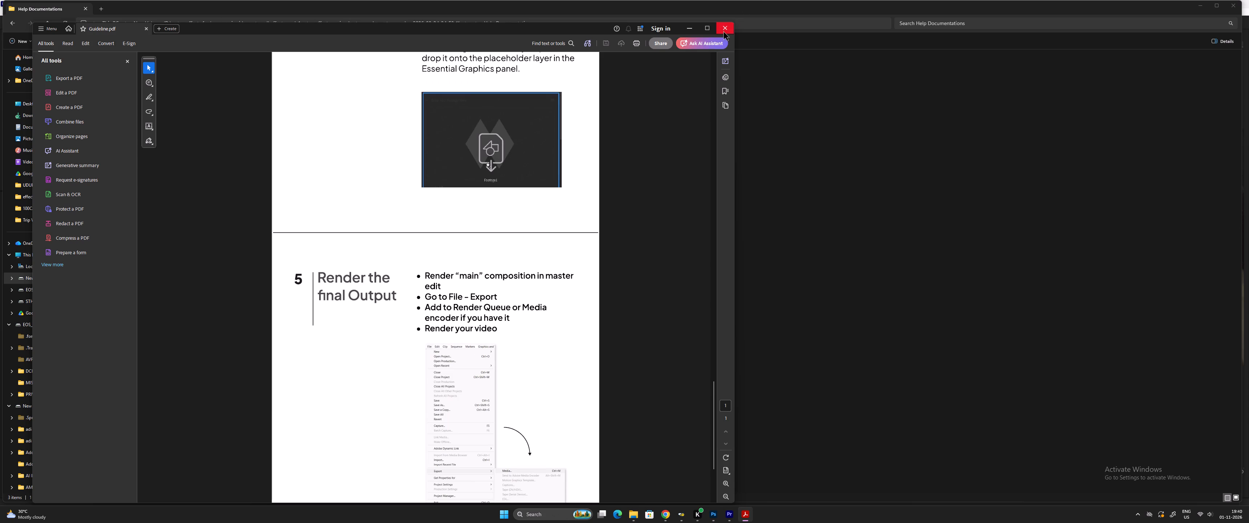
left_click(725, 30)
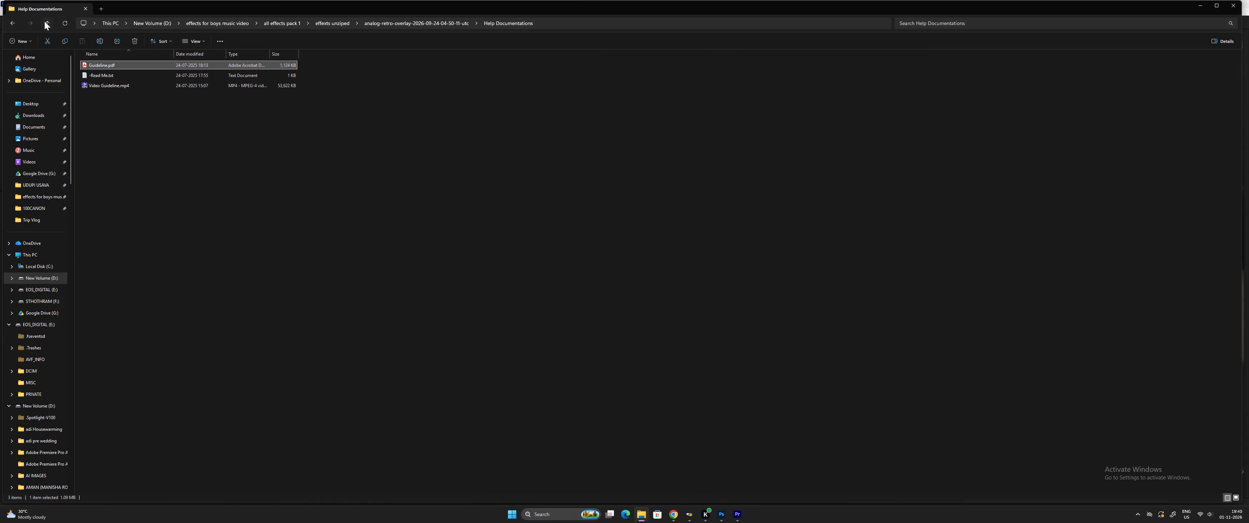
Open the Mogrt folder of the analog retro overlay pack to see its template files.
left_click(45, 21)
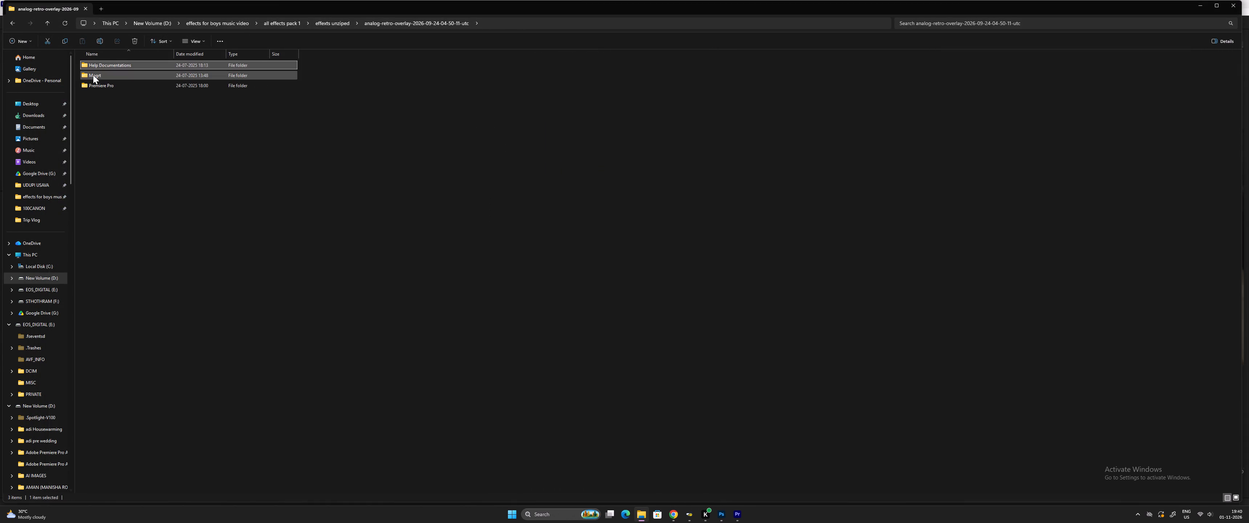
double_click(93, 75)
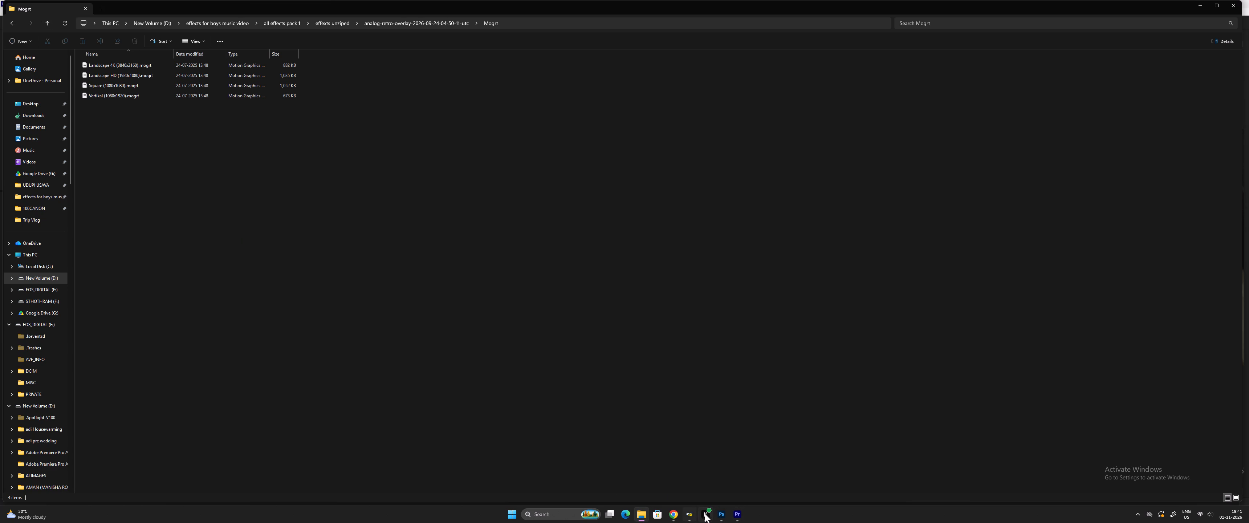
Switch to Premiere Pro and show the selected chessboard clip's effect controls, keeping Essential Graphics open.
left_click(735, 513)
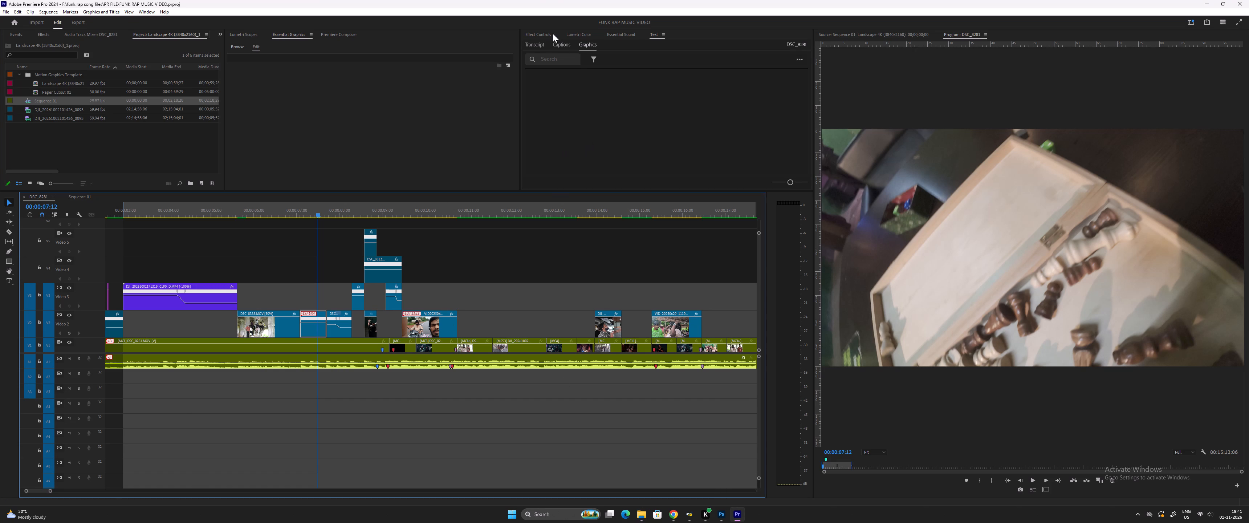
left_click(533, 34)
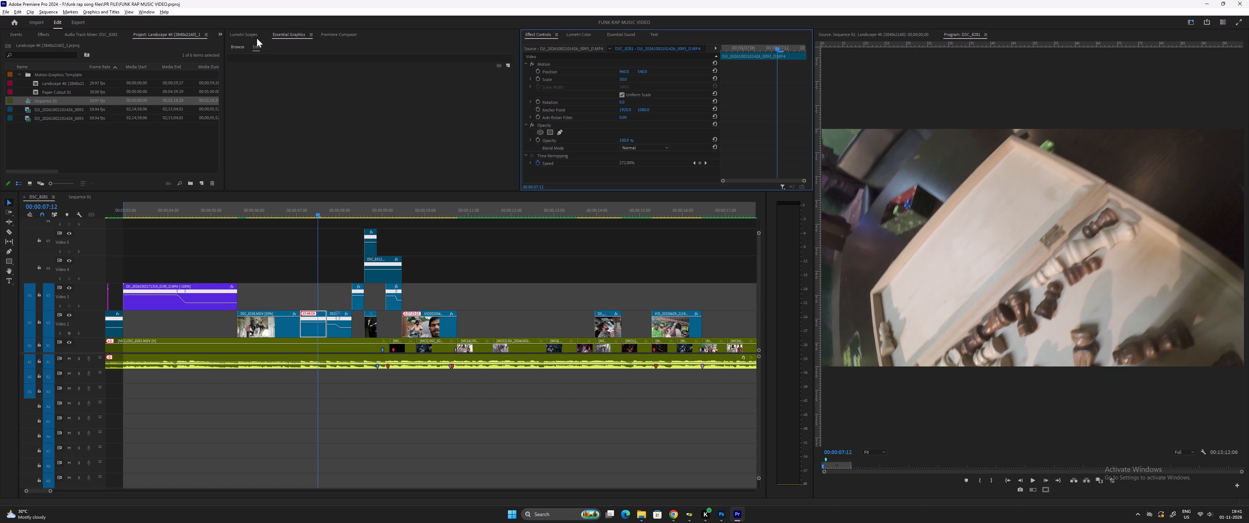
left_click(429, 123)
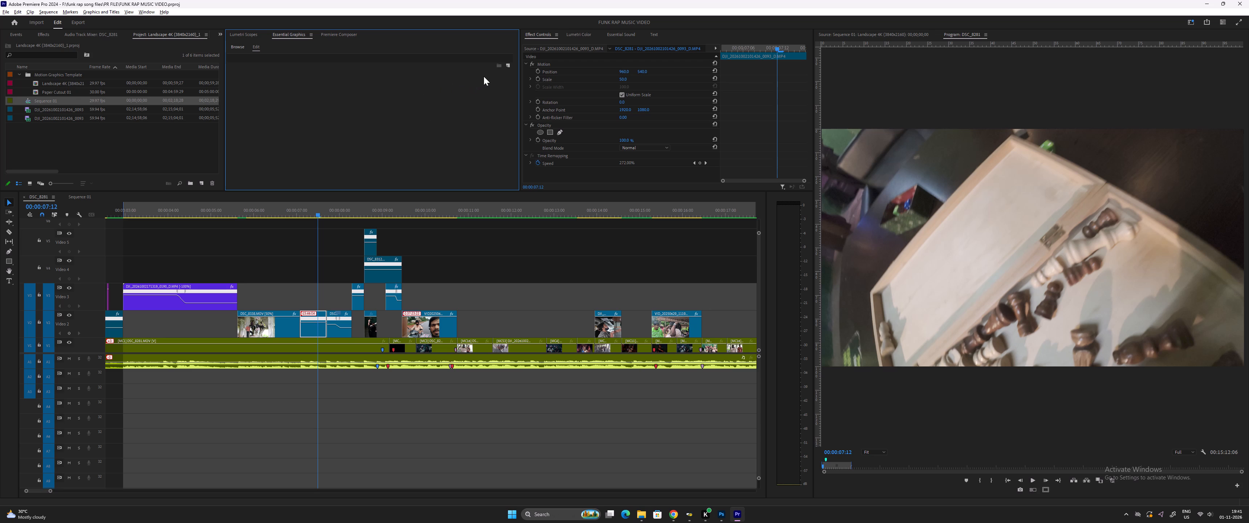
left_click(249, 32)
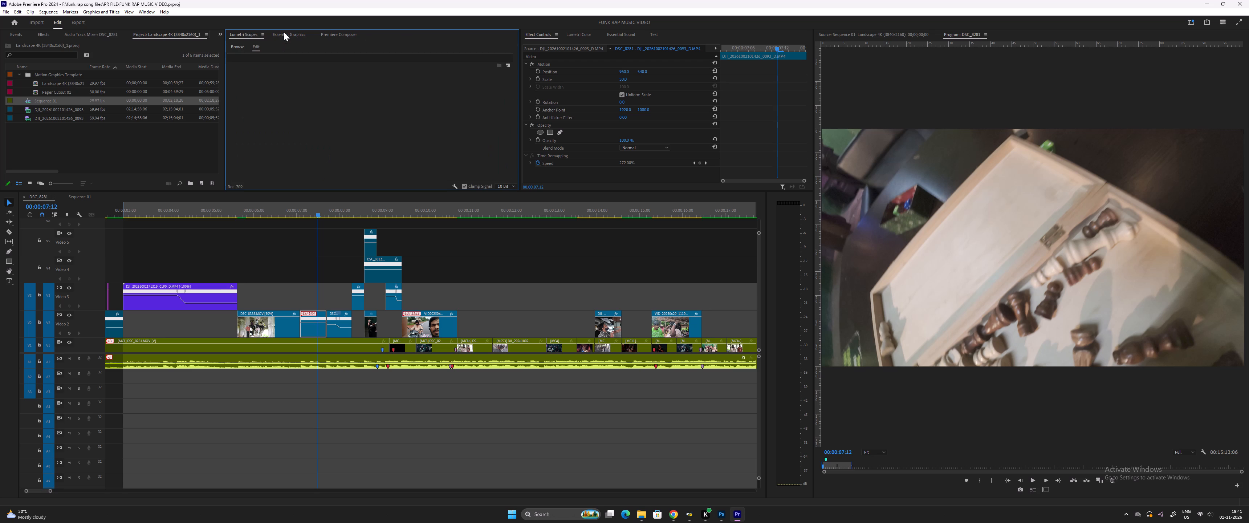
left_click(284, 32)
Bring up the media items of the FUNK RAP MUSIC VIDEO project.
scroll(128, 32, "up", 3)
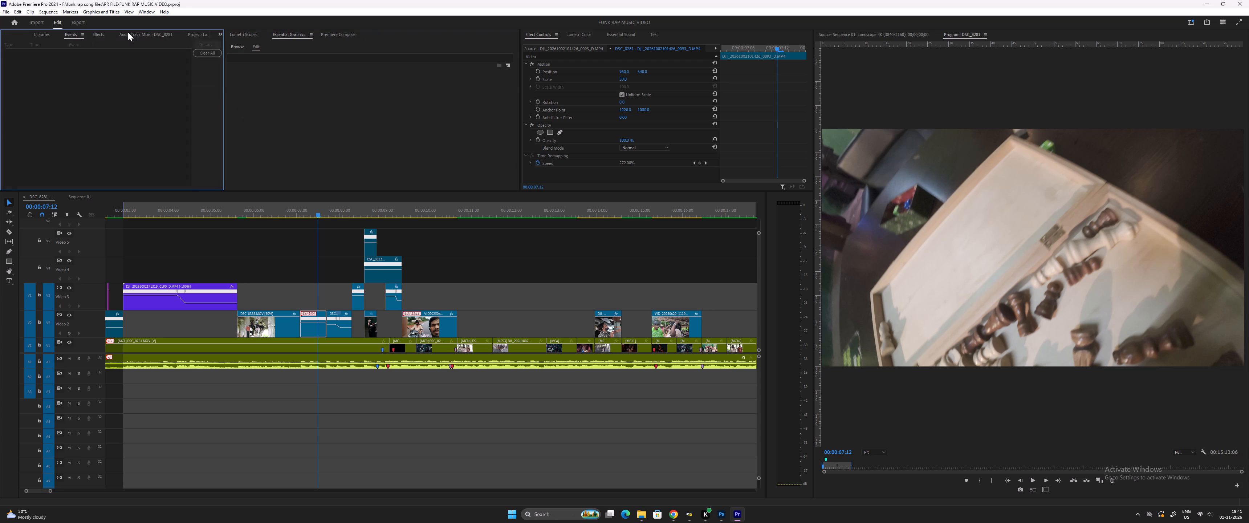
scroll(128, 32, "up", 1)
scroll(128, 32, "down", 6)
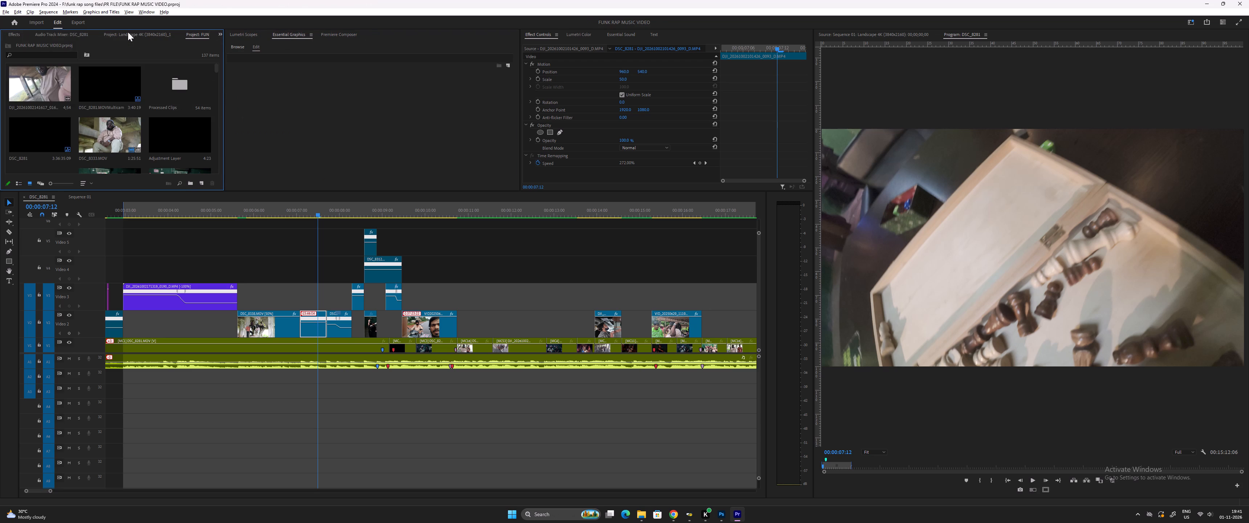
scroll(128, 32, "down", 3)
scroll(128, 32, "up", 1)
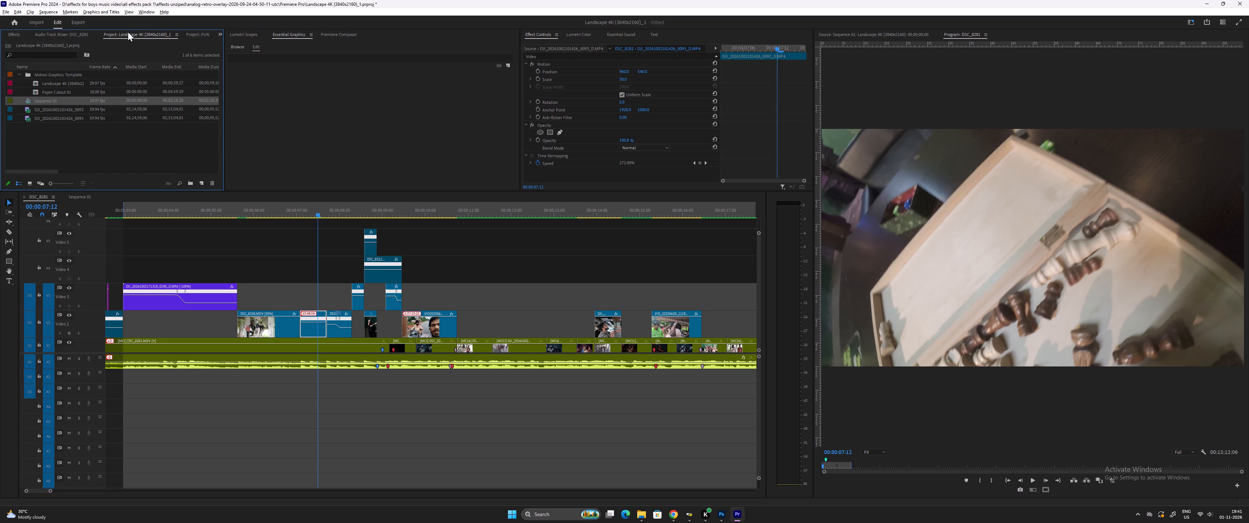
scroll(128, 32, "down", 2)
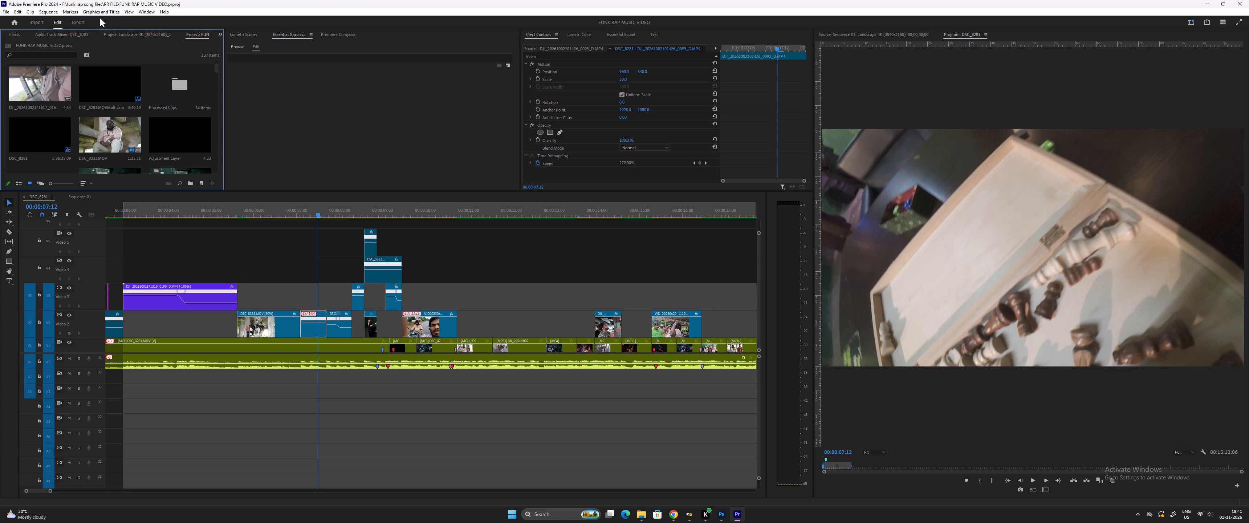
Start installing a motion graphics template in Essential Graphics and browse drive D to the unzipped effects folder of all effects pack 1.
left_click(147, 12)
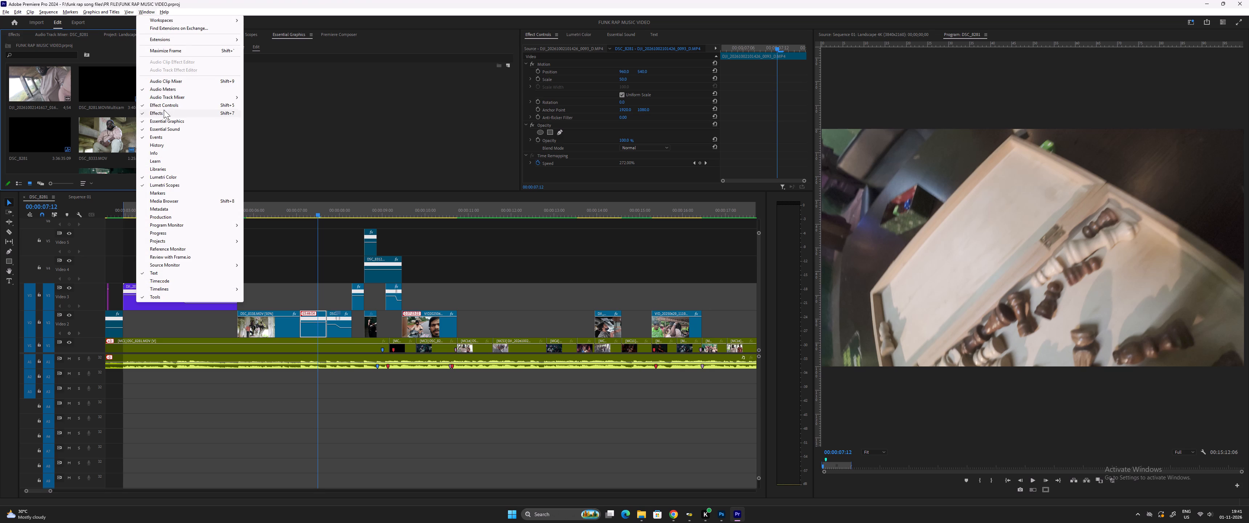
left_click(162, 122)
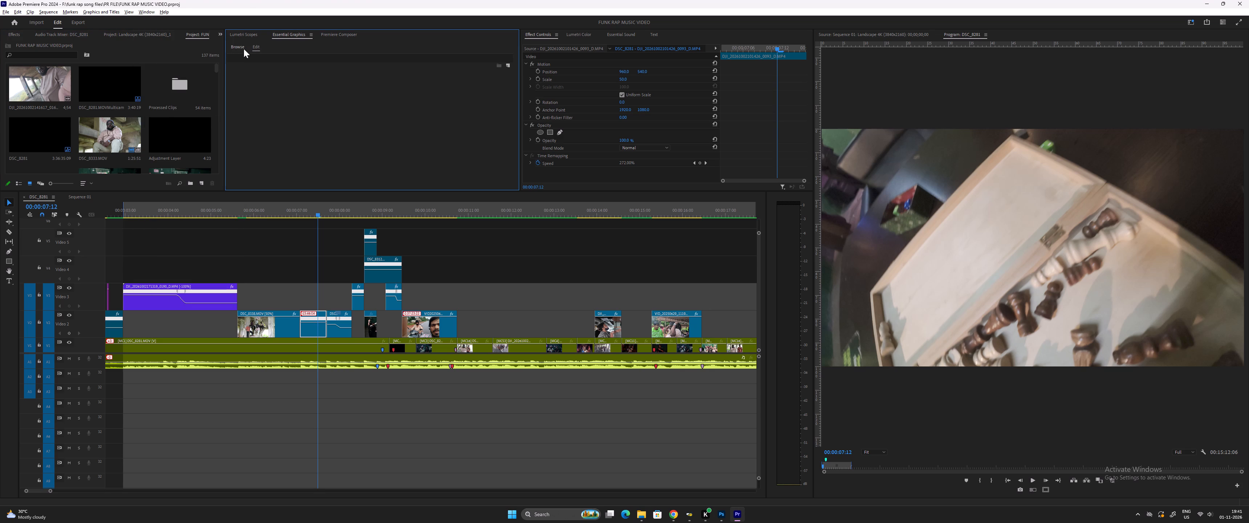
left_click(236, 45)
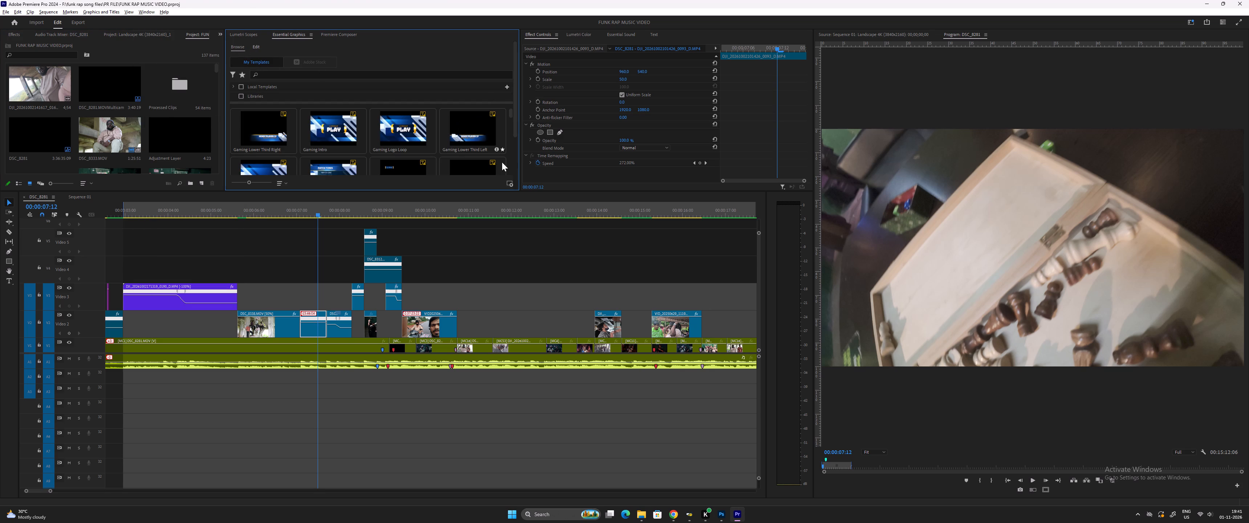
left_click(508, 182)
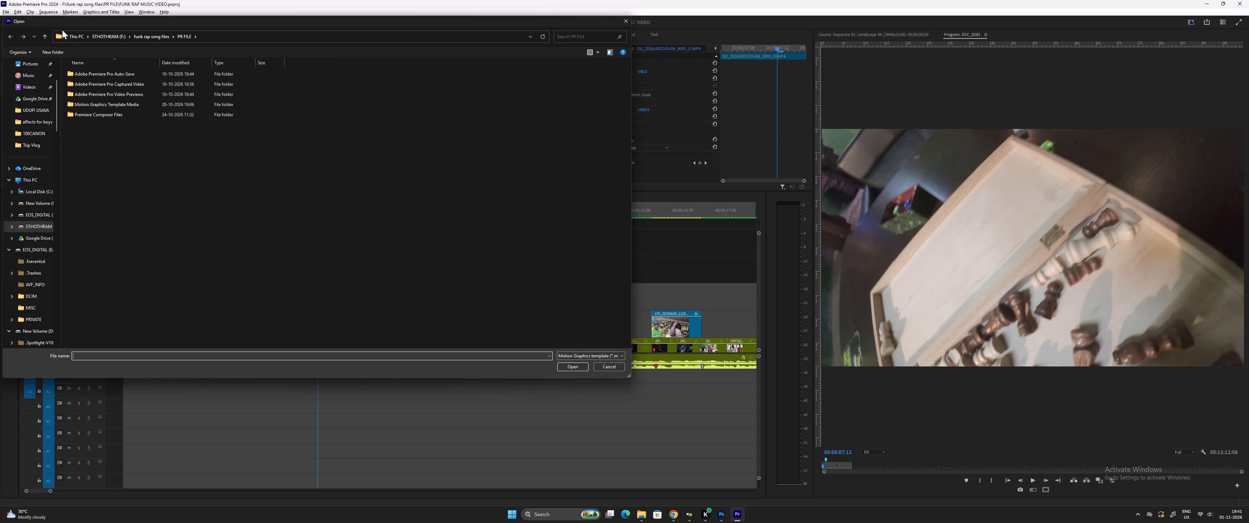
left_click(81, 37)
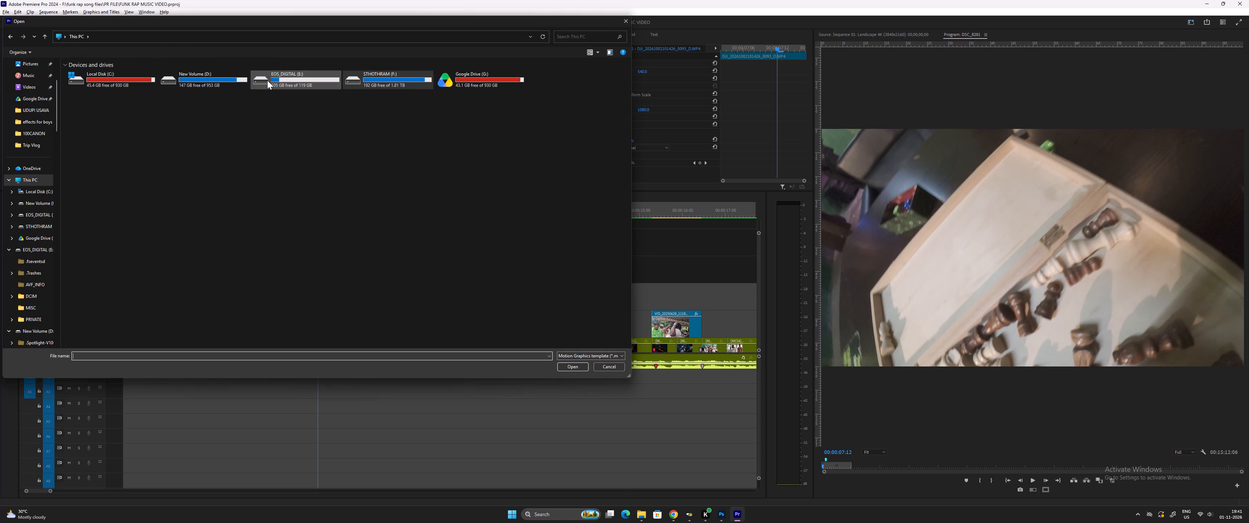
double_click(213, 75)
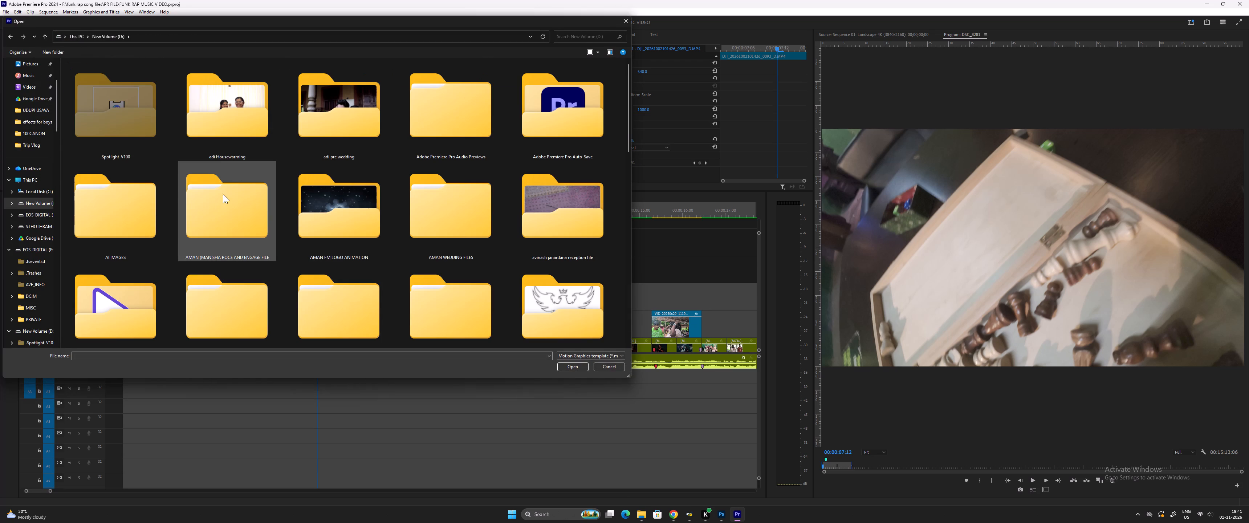
left_click(223, 198)
key("e")
double_click(123, 102)
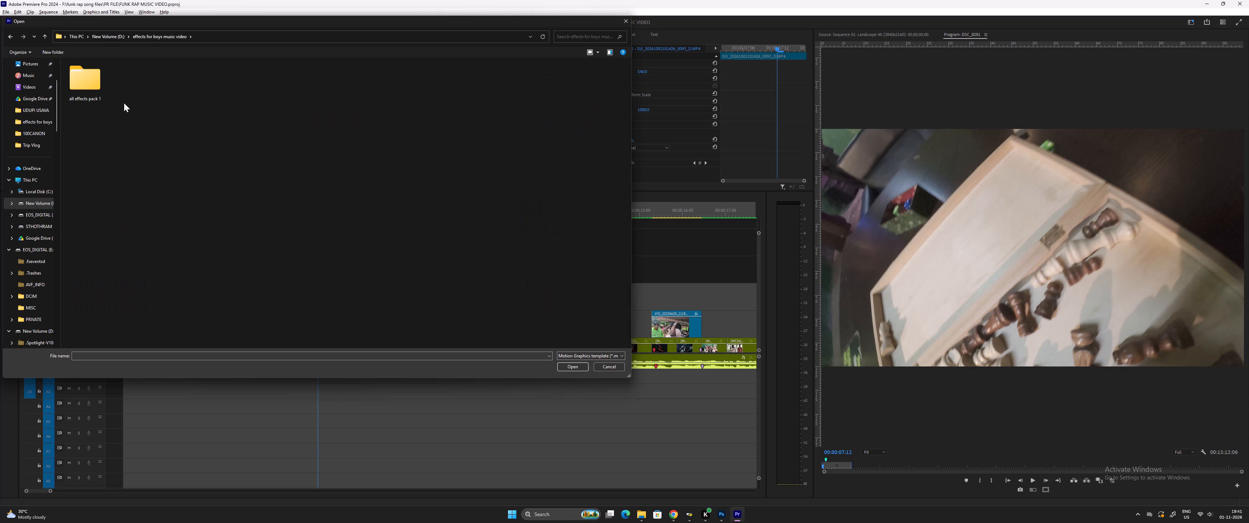
double_click(94, 74)
double_click(95, 72)
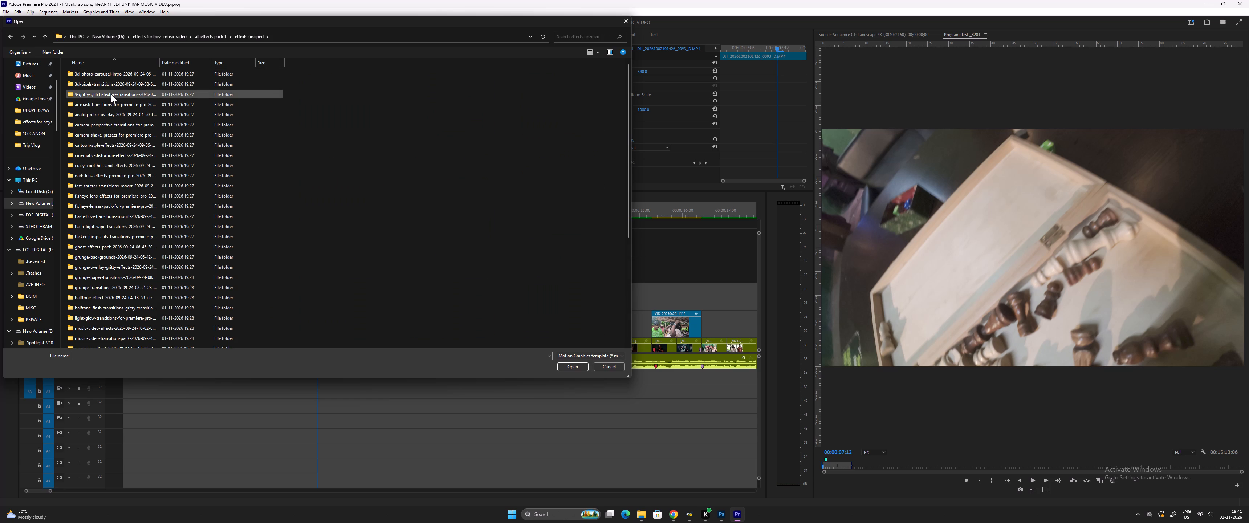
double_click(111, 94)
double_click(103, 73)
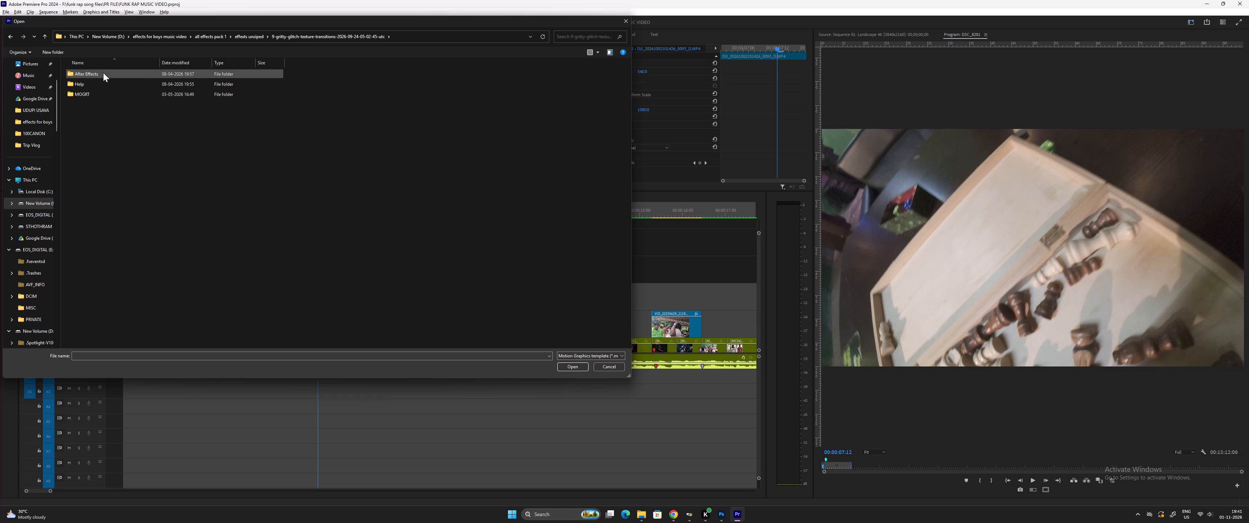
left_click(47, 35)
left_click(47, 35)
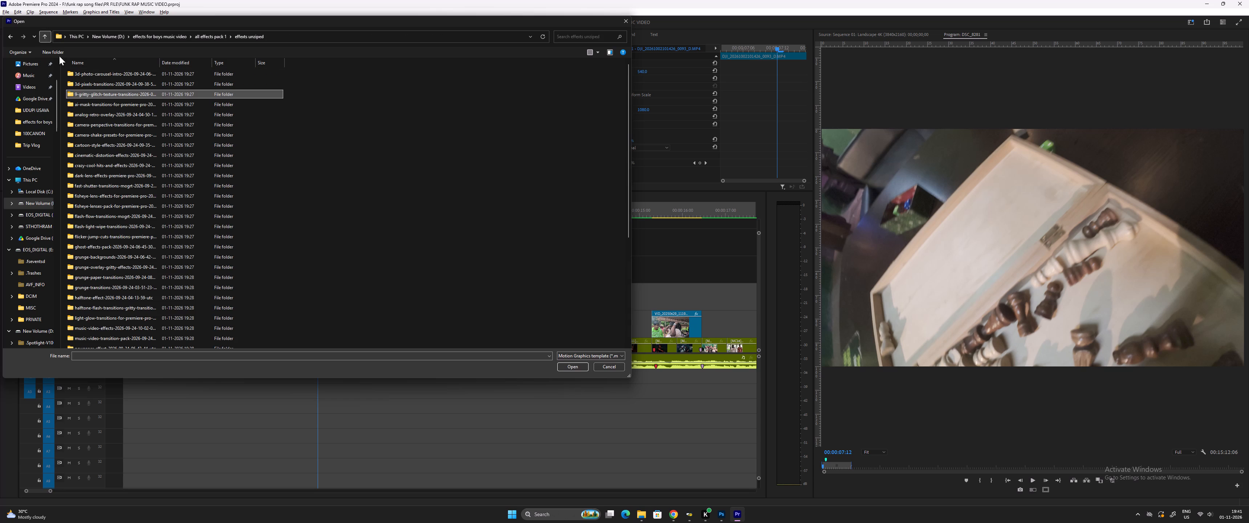
Check the pack's folder name in File Explorer and install Landscape HD (1920x1080) from the analog-retro-overlay pack's Mogrt folder in Premiere Pro.
key("alt+Tab")
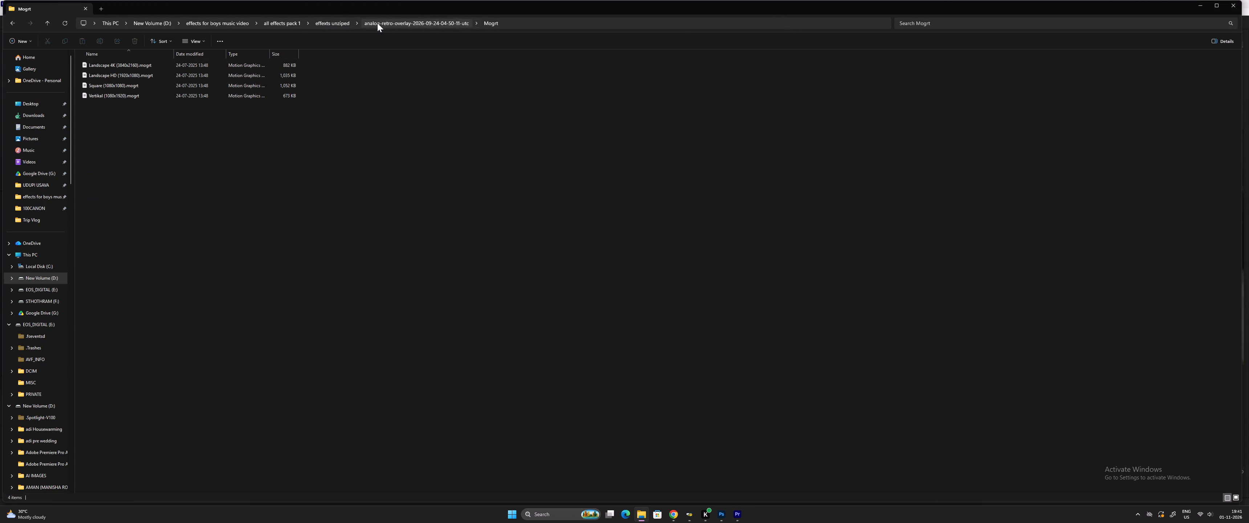
key("alt+Tab")
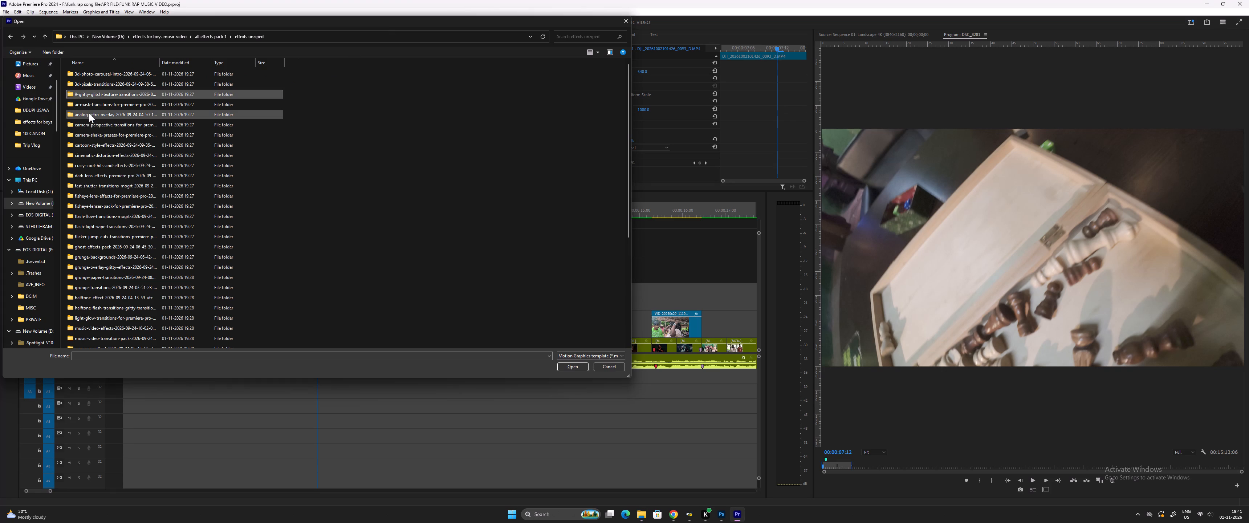
double_click(89, 113)
double_click(97, 83)
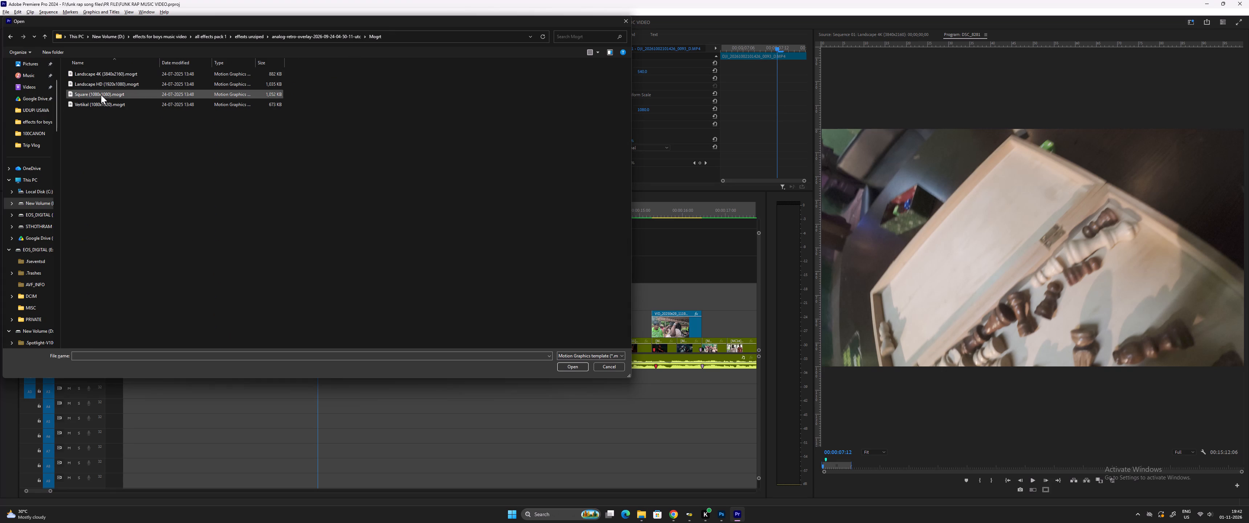
double_click(100, 83)
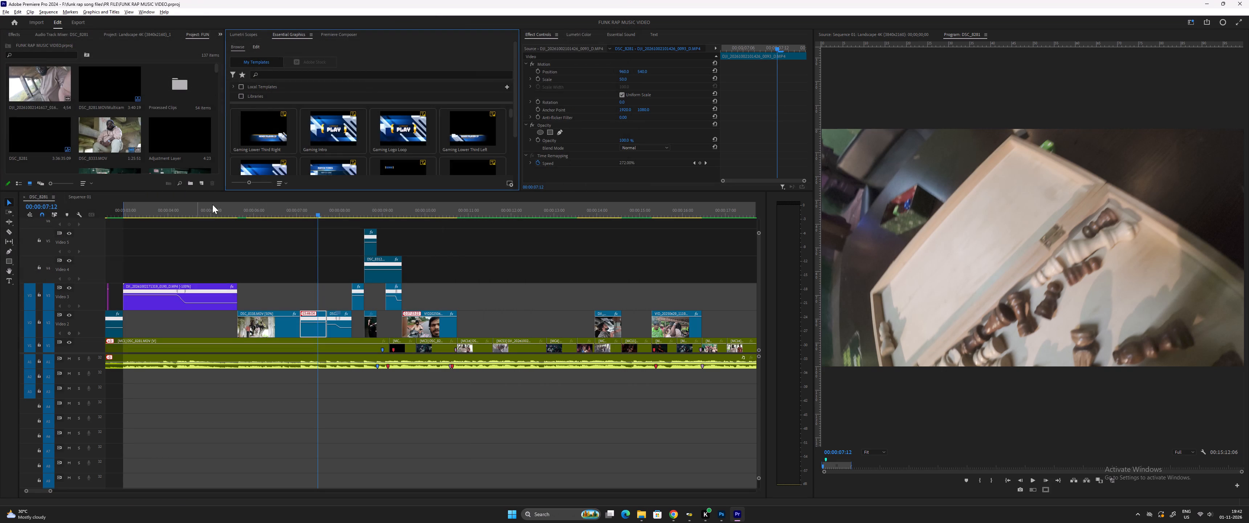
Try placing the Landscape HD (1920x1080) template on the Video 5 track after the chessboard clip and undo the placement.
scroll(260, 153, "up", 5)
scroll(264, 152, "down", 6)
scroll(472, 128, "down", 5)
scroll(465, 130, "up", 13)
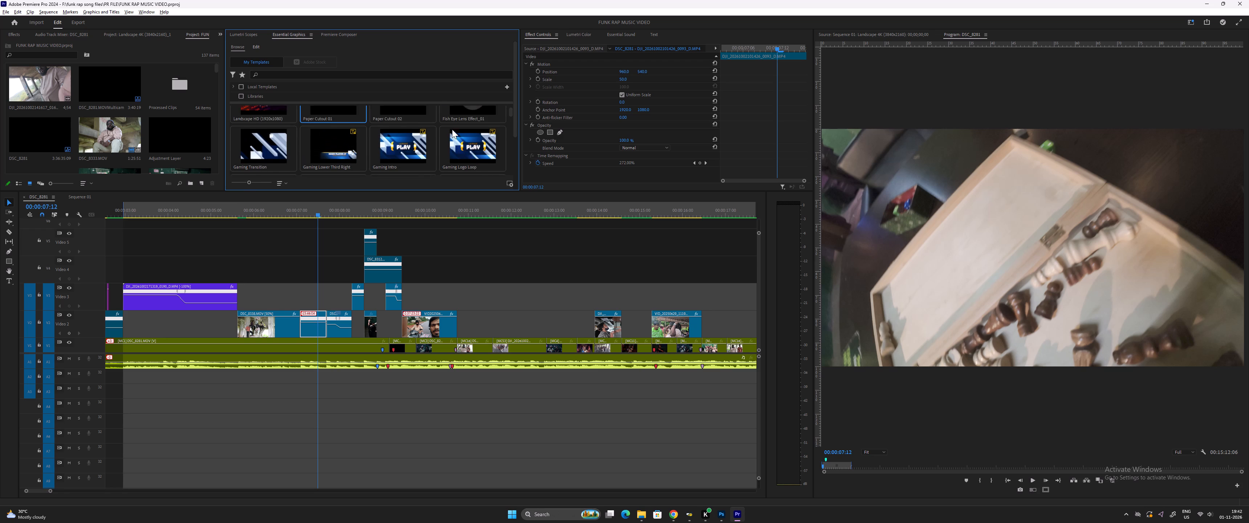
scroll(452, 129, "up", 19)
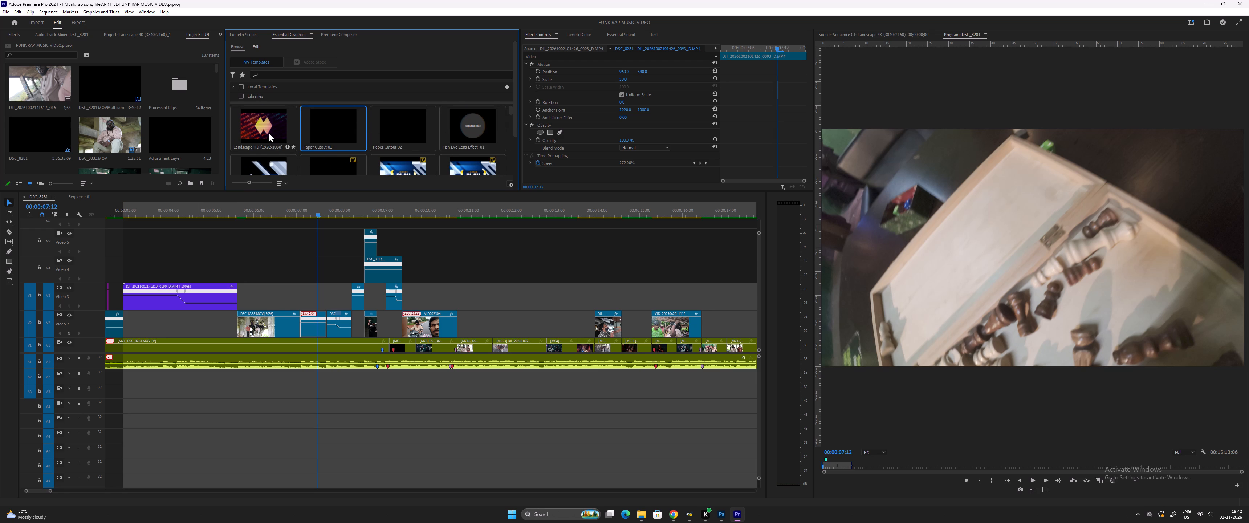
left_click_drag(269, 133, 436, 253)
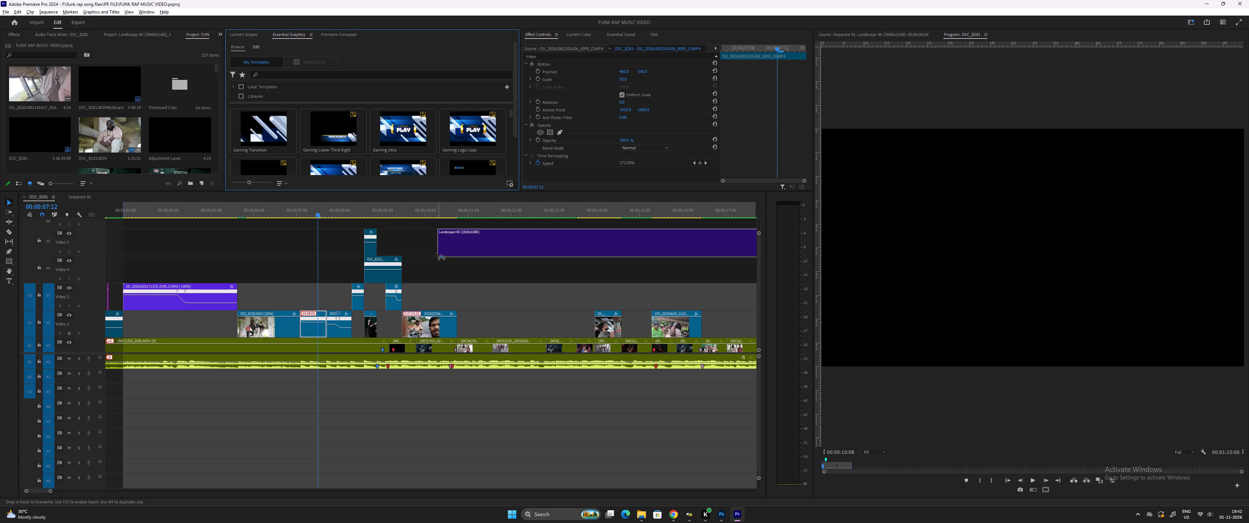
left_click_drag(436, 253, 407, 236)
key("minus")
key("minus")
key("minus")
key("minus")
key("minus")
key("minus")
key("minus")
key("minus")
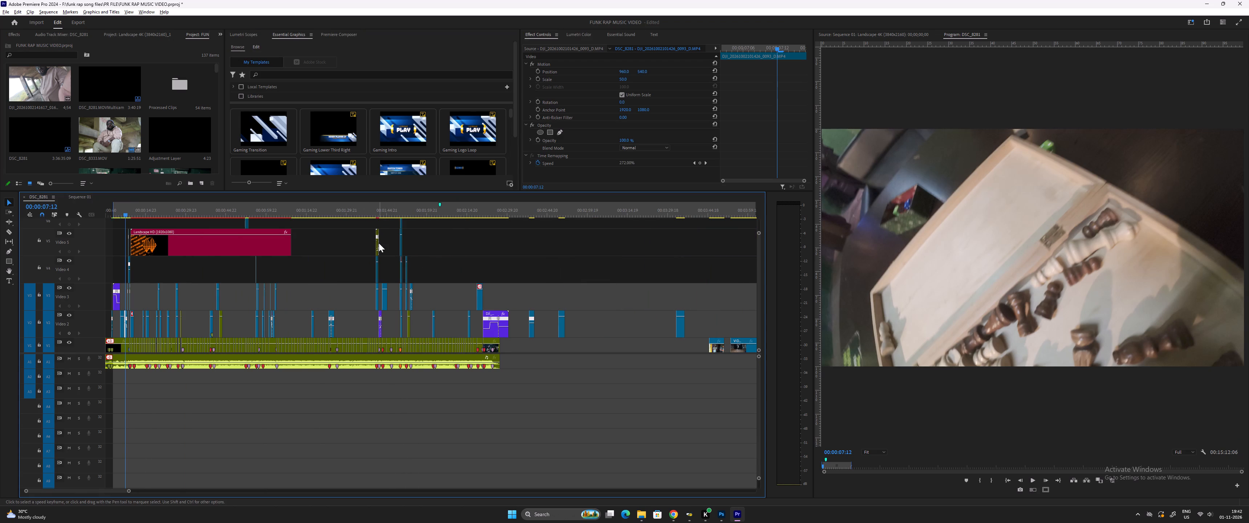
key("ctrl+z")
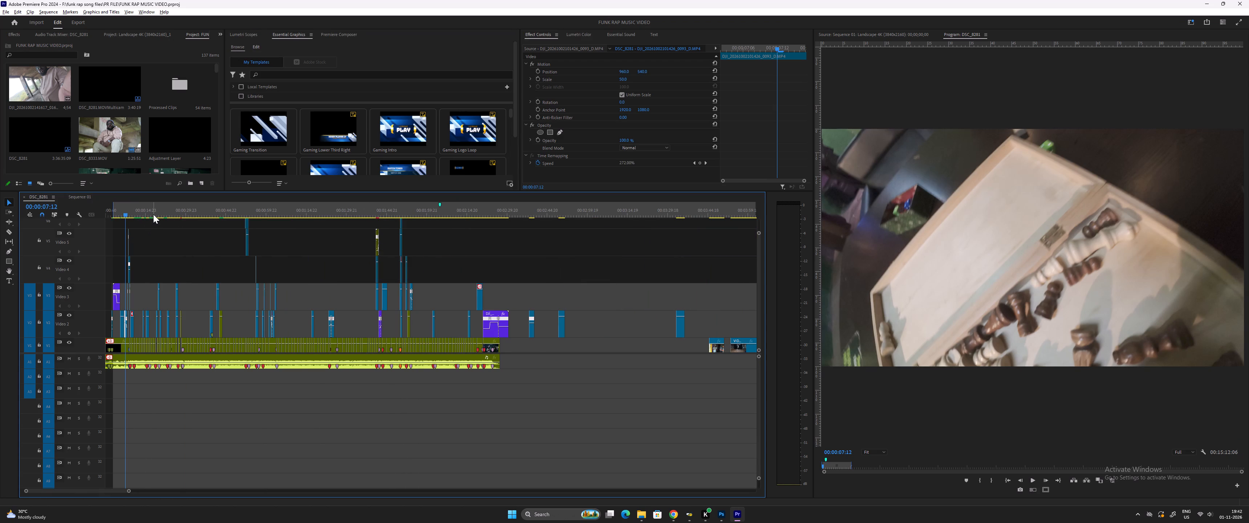
Add the Landscape HD (1920x1080) template to an empty stretch of Video 4 past the song's end and shorten it from its end.
key("minus")
key("minus")
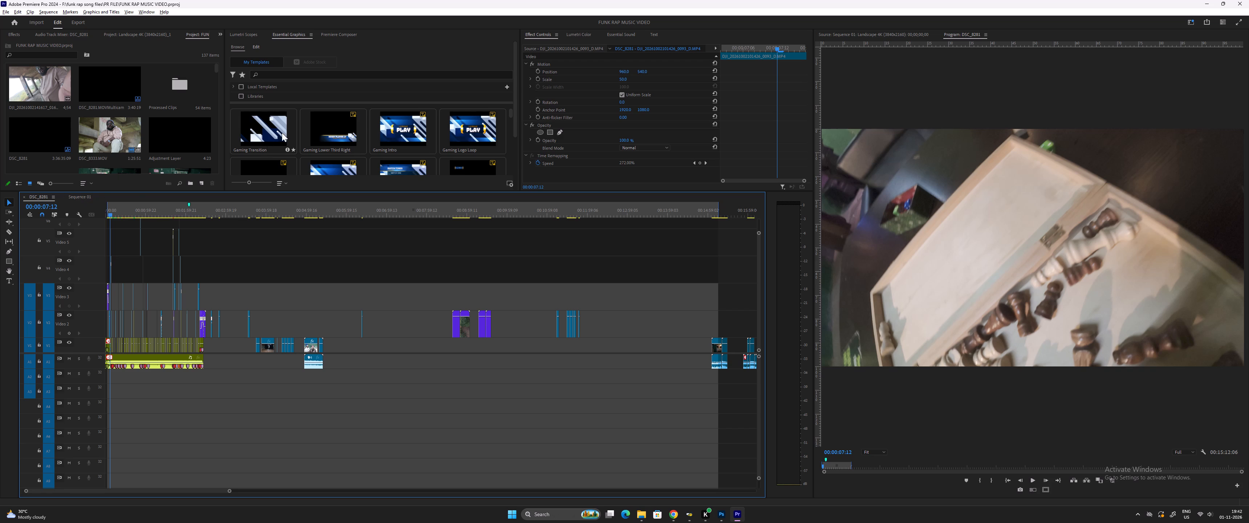
scroll(282, 133, "up", 18)
left_click_drag(269, 123, 273, 275)
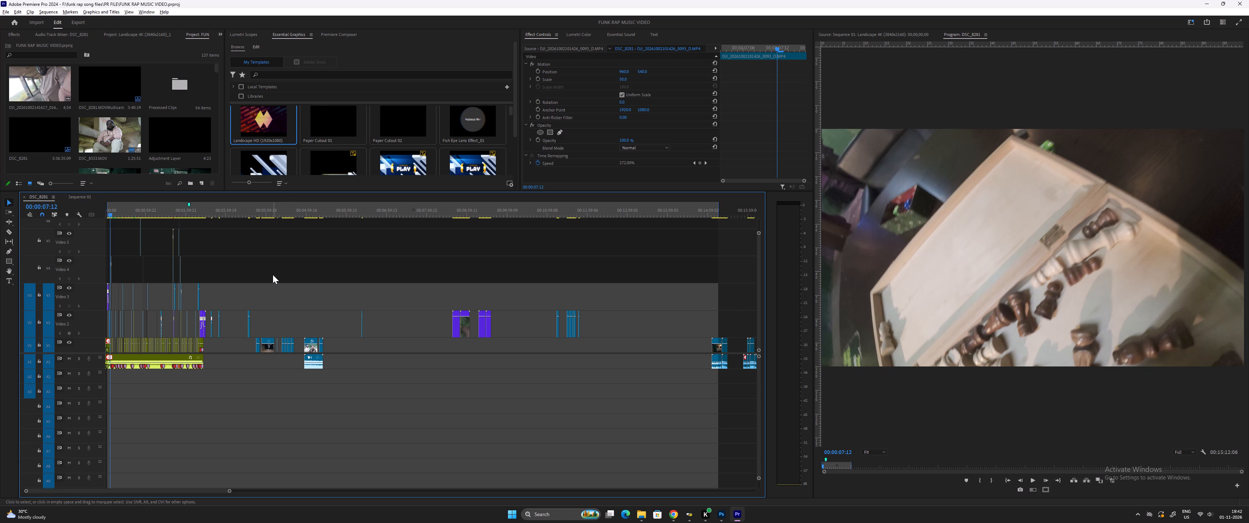
left_click_drag(273, 275, 276, 265)
left_click_drag(254, 131, 275, 273)
left_click_drag(313, 267, 284, 268)
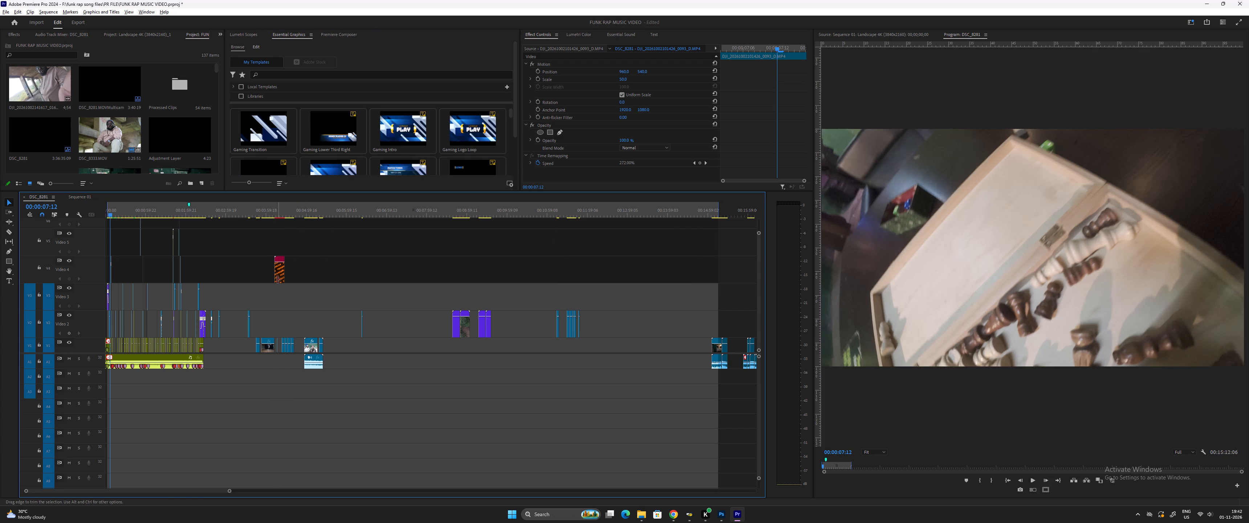
Move the template to Video 5 near the start of the edit and trim its end to a short clip.
left_click_drag(279, 277, 111, 241)
key("equal")
key("equal")
key("equal")
key("equal")
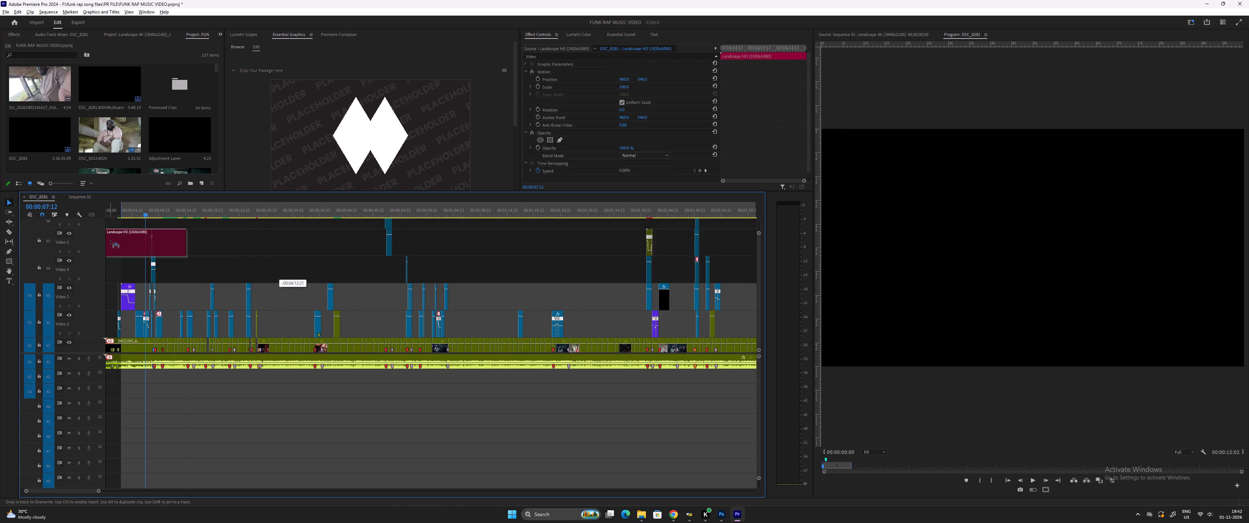
left_click_drag(111, 241, 353, 238)
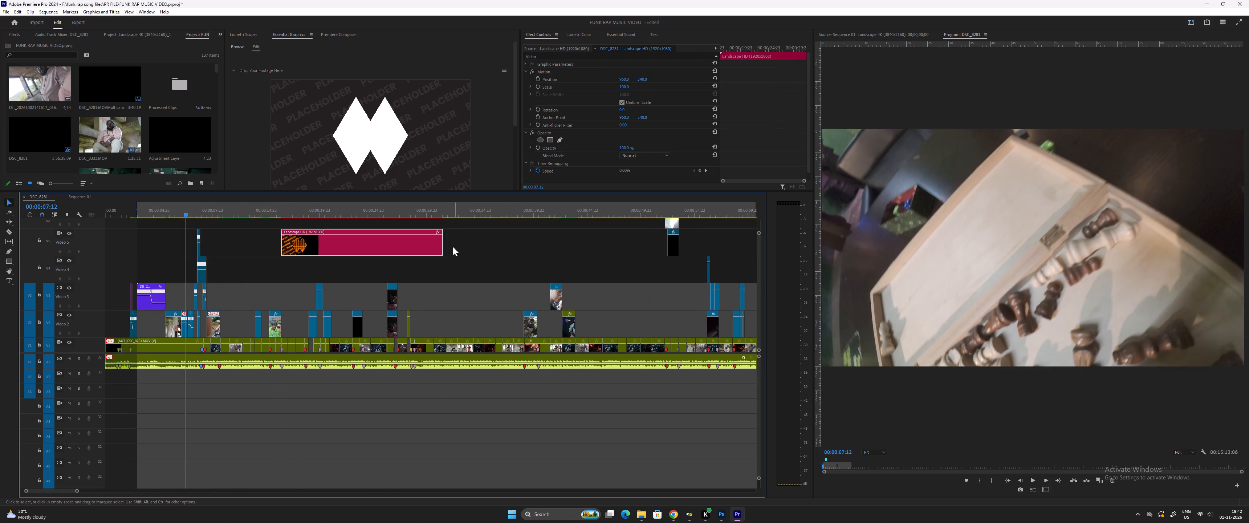
left_click_drag(442, 245, 296, 247)
Place the template on Video 4 directly above the chessboard clip and trim its end to the chessboard clip's end.
left_click_drag(290, 248, 267, 245)
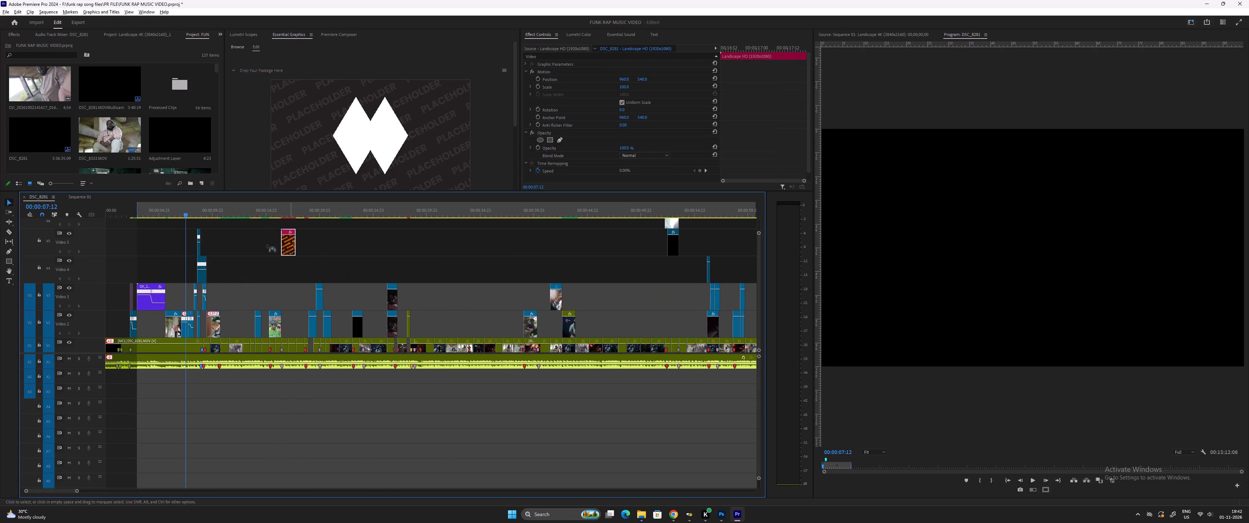
left_click_drag(267, 245, 378, 261)
key("equal")
key("equal")
key("equal")
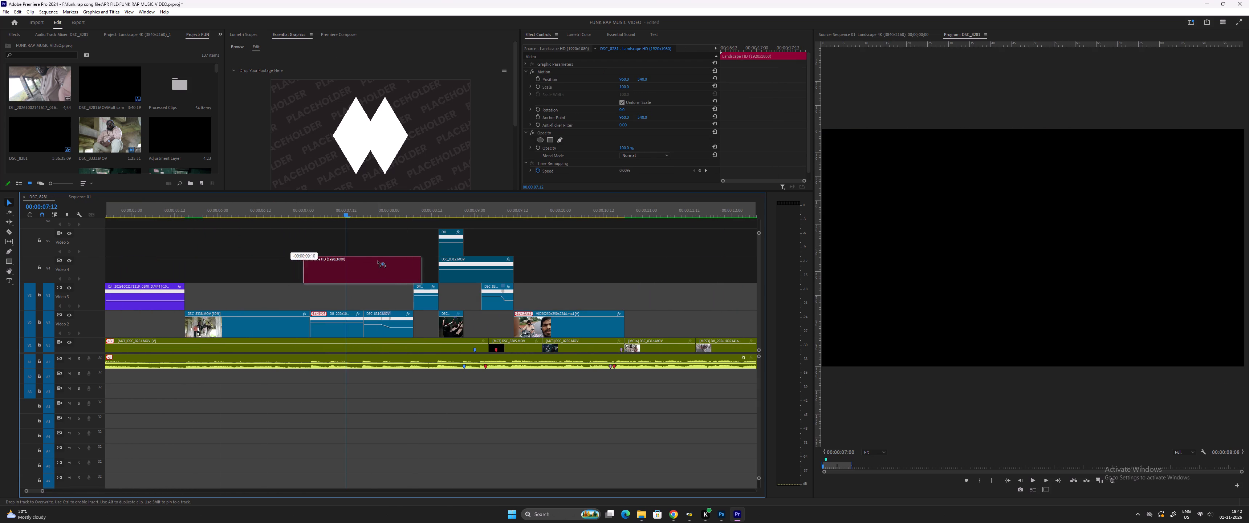
left_click_drag(378, 261, 383, 261)
left_click(422, 271)
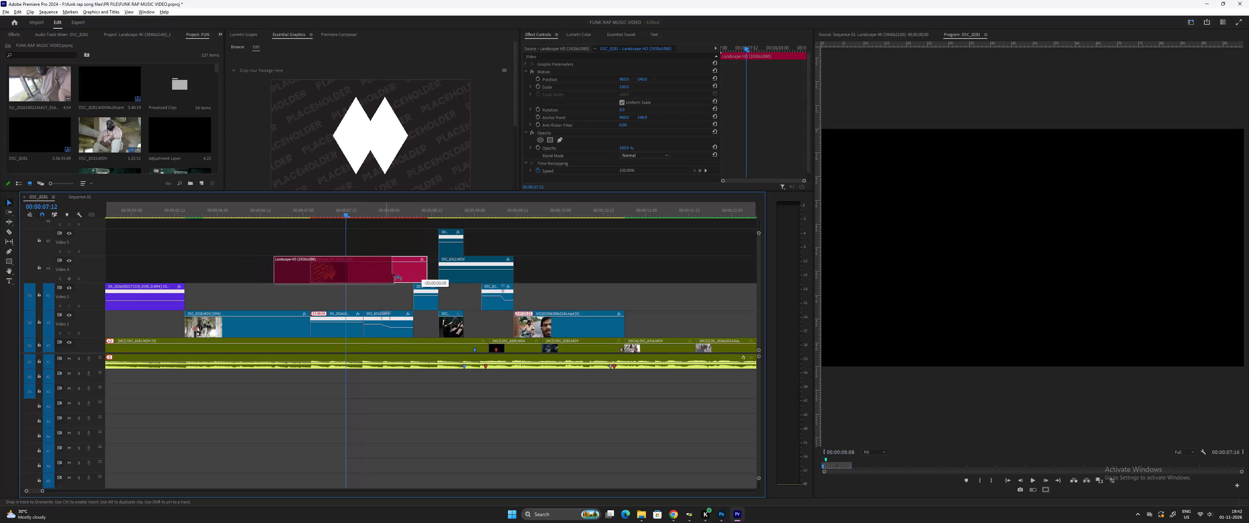
left_click_drag(424, 275, 362, 276)
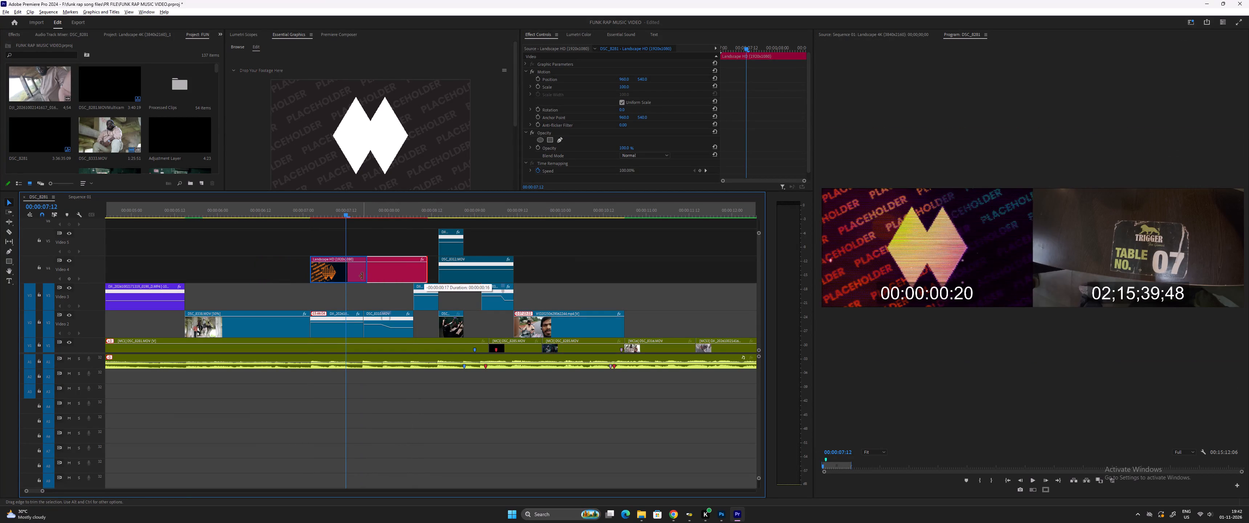
left_click_drag(362, 276, 360, 276)
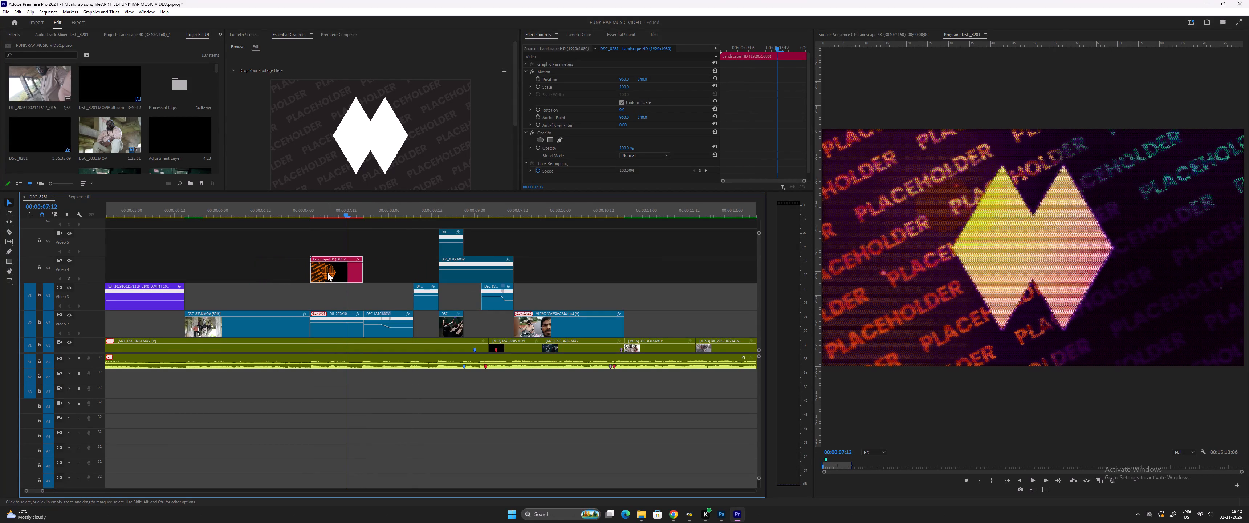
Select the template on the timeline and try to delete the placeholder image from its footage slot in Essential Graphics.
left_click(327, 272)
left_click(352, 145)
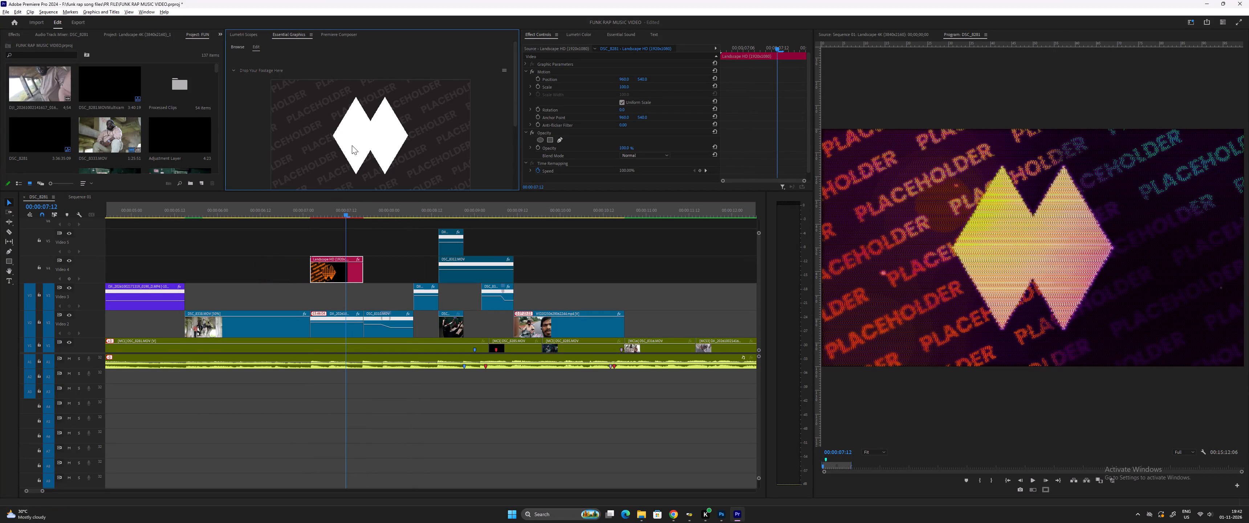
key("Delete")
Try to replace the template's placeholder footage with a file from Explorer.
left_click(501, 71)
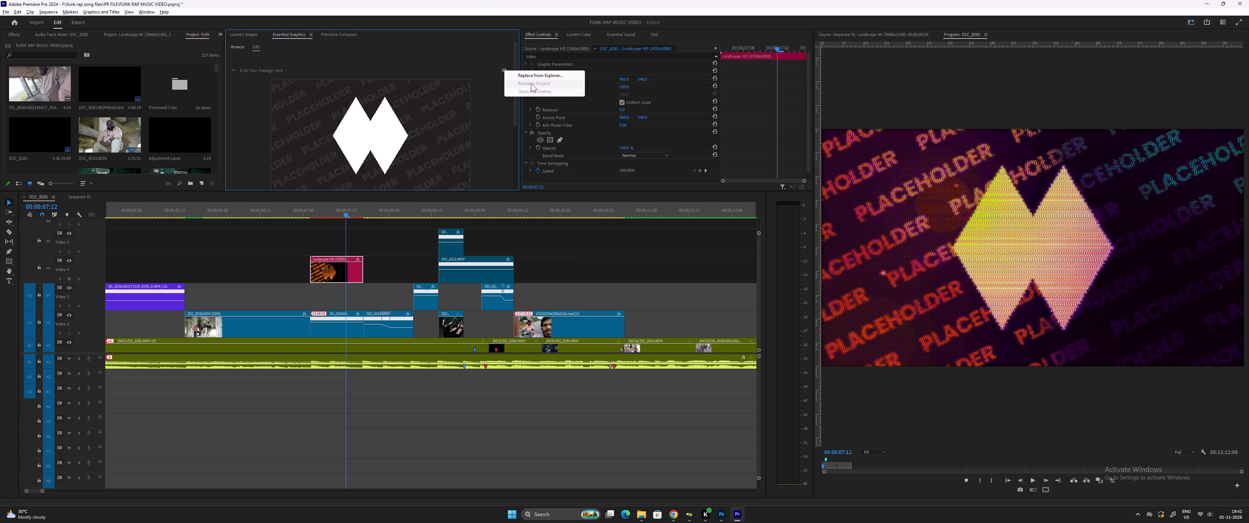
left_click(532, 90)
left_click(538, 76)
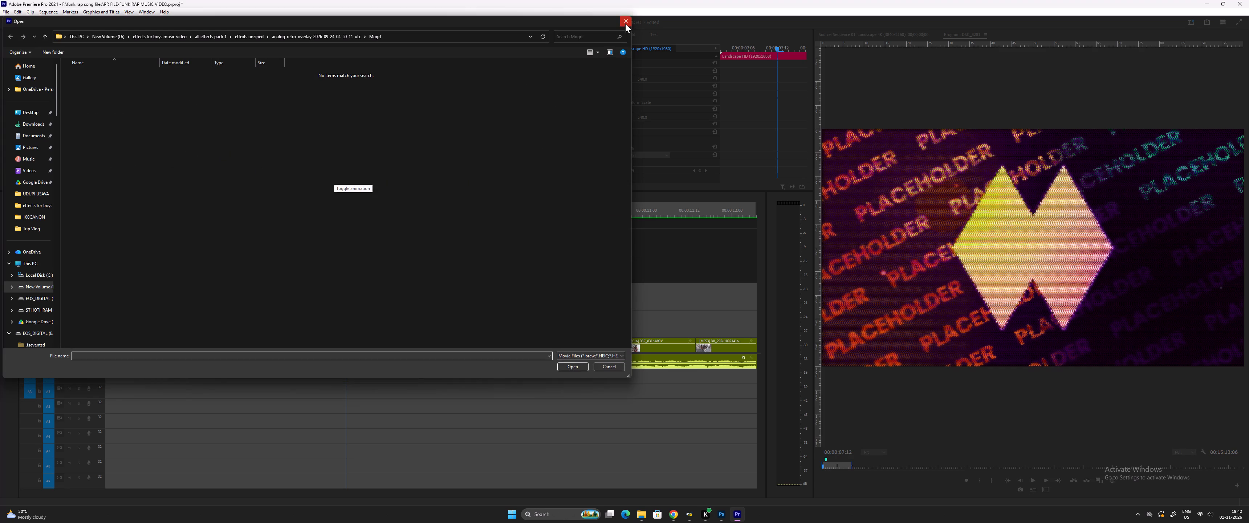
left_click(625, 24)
Play the section with the template and move the template down to Video 3, directly above the chessboard clip.
left_click_drag(310, 211, 305, 212)
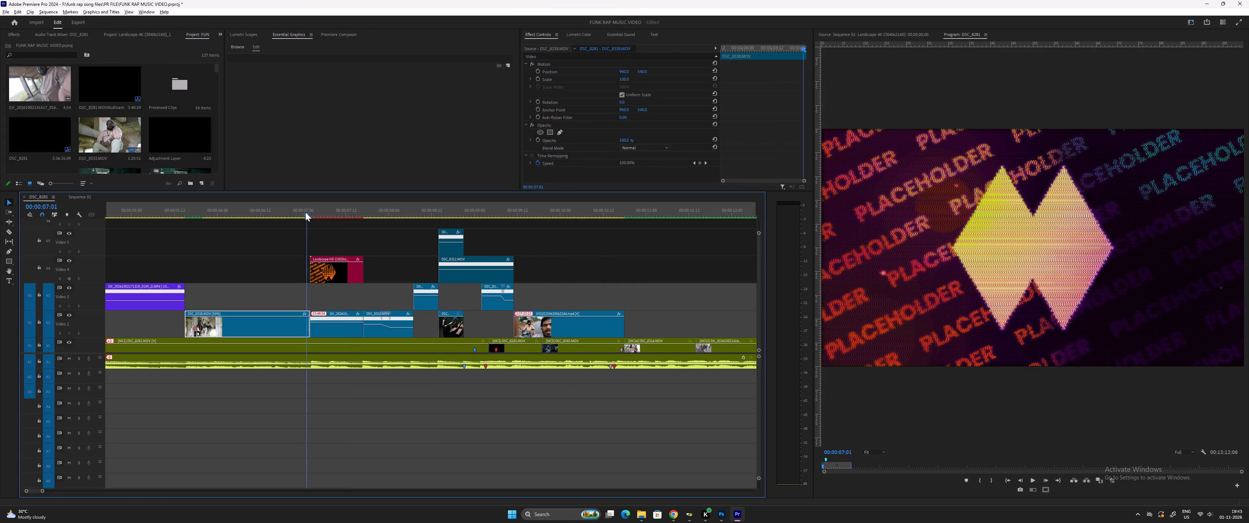
key("space")
key("space")
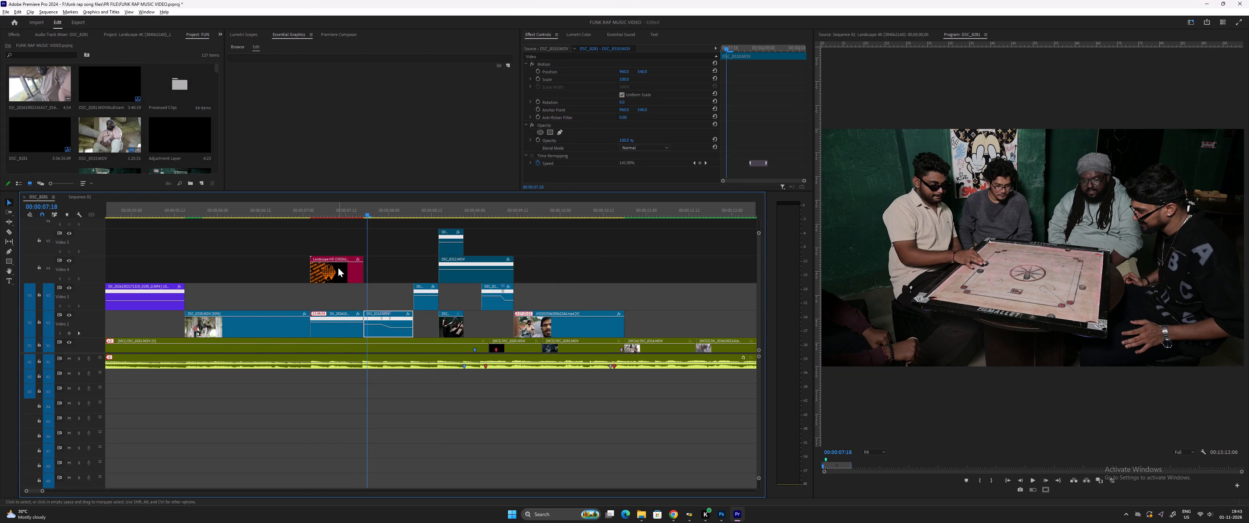
left_click_drag(335, 270, 335, 284)
left_click(335, 284)
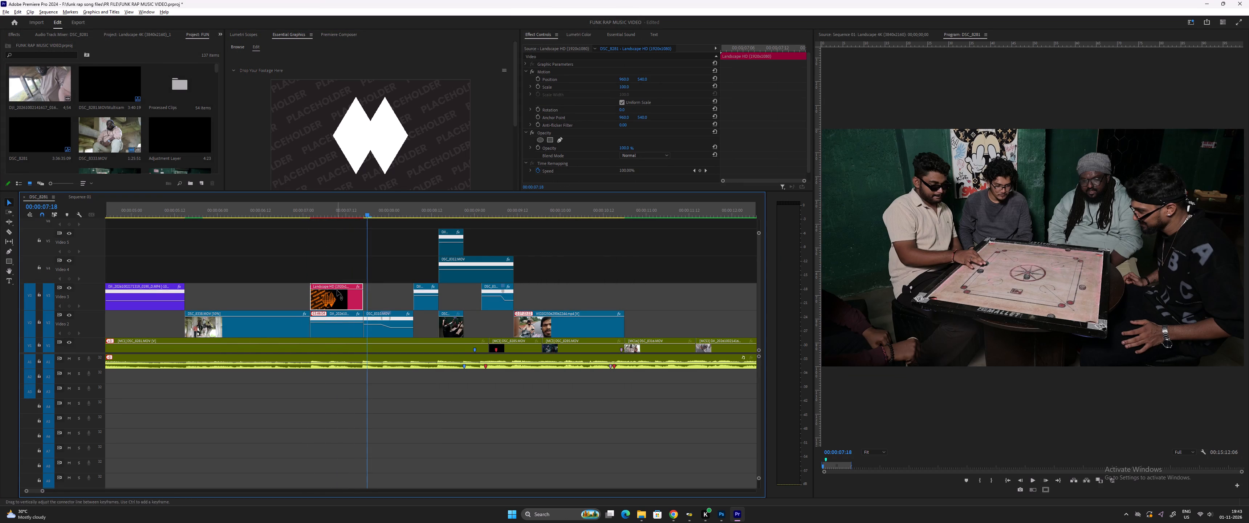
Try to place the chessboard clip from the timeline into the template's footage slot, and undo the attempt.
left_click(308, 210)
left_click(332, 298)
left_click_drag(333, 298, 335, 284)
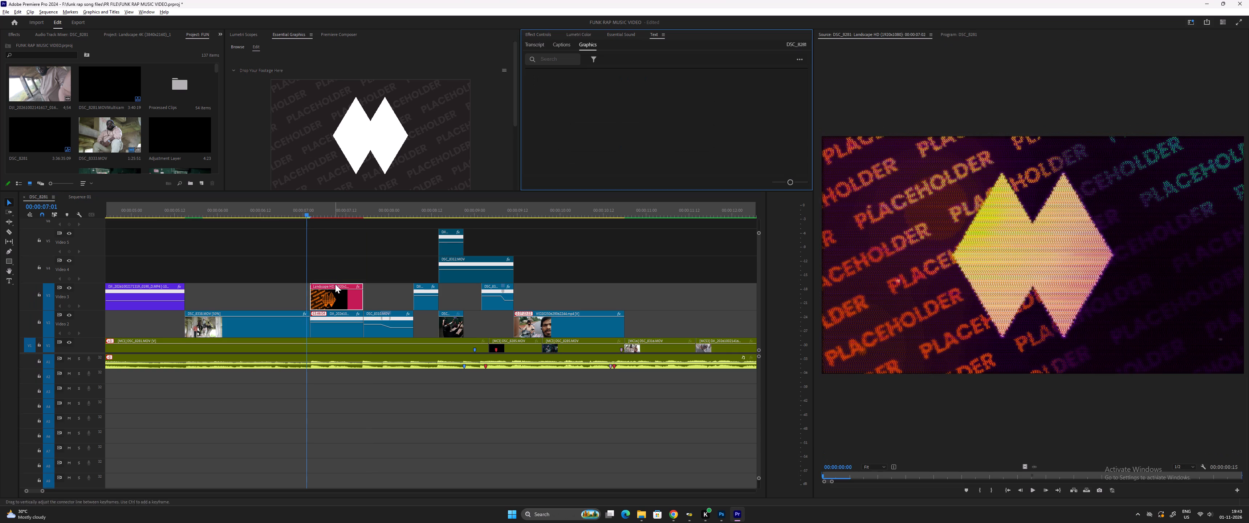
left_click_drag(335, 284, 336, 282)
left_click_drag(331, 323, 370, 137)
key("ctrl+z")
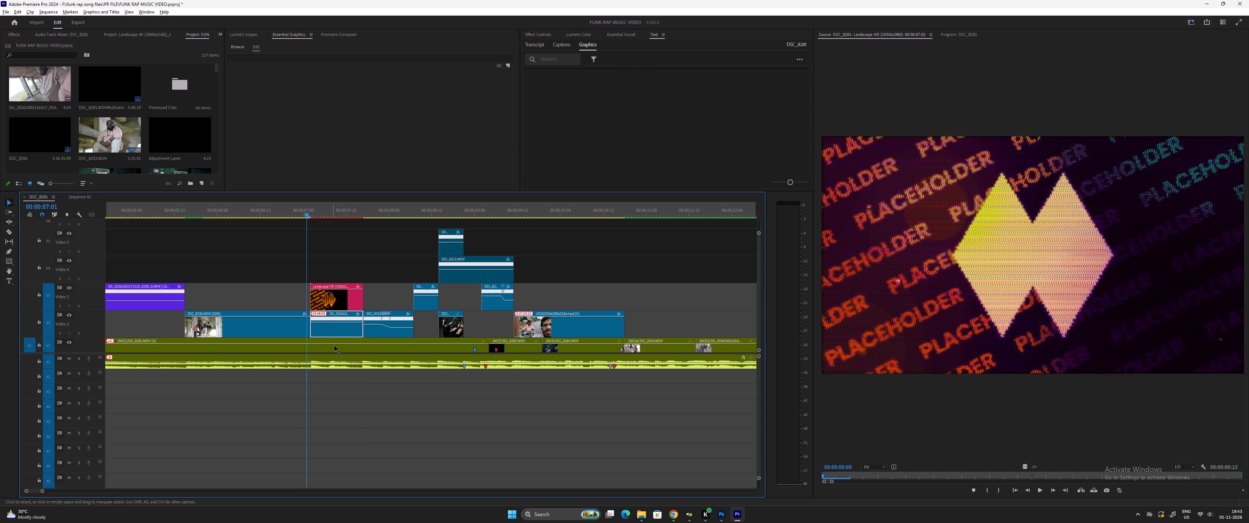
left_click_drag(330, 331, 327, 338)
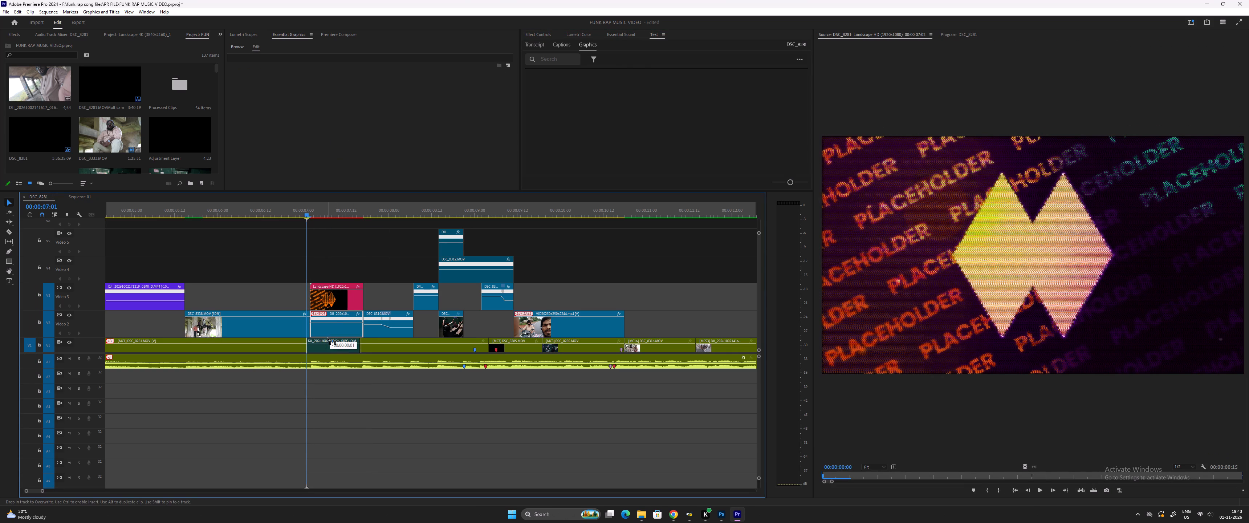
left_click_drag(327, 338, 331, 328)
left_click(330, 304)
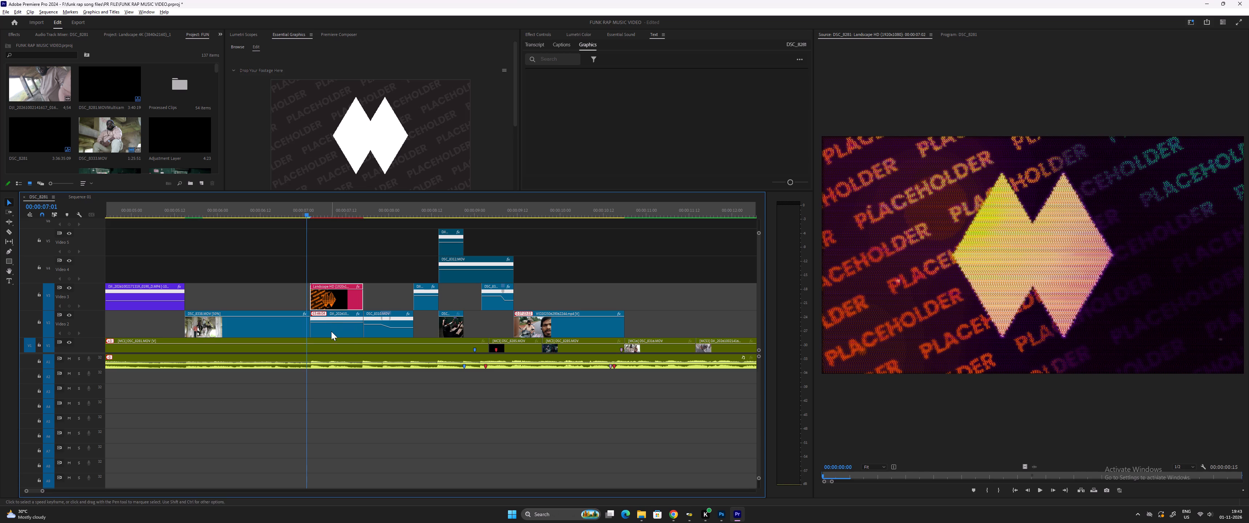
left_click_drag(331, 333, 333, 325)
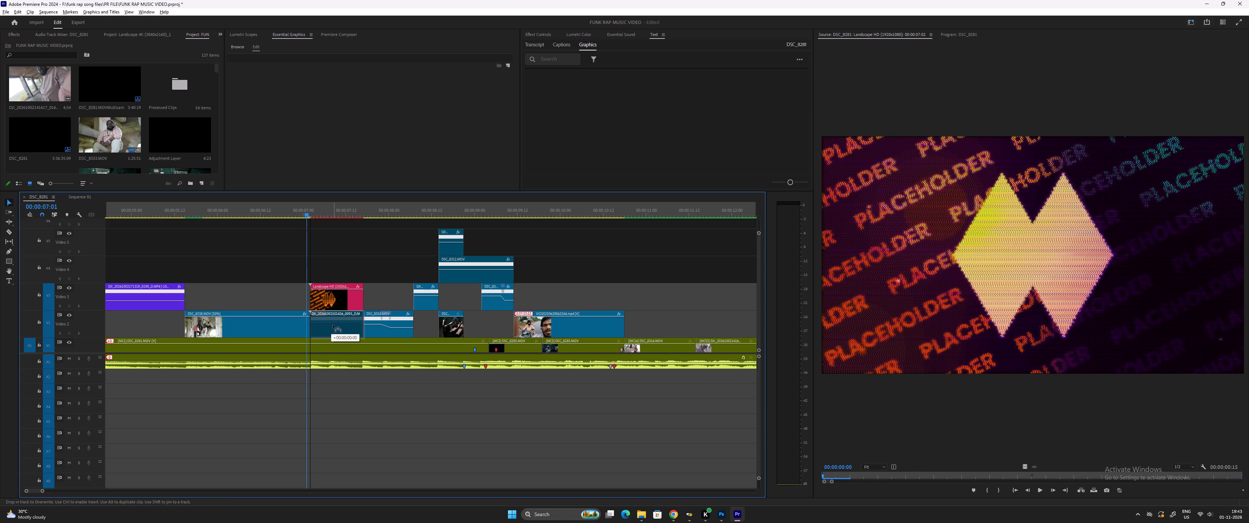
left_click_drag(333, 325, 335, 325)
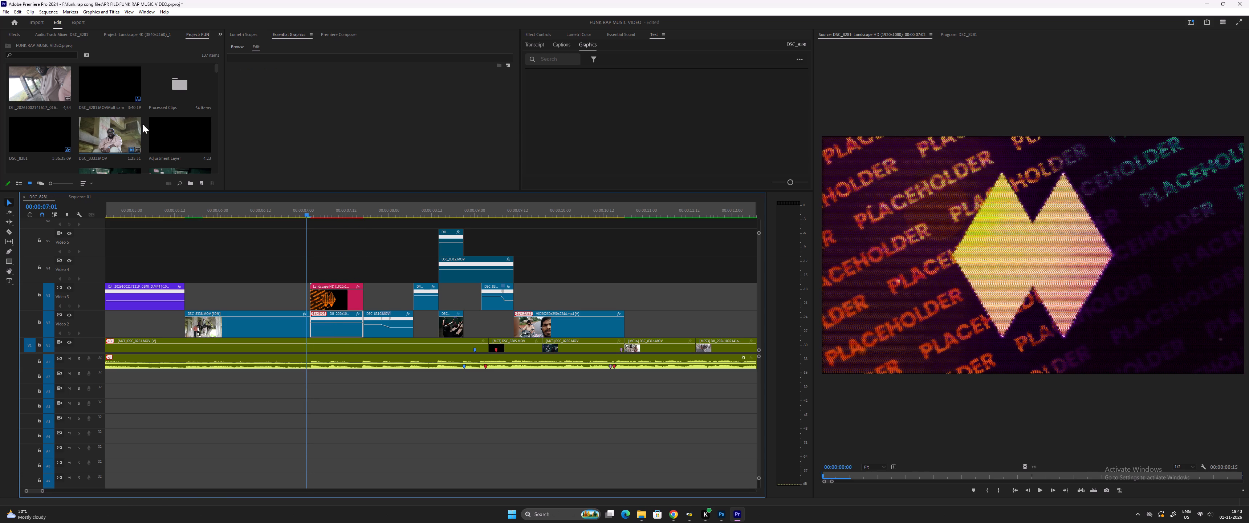
Create a new bin named clips in the project and open it.
left_click(325, 302)
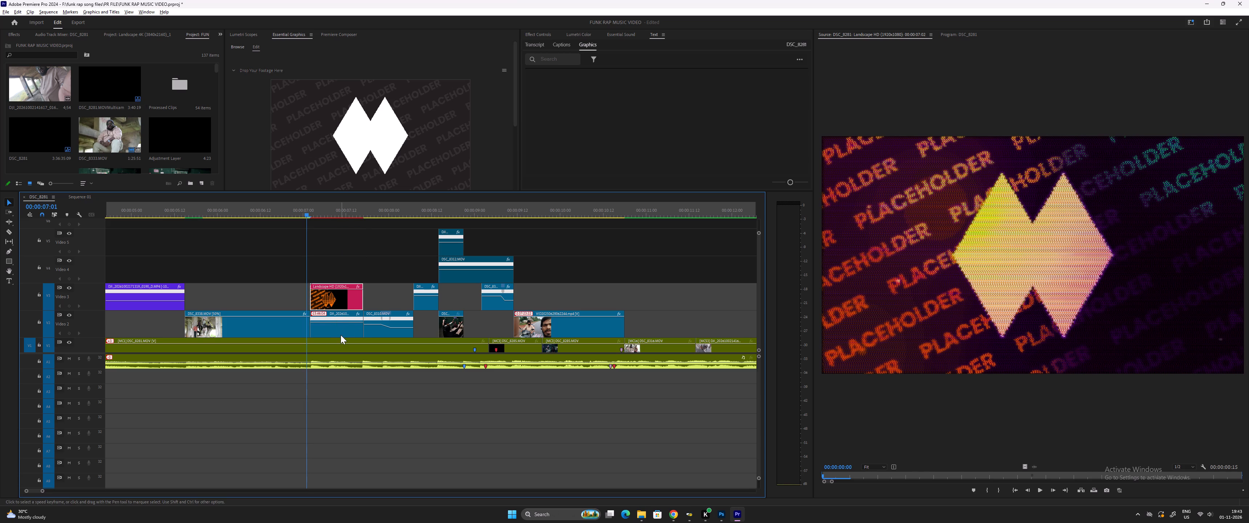
left_click(190, 183)
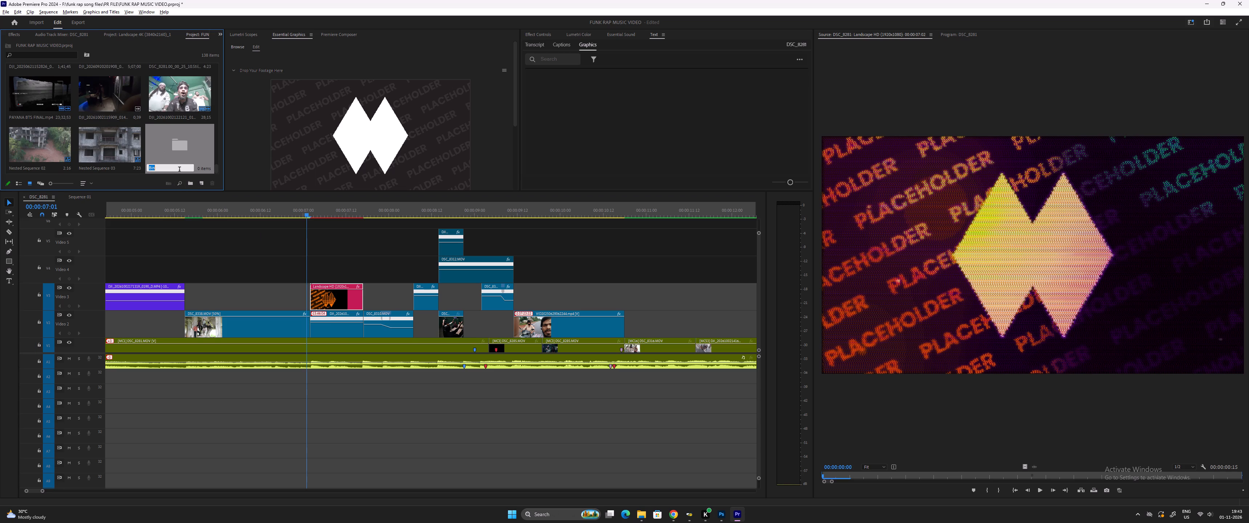
key("BackSpace")
key("BackSpace")
key("BackSpace")
type("clips")
left_click(188, 151)
double_click(172, 155)
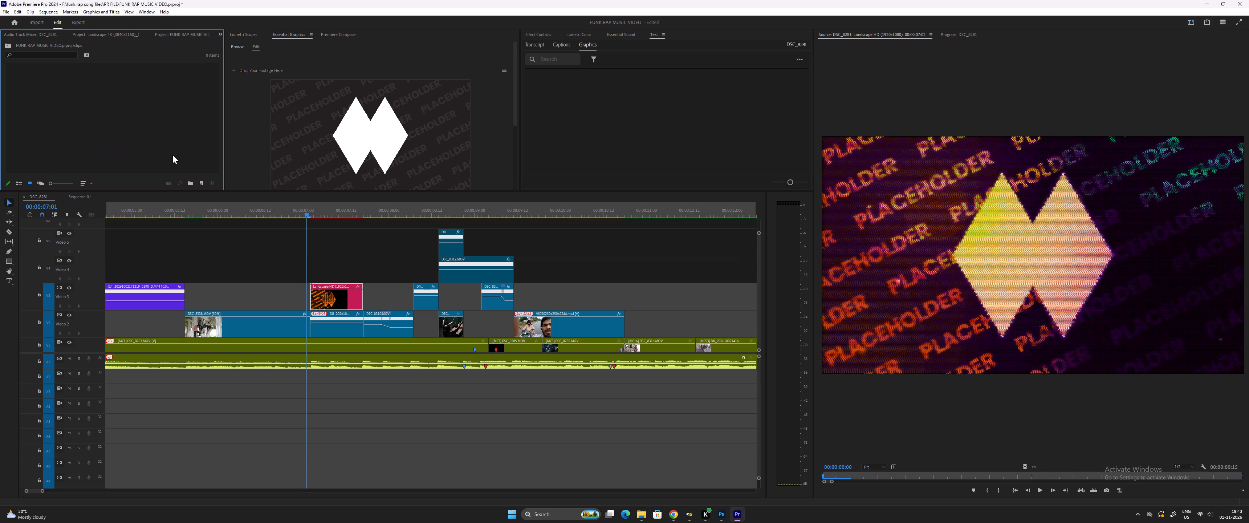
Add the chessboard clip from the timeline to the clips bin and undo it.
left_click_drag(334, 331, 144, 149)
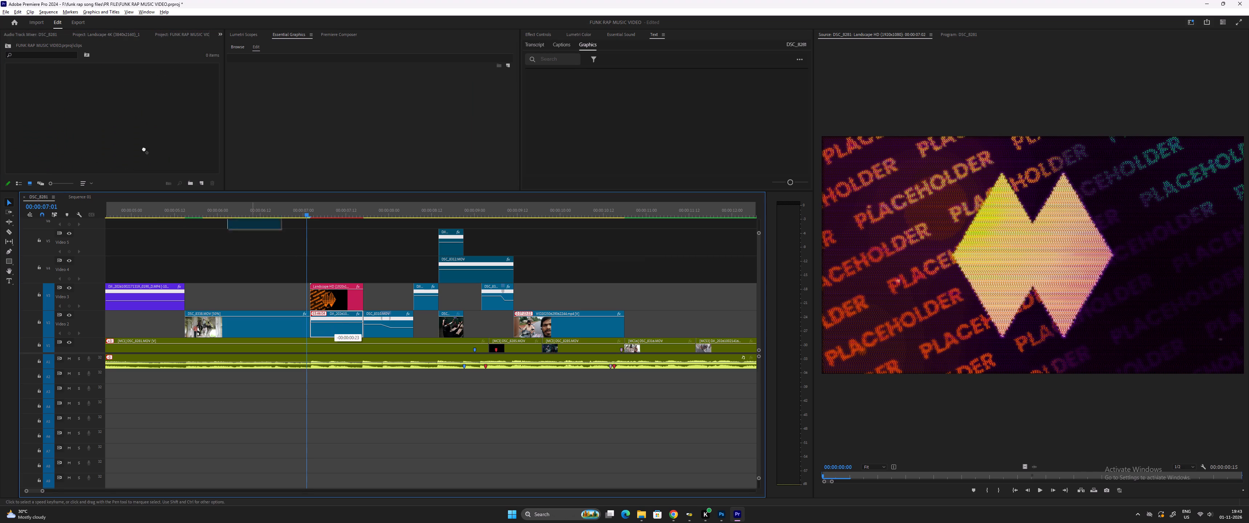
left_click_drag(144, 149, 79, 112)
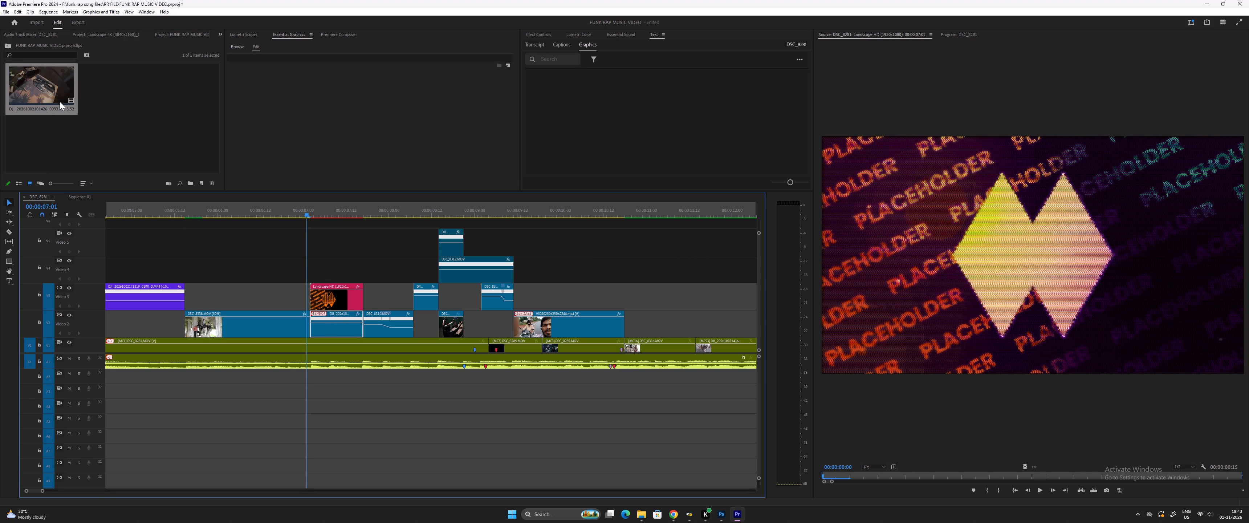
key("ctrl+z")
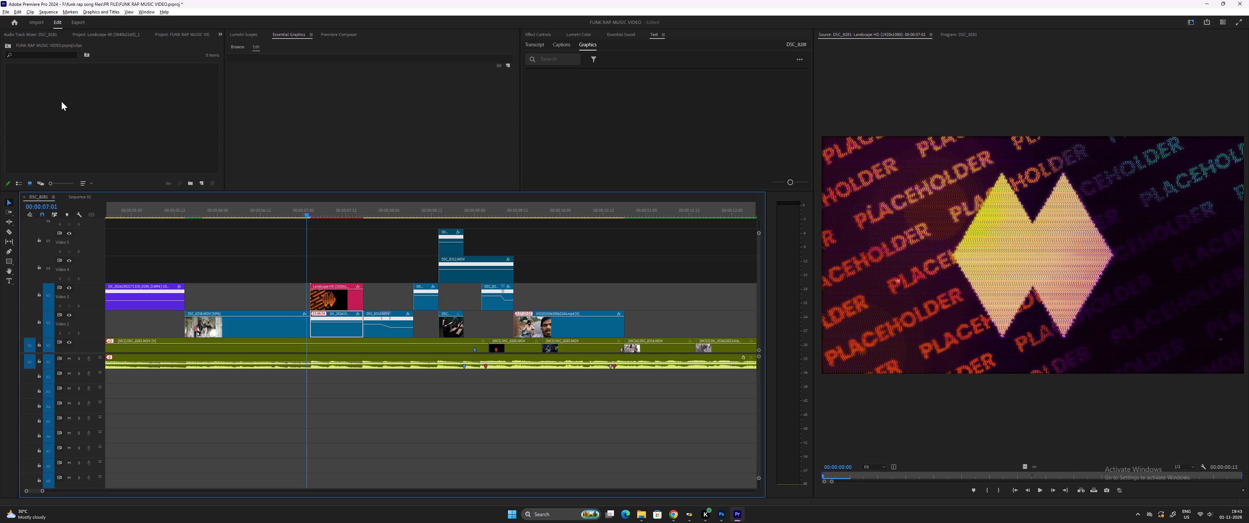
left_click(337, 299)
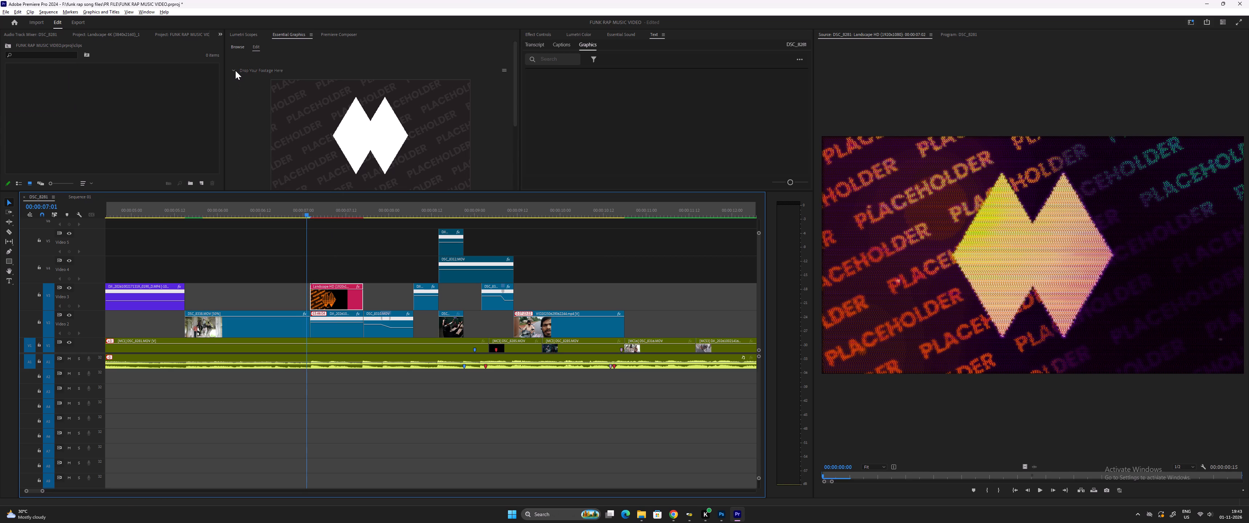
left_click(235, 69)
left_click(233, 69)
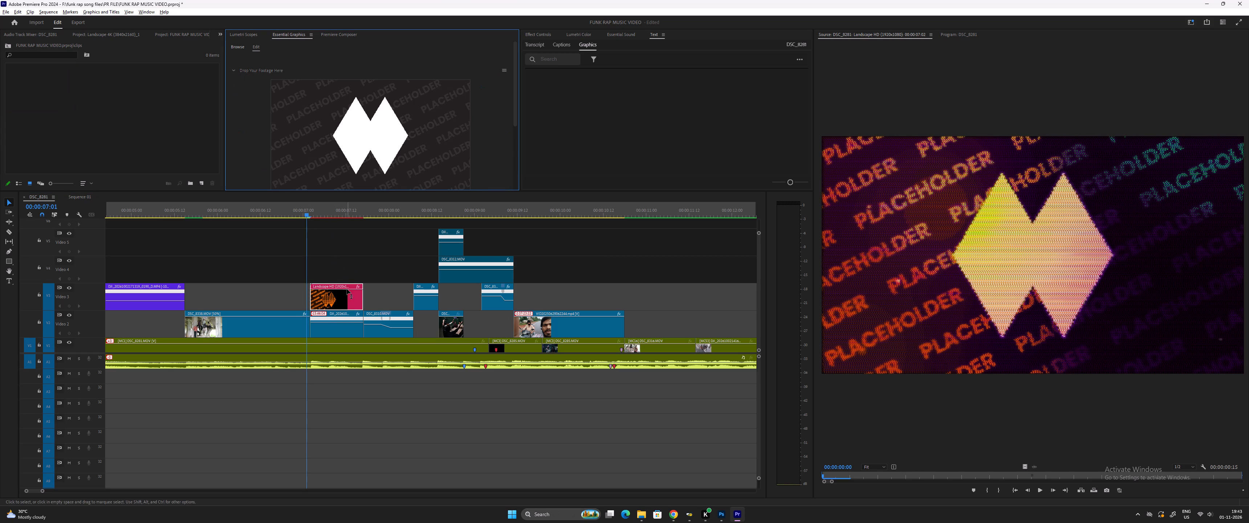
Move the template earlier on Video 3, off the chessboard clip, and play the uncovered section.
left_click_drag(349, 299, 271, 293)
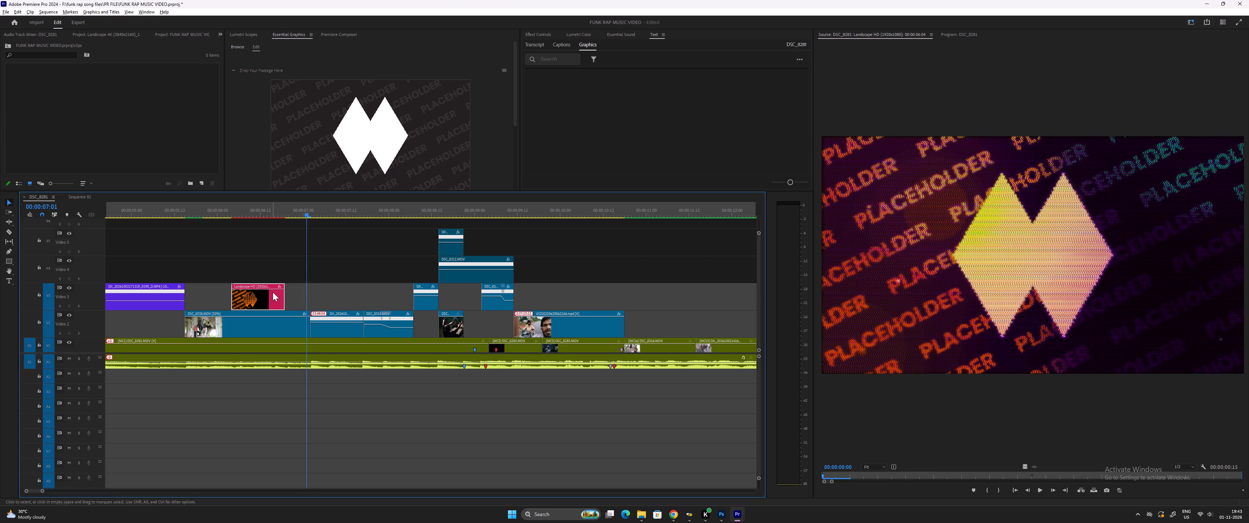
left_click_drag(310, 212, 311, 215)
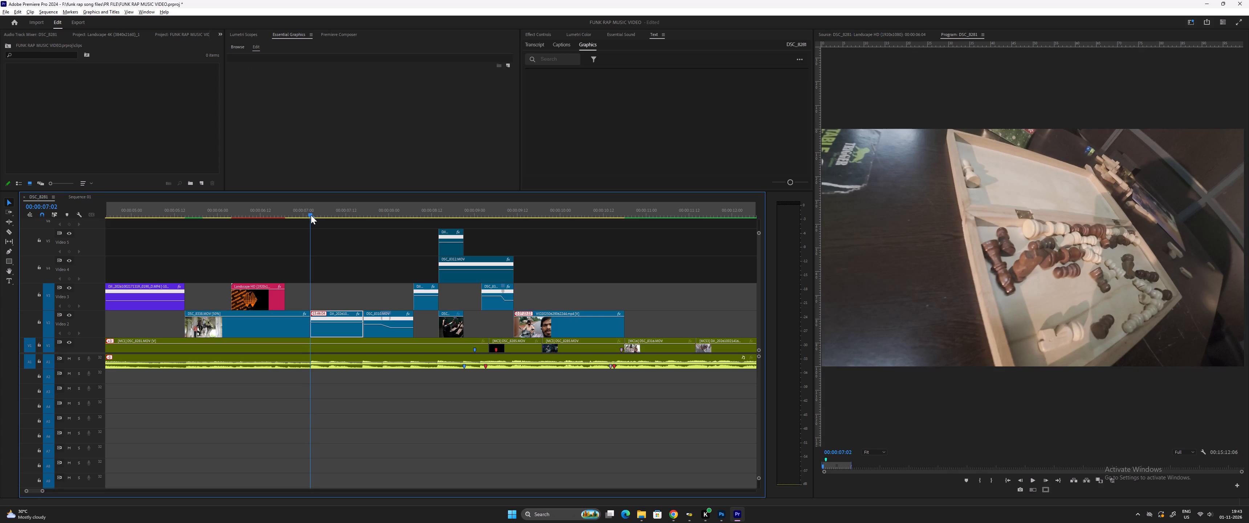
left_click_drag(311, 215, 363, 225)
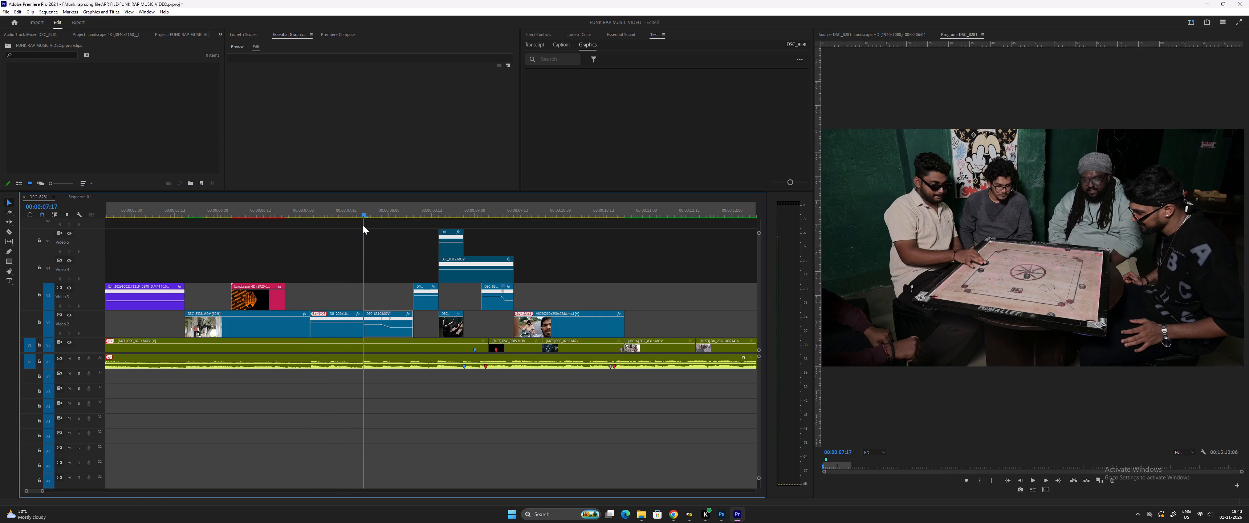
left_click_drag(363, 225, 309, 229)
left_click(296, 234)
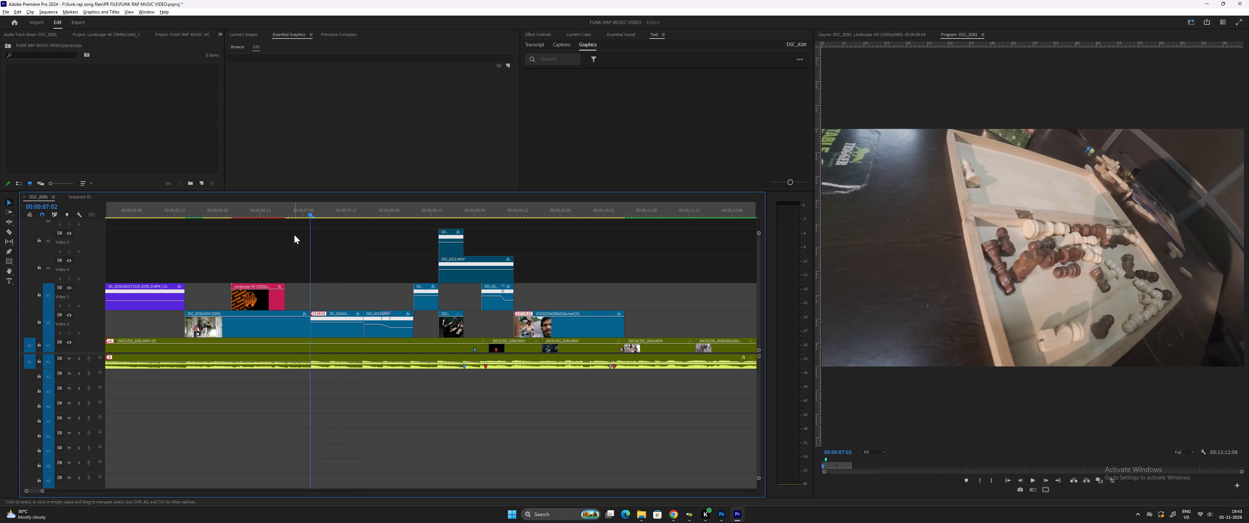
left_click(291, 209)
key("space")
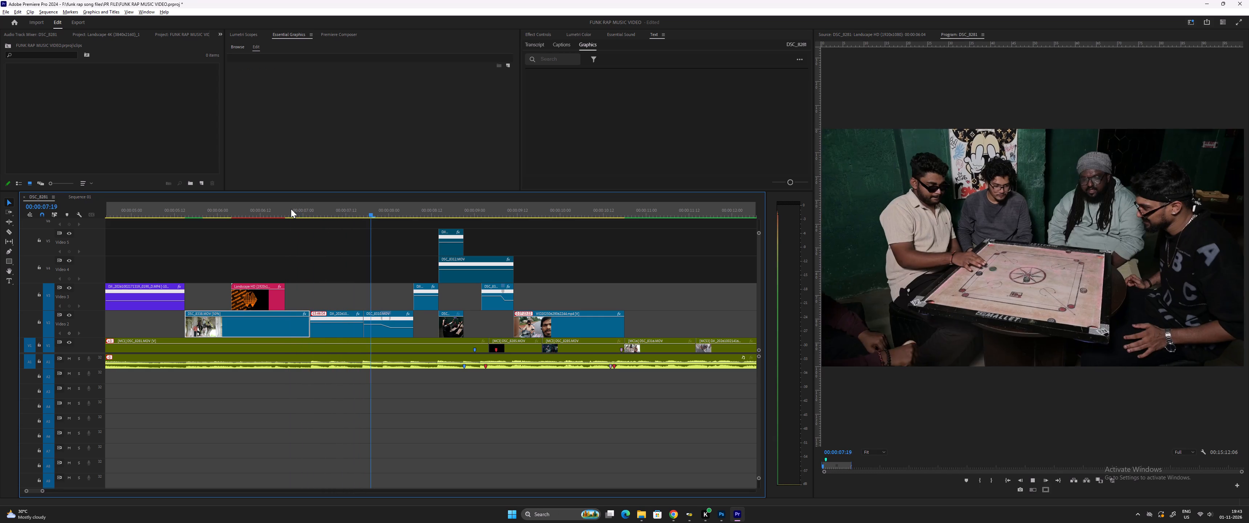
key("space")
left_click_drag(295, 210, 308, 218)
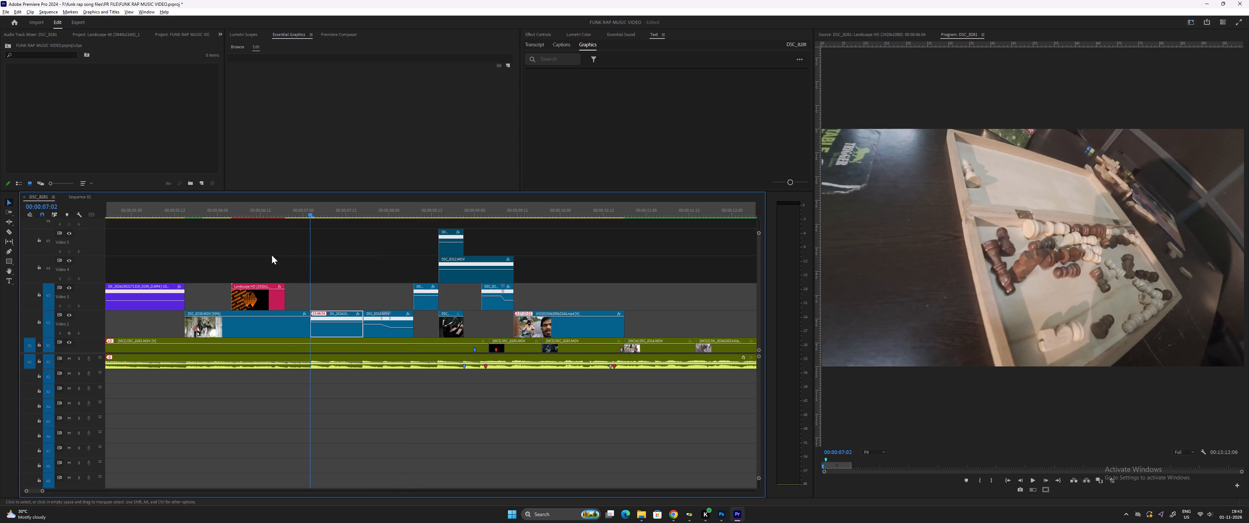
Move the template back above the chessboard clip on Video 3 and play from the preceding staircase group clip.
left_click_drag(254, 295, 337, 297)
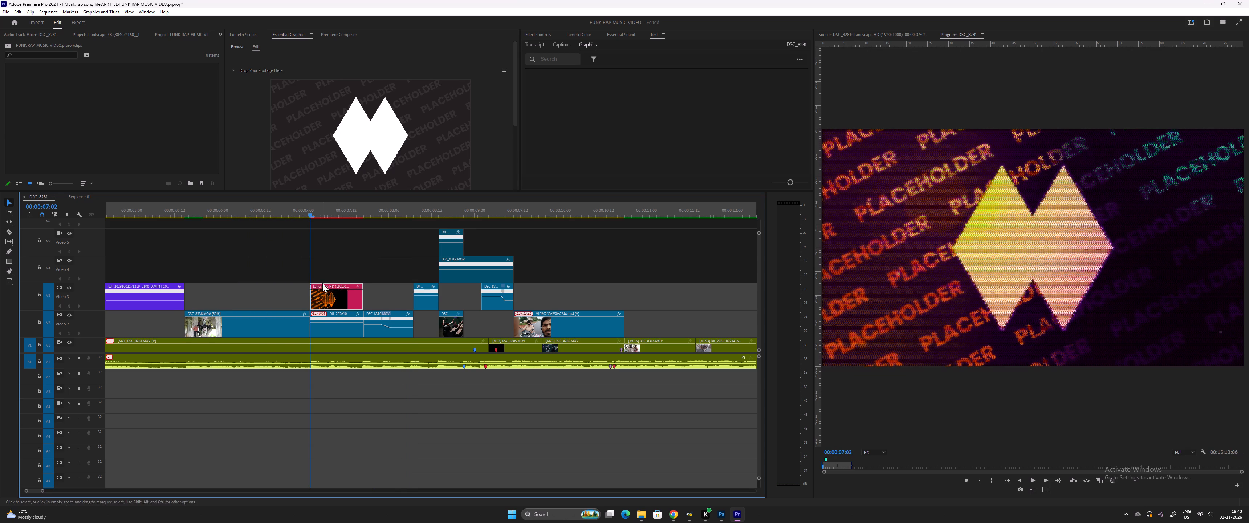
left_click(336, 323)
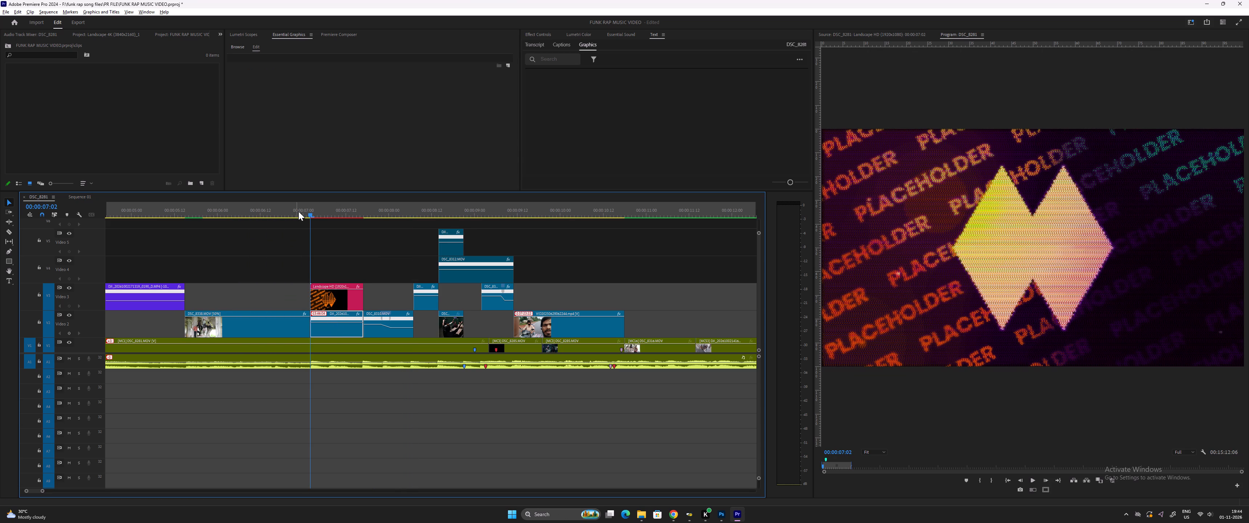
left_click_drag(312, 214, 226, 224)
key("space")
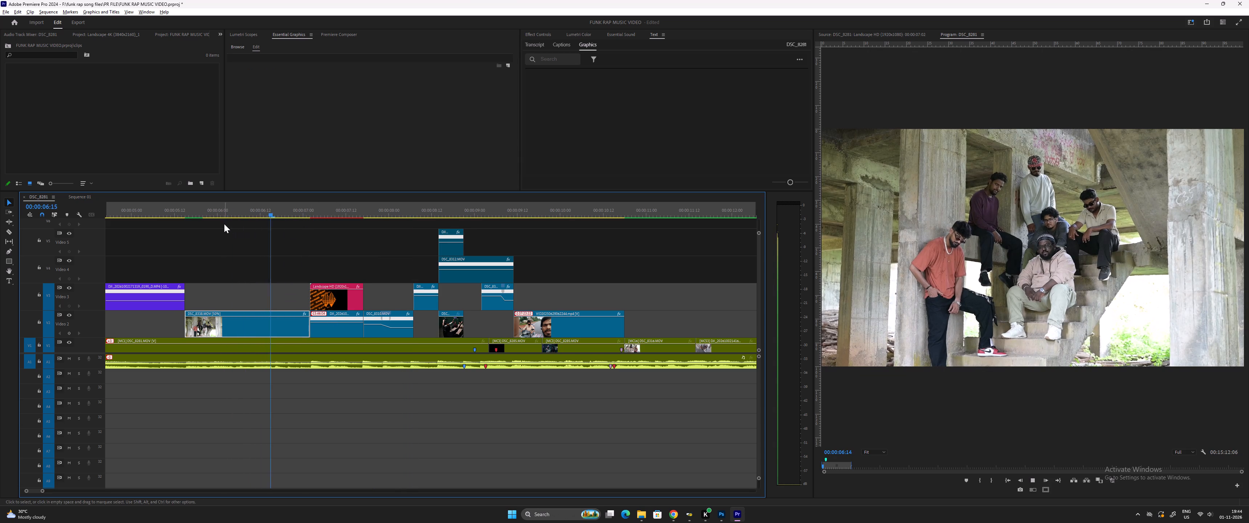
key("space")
Move the template earlier on Video 3, above the staircase group clip and clear of the chessboard clip.
left_click_drag(341, 301, 269, 293)
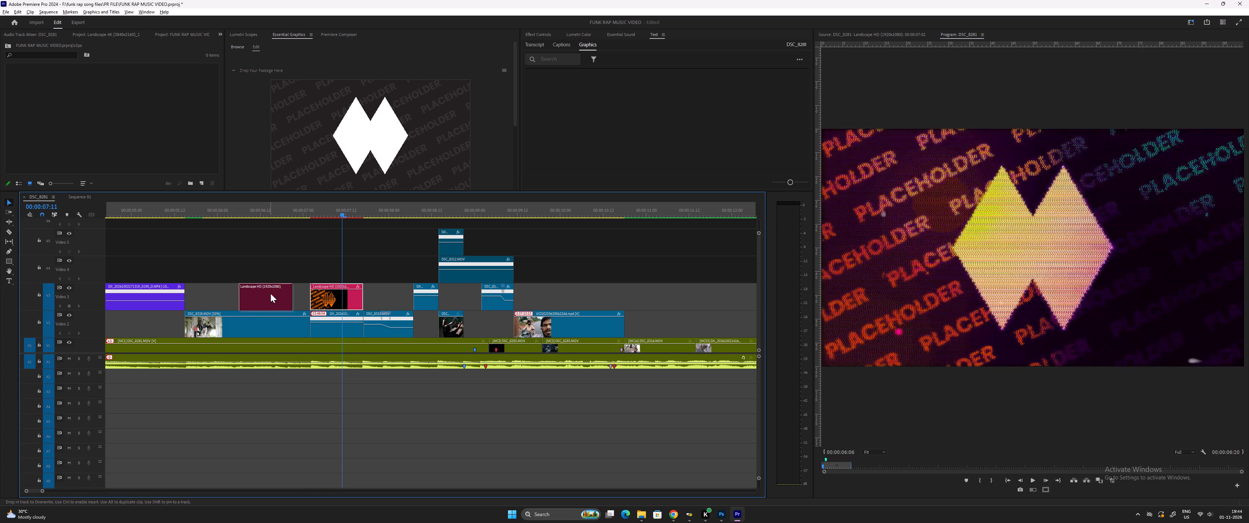
Apply the DJI OSMO Pocket 3 D-Log M to Rec.709 Creative look to the chessboard clip with Lumetri Color.
left_click(340, 325)
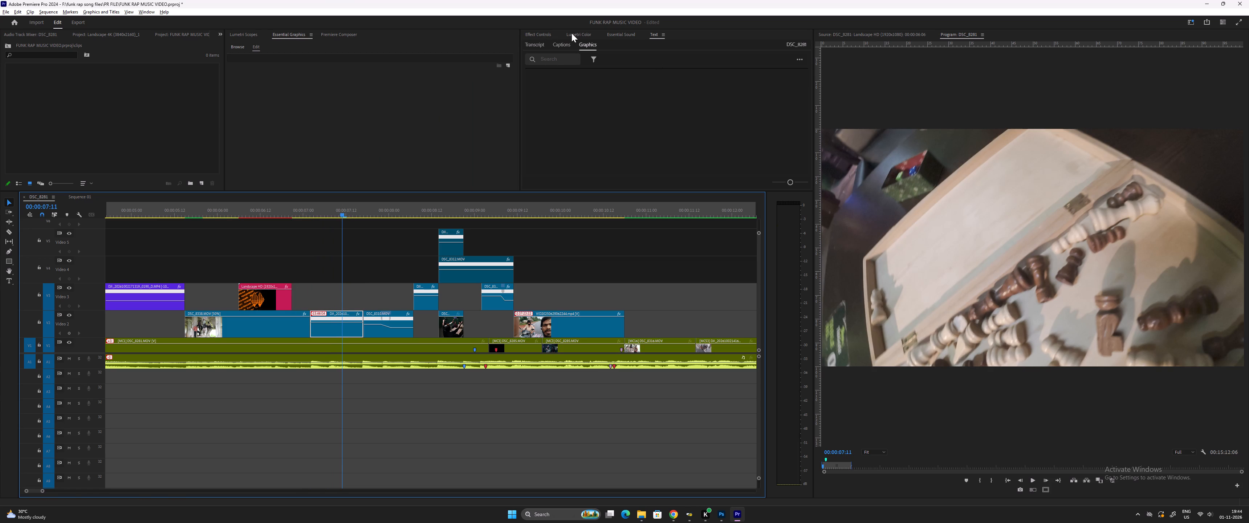
left_click(579, 33)
scroll(586, 120, "down", 14)
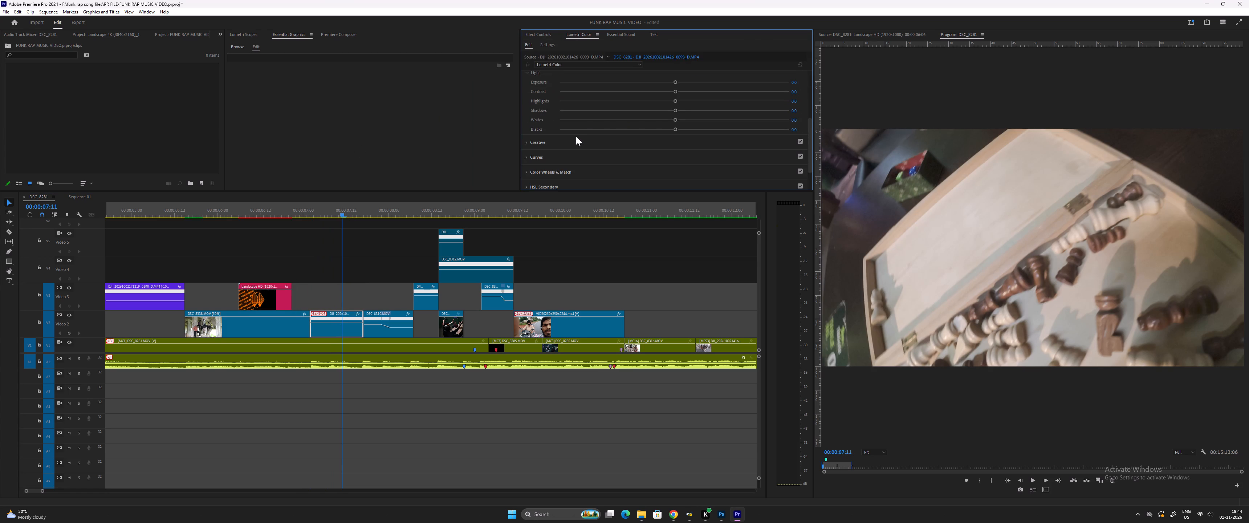
left_click(527, 142)
scroll(596, 107, "down", 6)
scroll(596, 108, "up", 9)
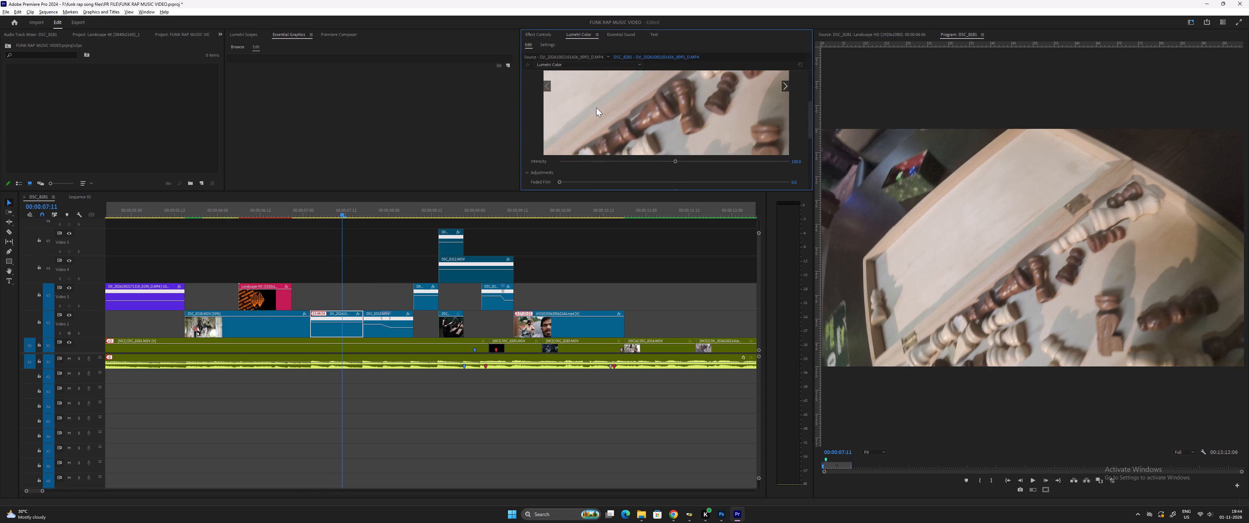
scroll(596, 108, "up", 13)
left_click(588, 103)
scroll(581, 163, "down", 4)
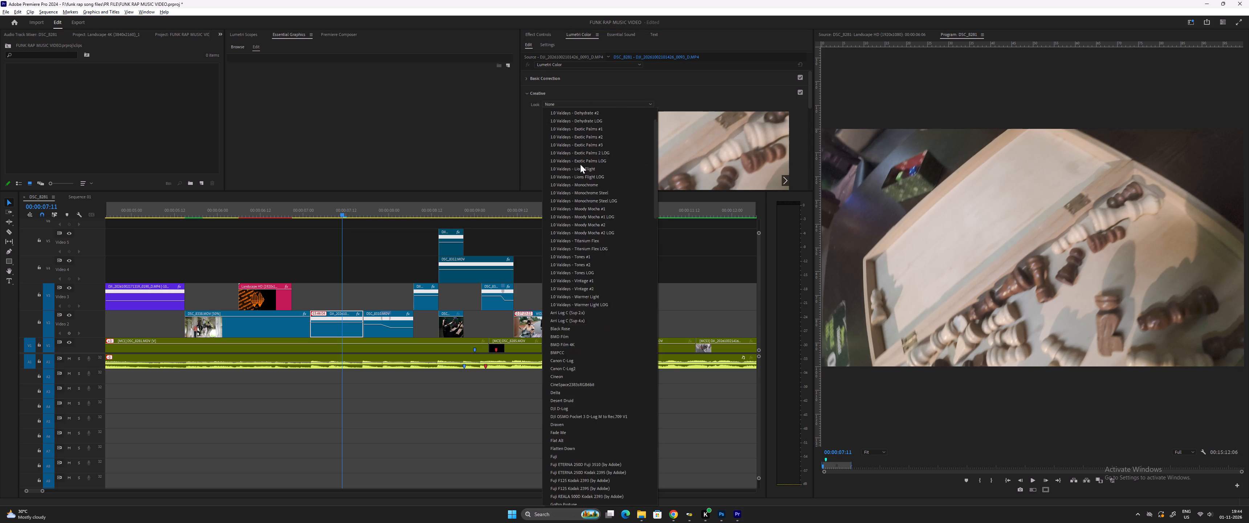
scroll(580, 164, "down", 9)
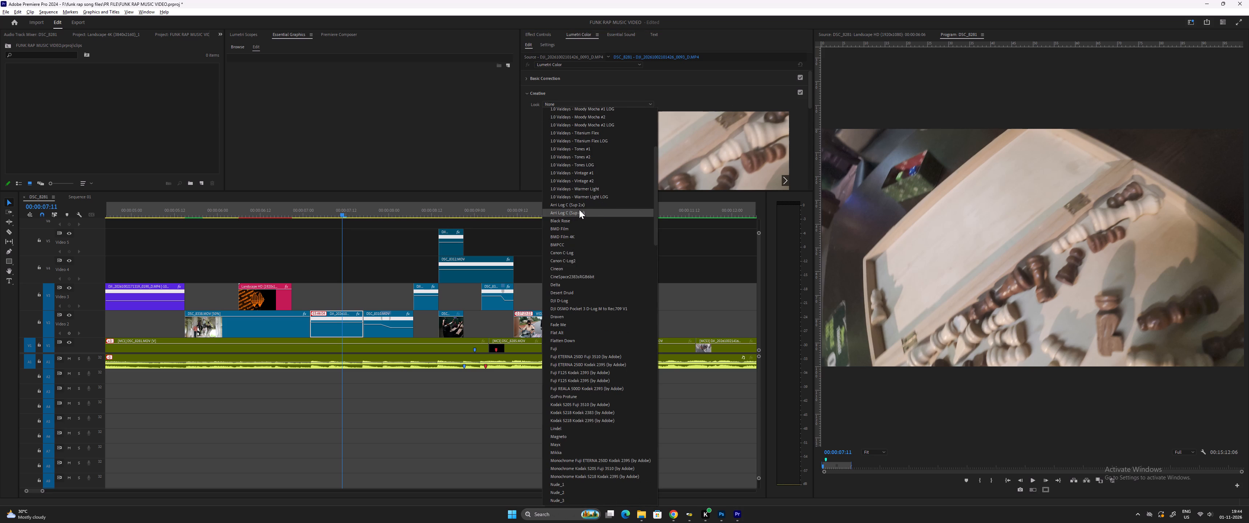
scroll(582, 239, "down", 4)
left_click(582, 260)
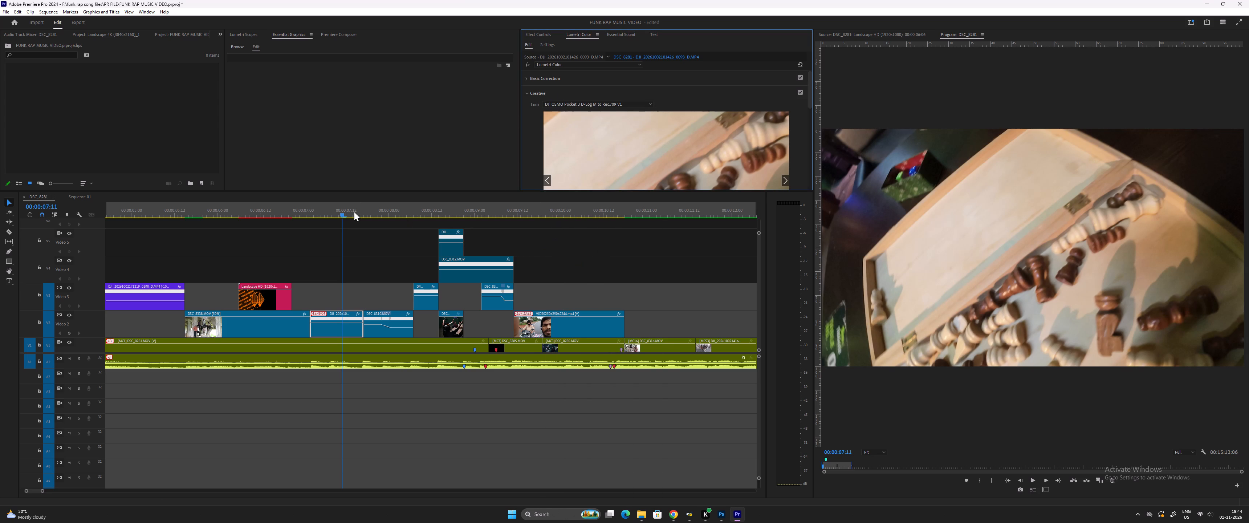
Mark in and out points around the chessboard clip, adjusting the out point to the clip's end.
left_click_drag(318, 210, 311, 210)
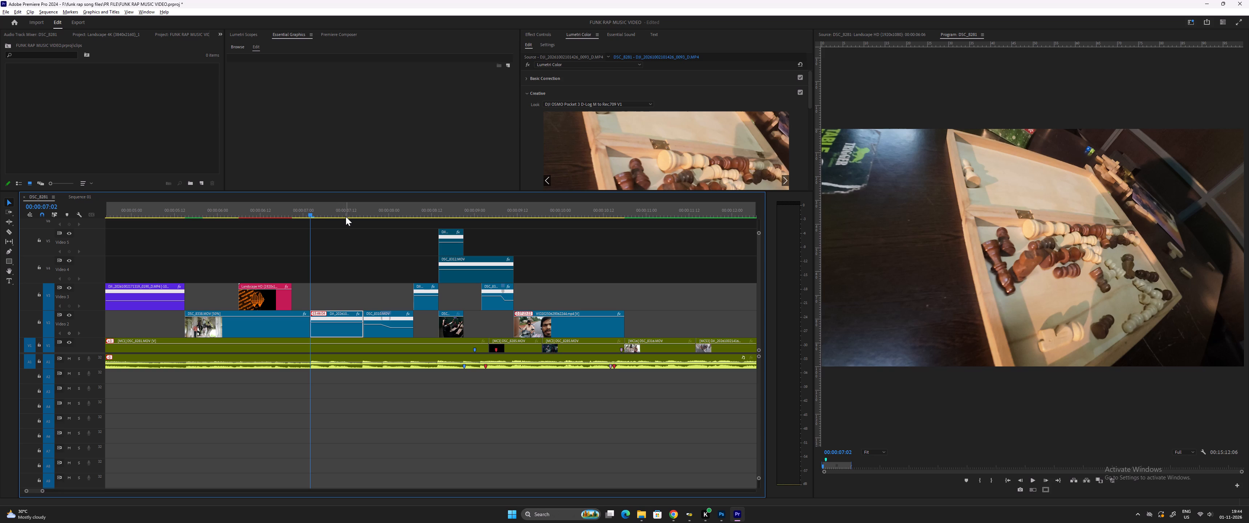
key("i")
left_click(365, 209)
key("o")
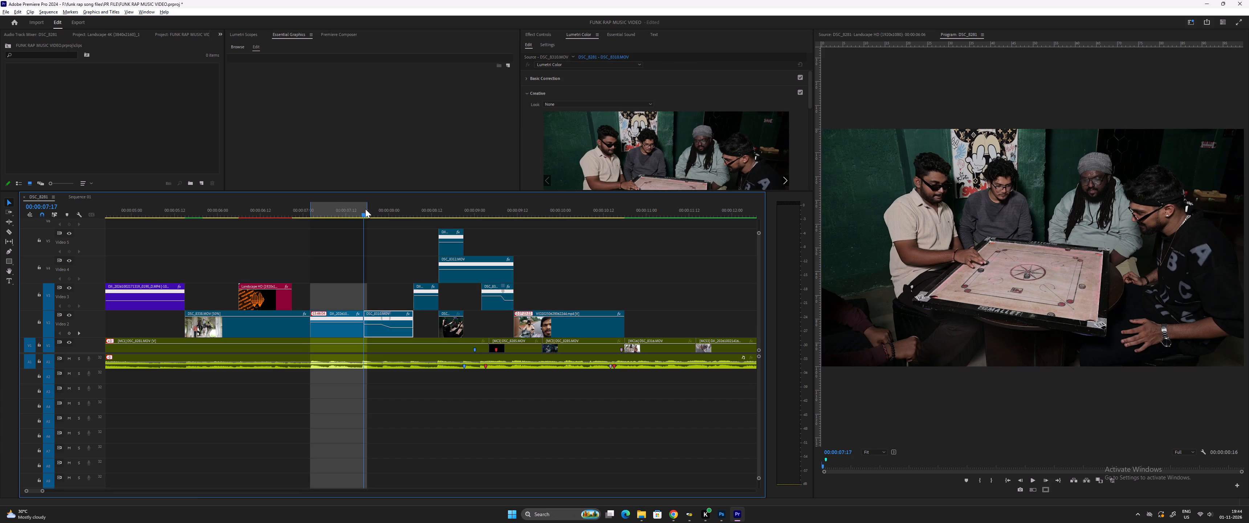
left_click_drag(368, 204, 363, 204)
left_click(334, 209)
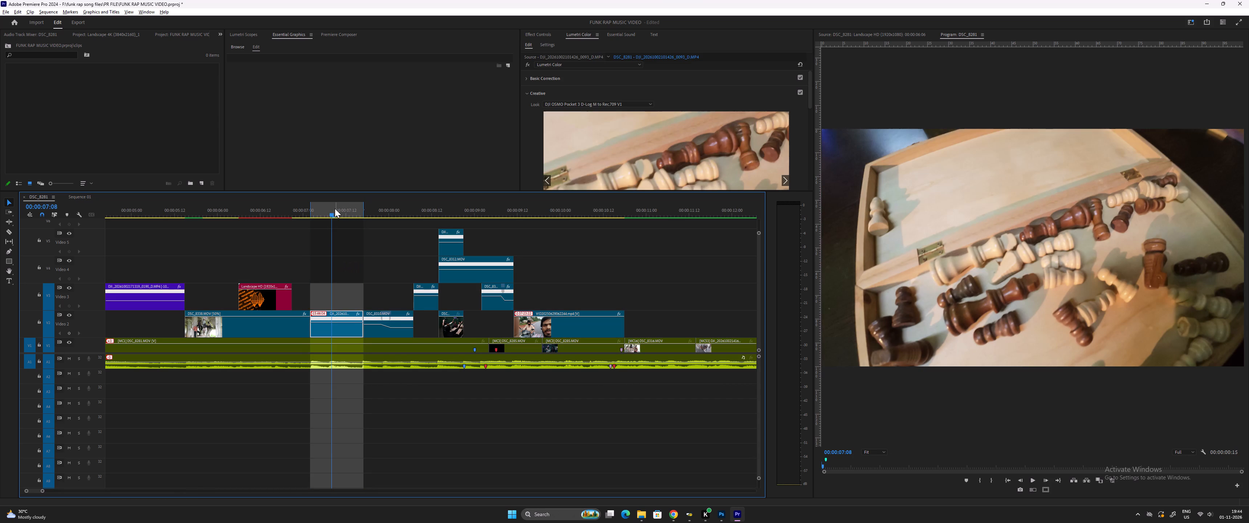
Open the export settings and create a folder named "clips to add effects" inside funk rap song files as the save location.
key("ctrl+m")
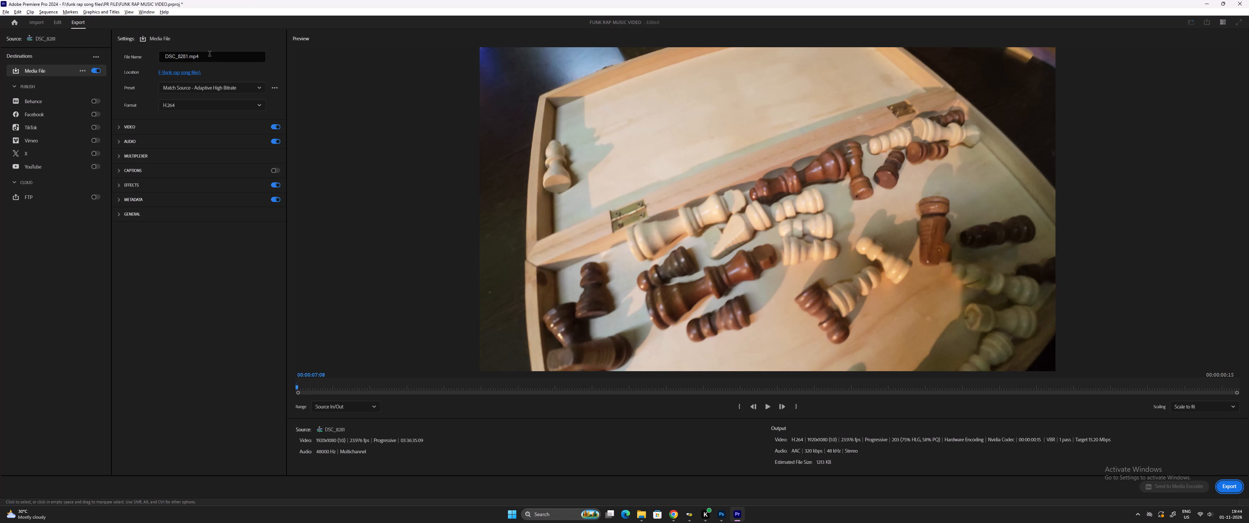
left_click_drag(211, 57, 146, 58)
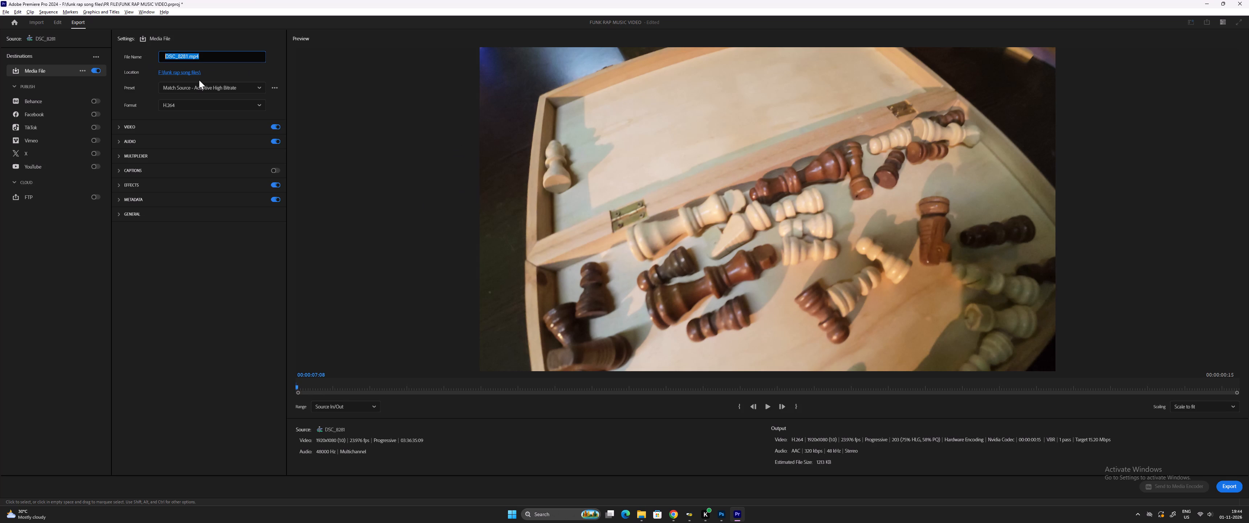
left_click(175, 74)
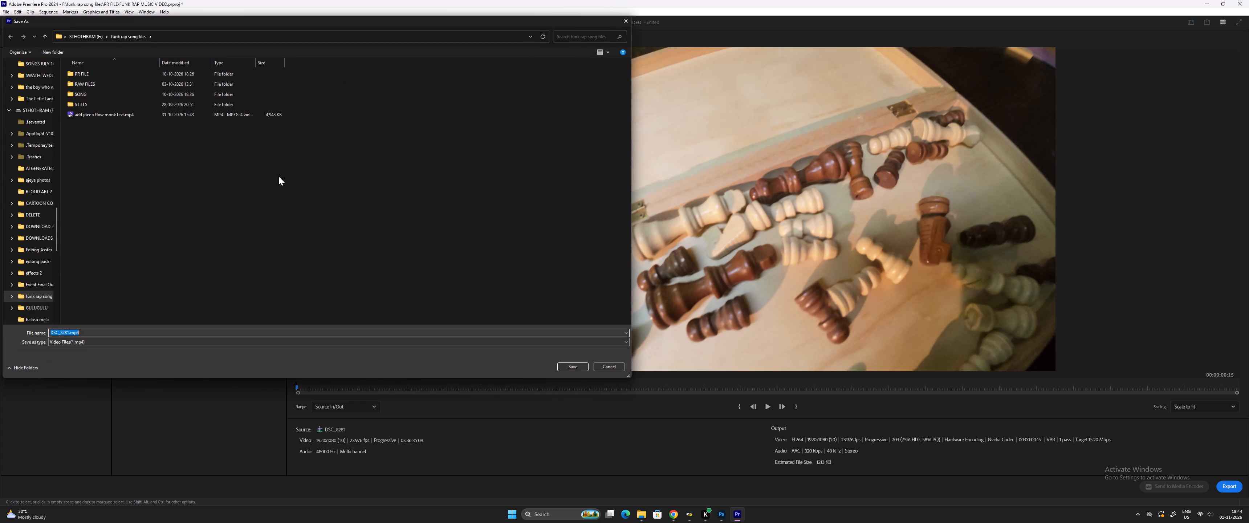
right_click(181, 180)
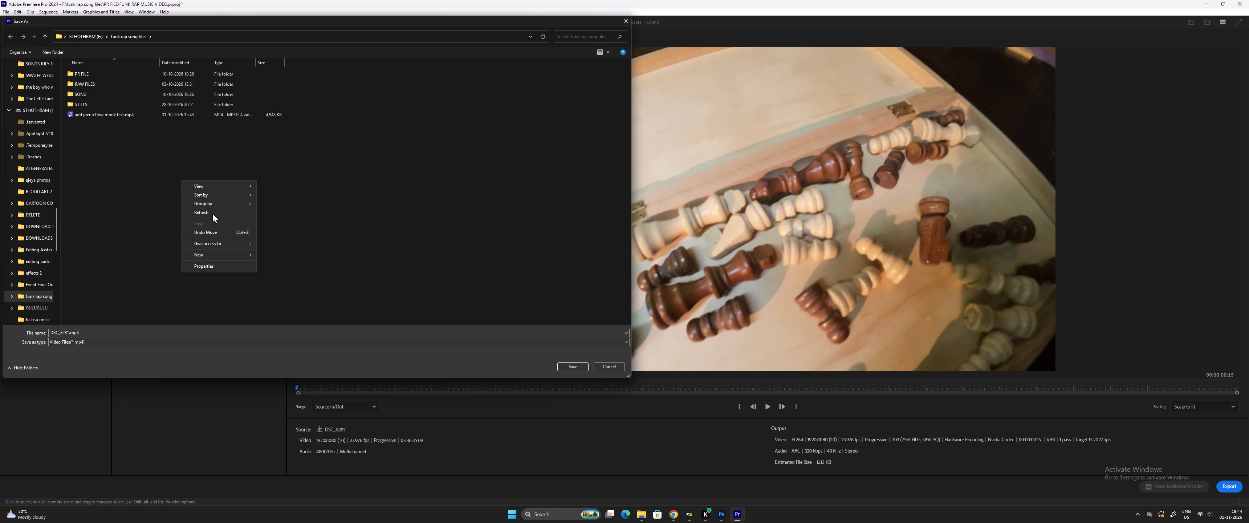
left_click(210, 255)
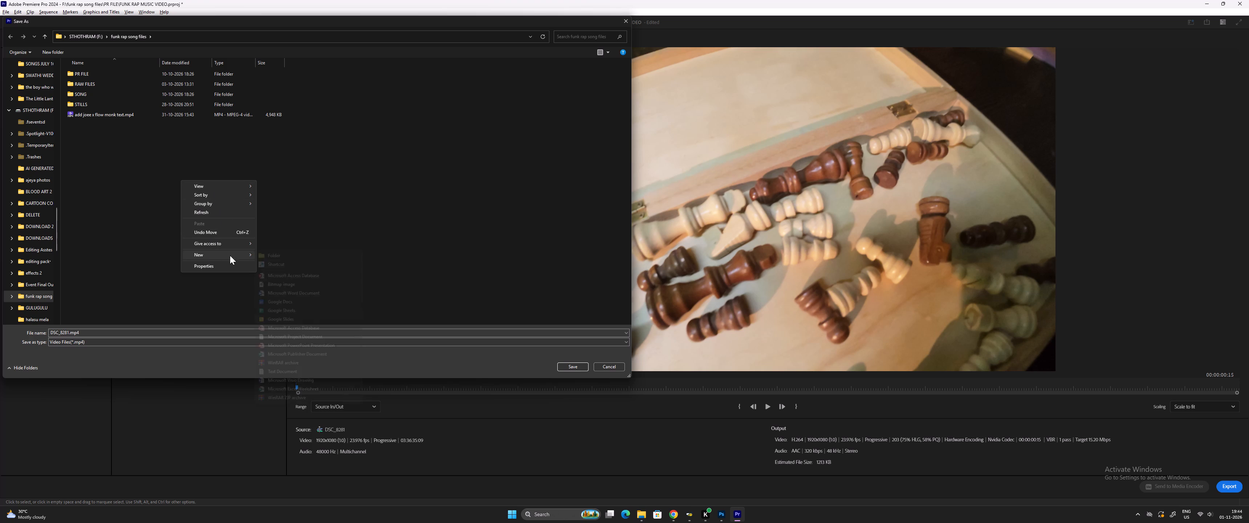
left_click(278, 257)
key("BackSpace")
key("BackSpace")
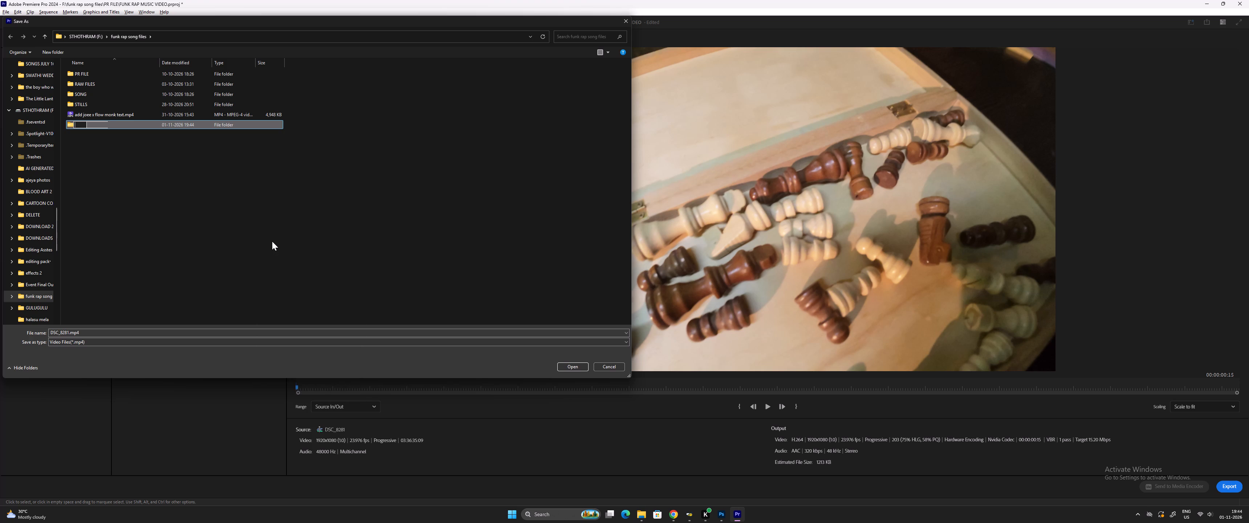
key("BackSpace")
type("clips")
key("space")
type("to add")
key("space")
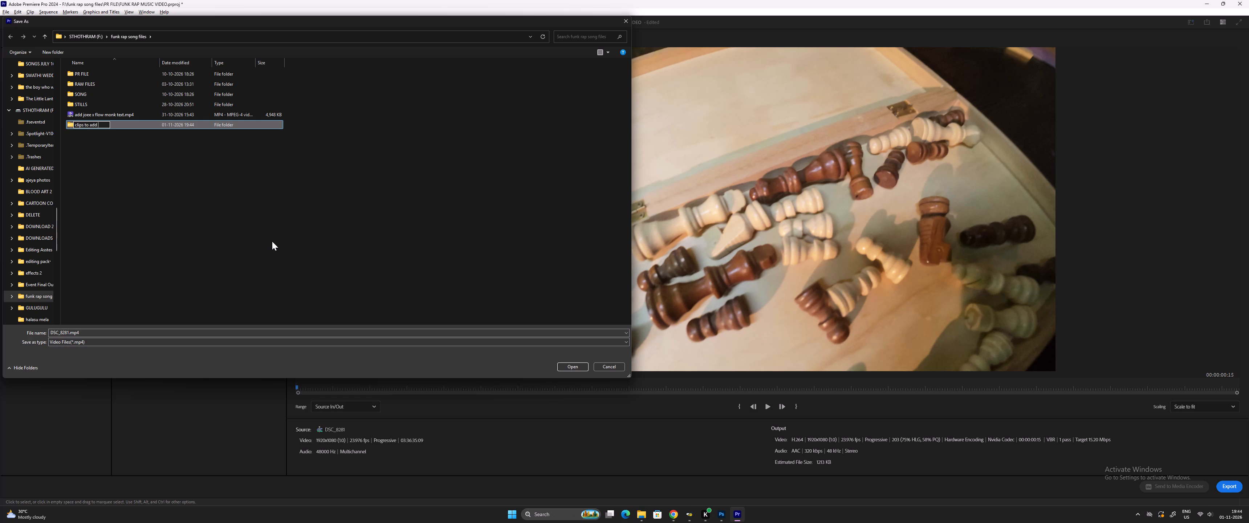
type("effects")
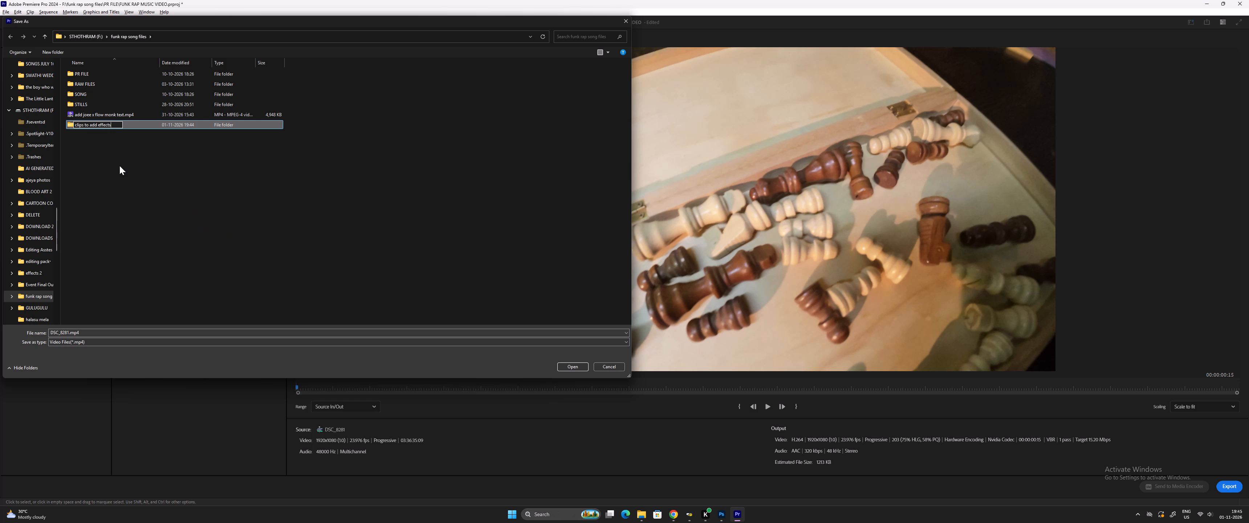
left_click(125, 163)
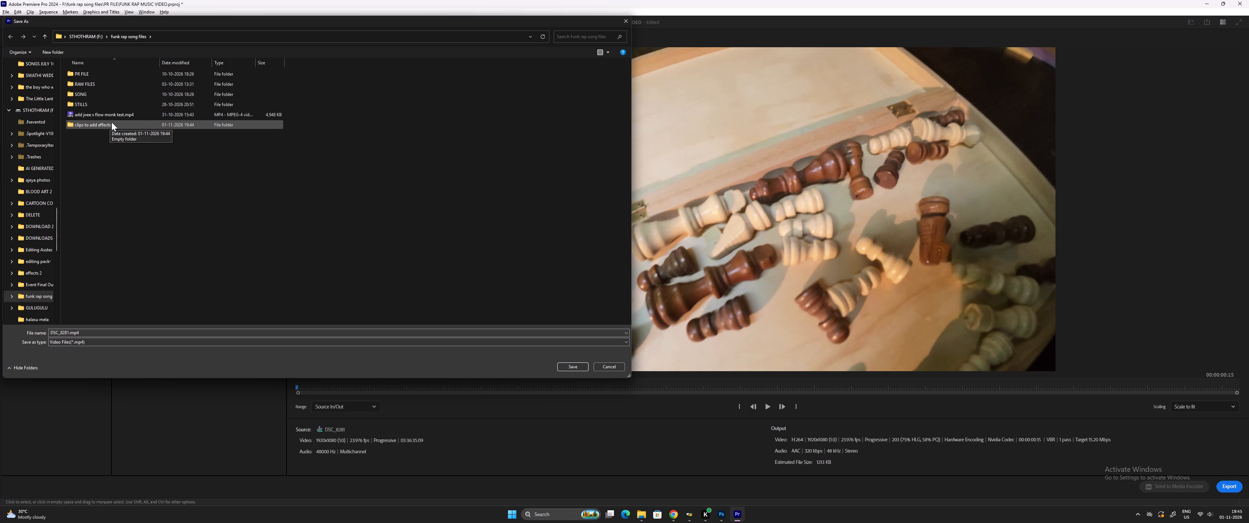
Save to the "clips to add effects" folder and export the marked chessboard section as an H.264 file.
double_click(117, 122)
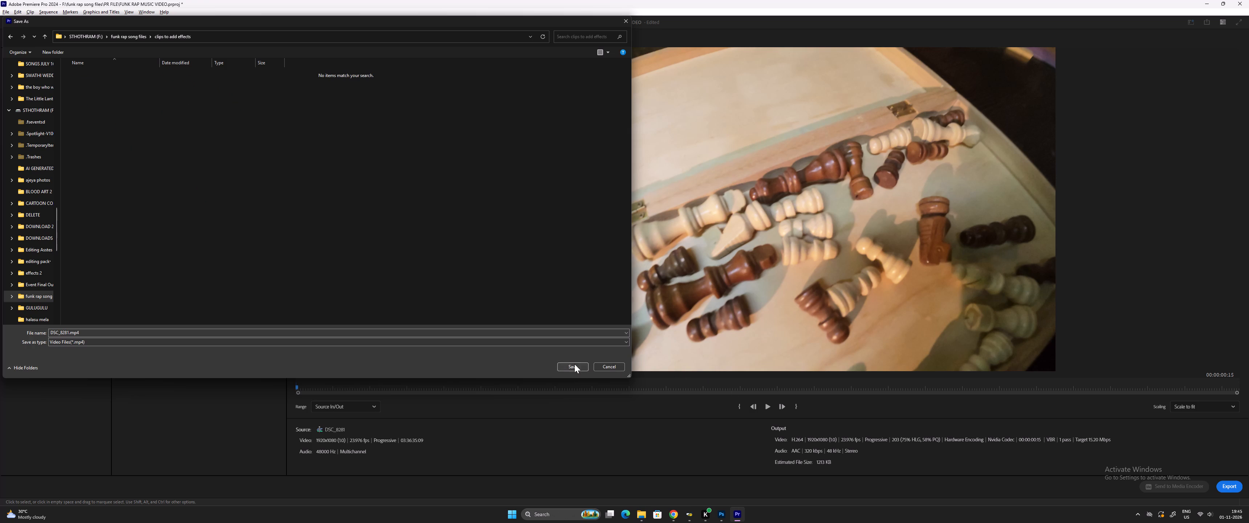
left_click(574, 364)
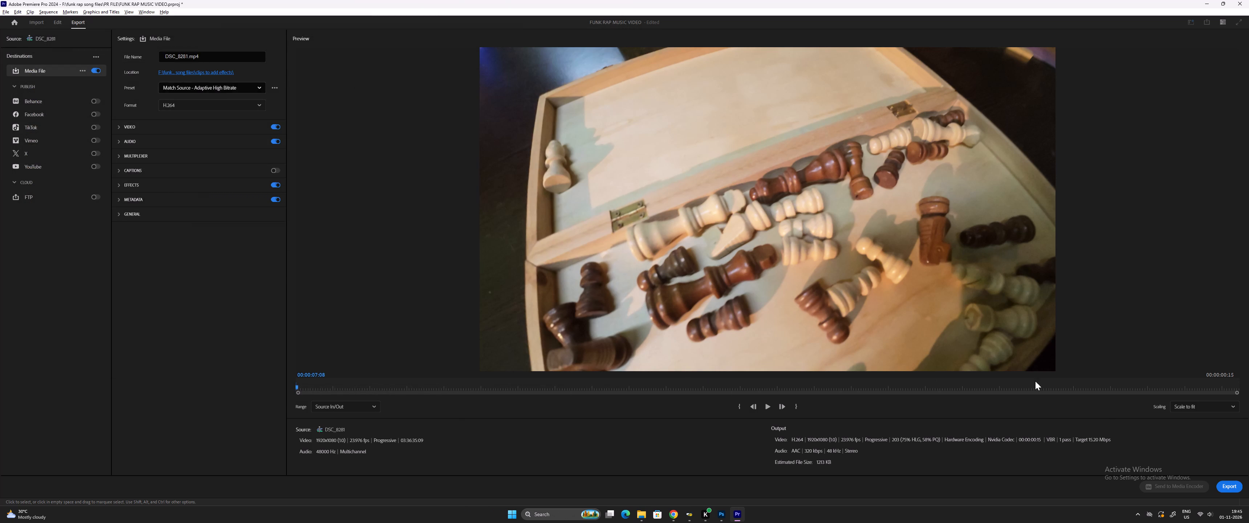
left_click(1230, 489)
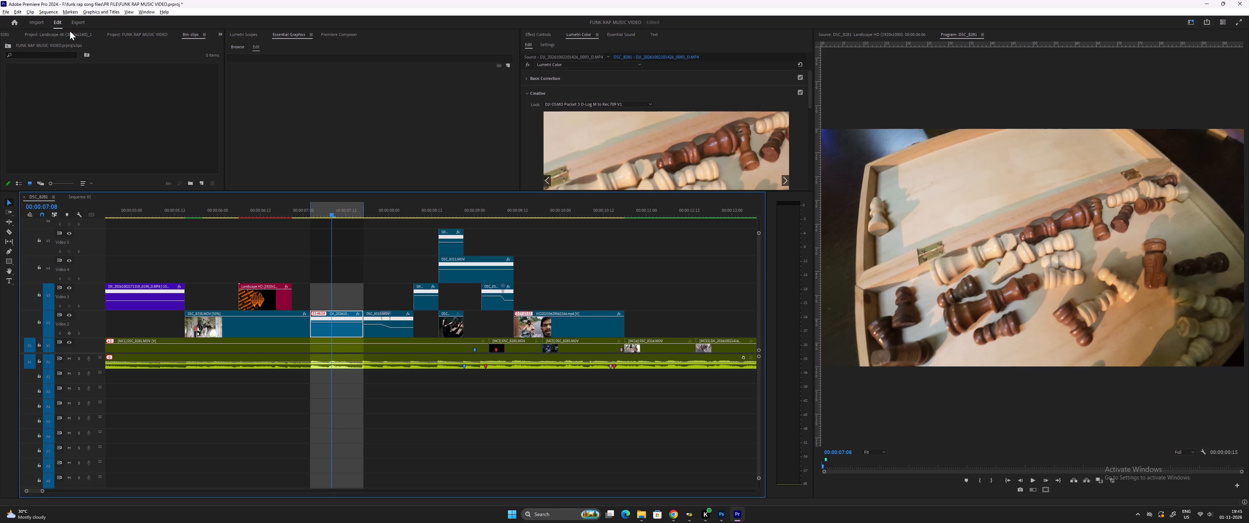
Move the Landscape HD template on Video 3 back above the chessboard clip, aligned with its start.
left_click_drag(242, 207, 272, 215)
left_click(325, 214)
left_click(335, 327)
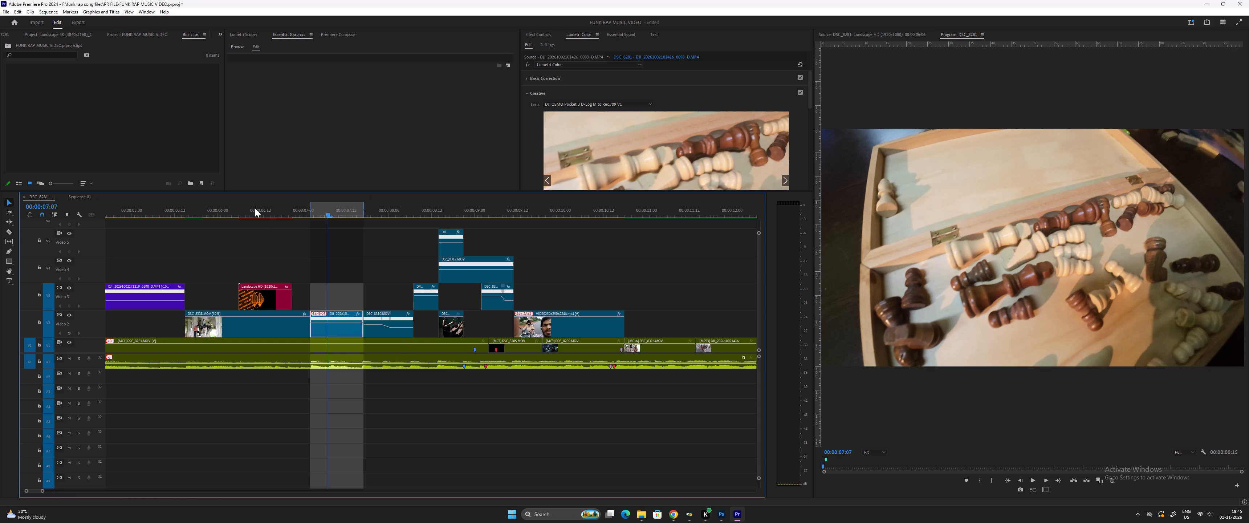
left_click_drag(271, 300, 346, 300)
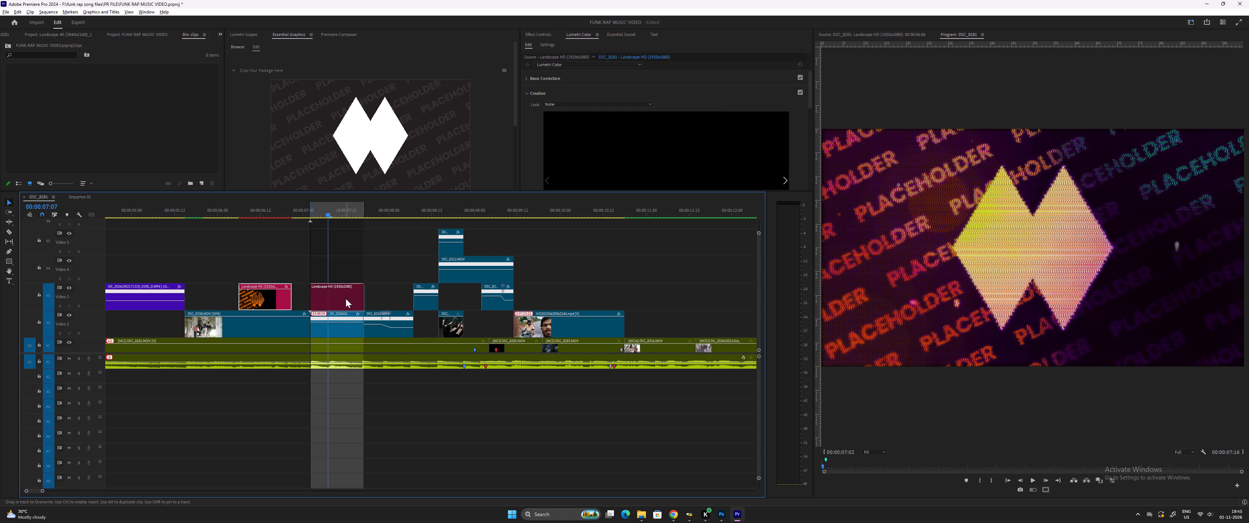
left_click(340, 298)
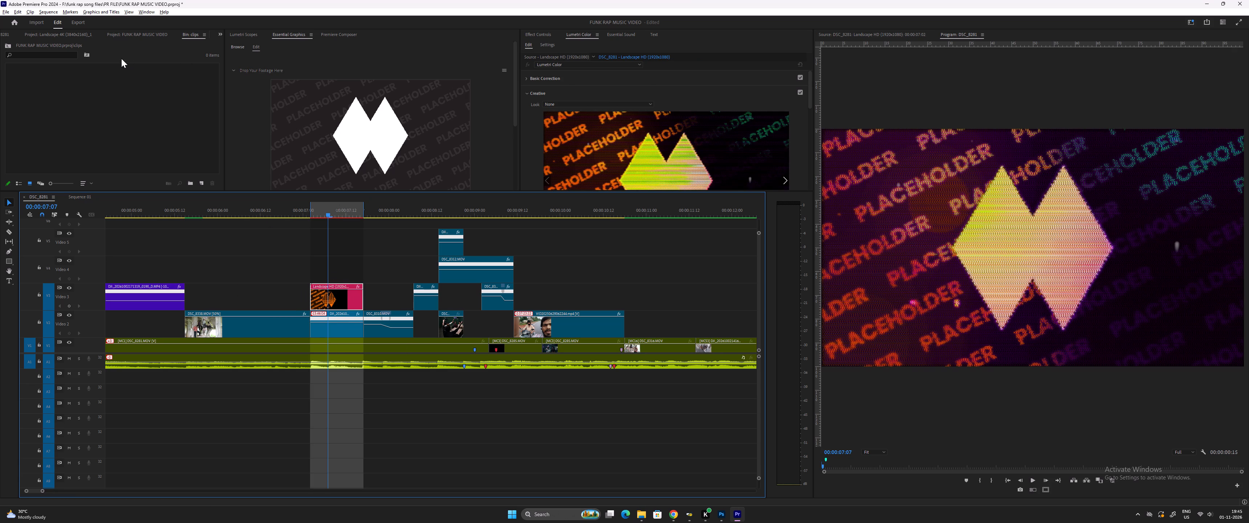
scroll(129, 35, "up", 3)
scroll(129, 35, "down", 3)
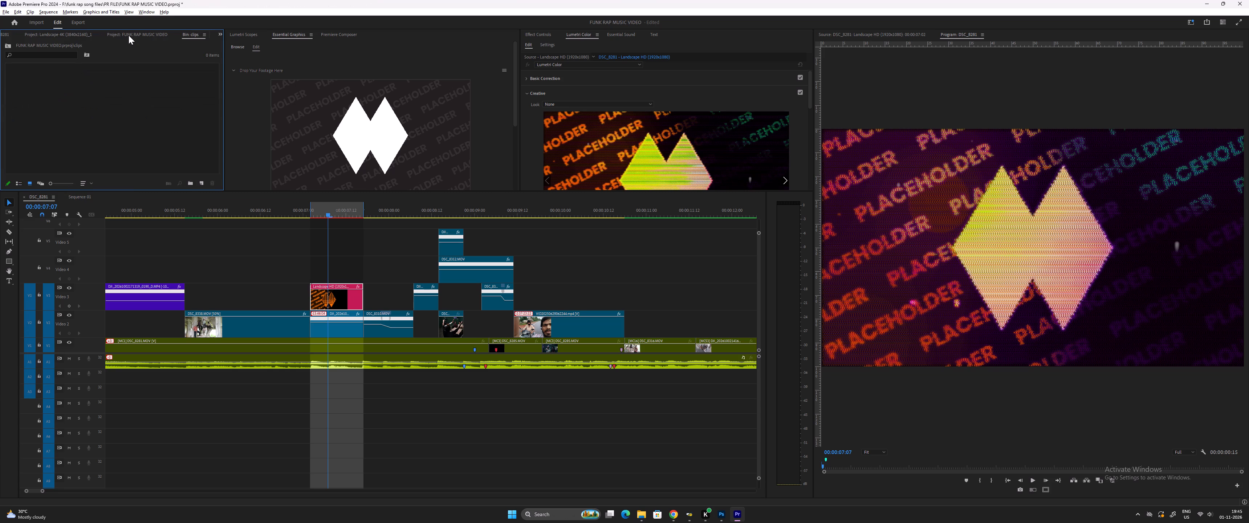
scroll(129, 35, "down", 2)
Switch to File Explorer and open the funk rap song files folder on drive F in a new tab.
key("alt+Tab")
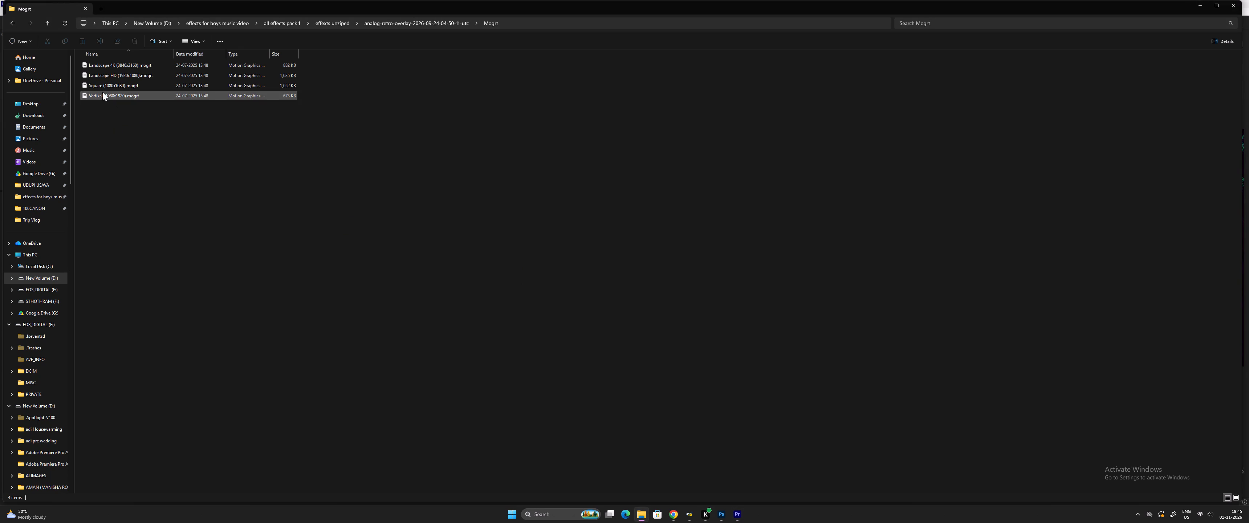
left_click(103, 7)
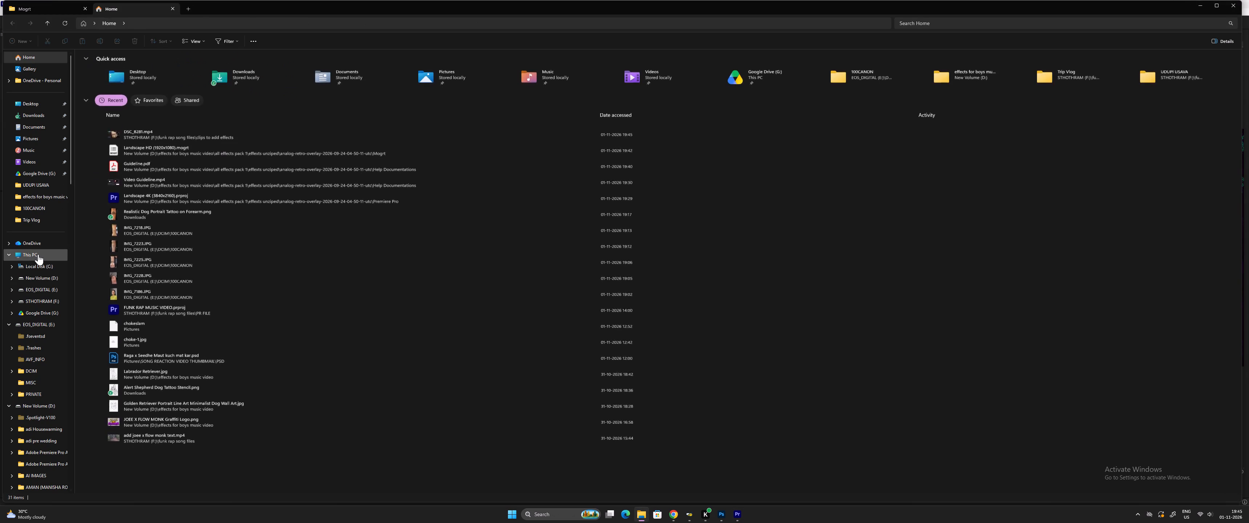
left_click(38, 252)
double_click(220, 70)
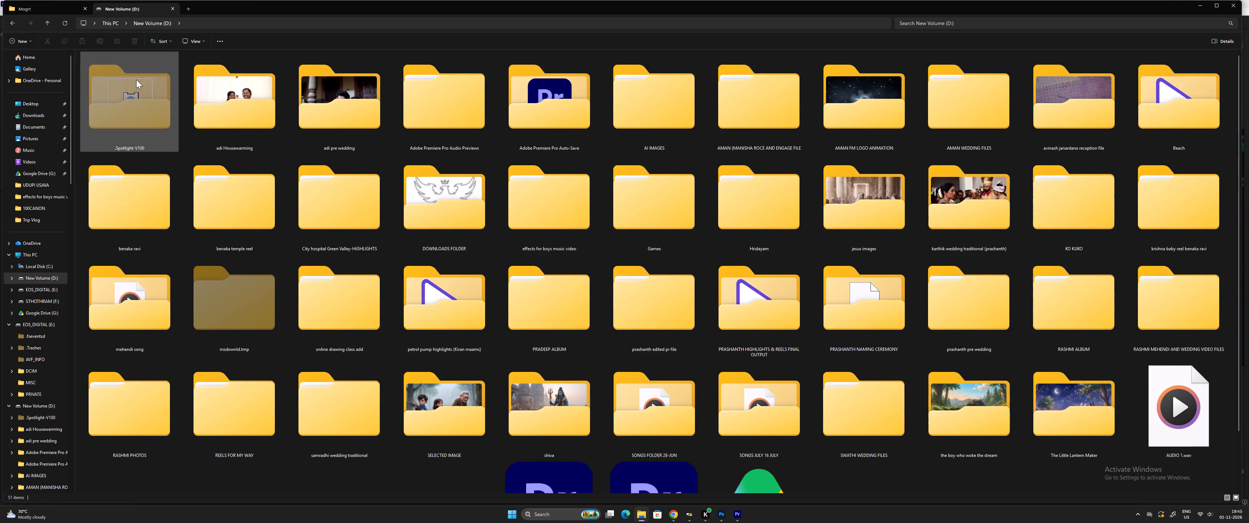
left_click(46, 21)
double_click(384, 67)
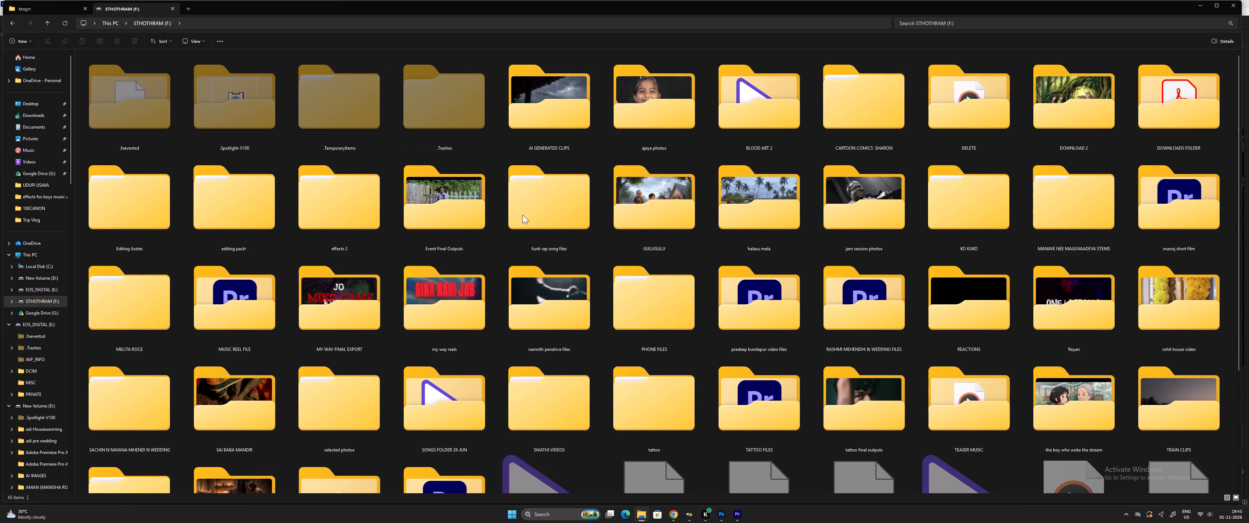
double_click(566, 200)
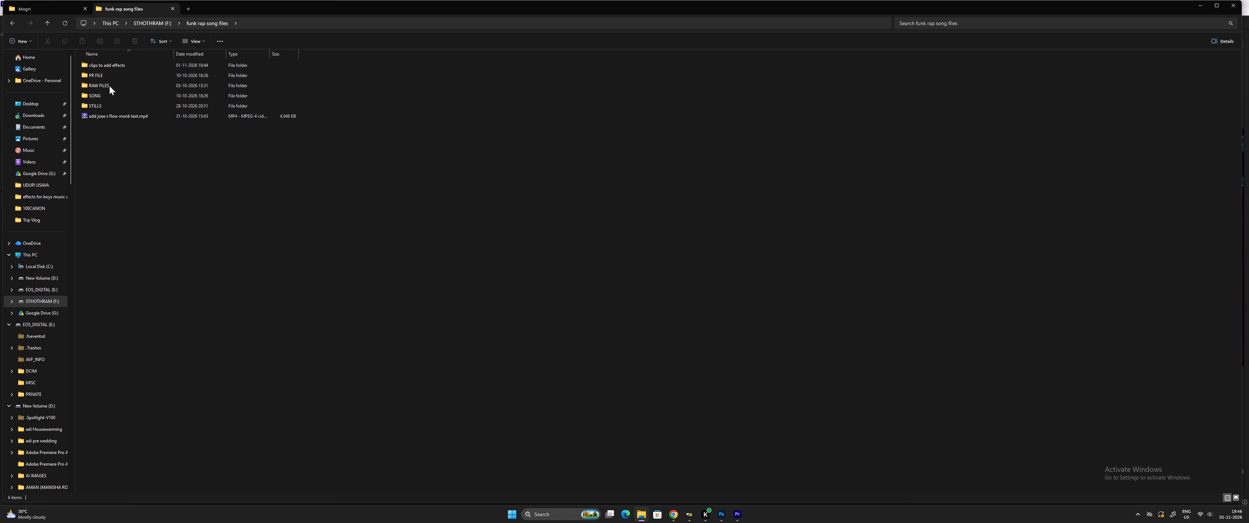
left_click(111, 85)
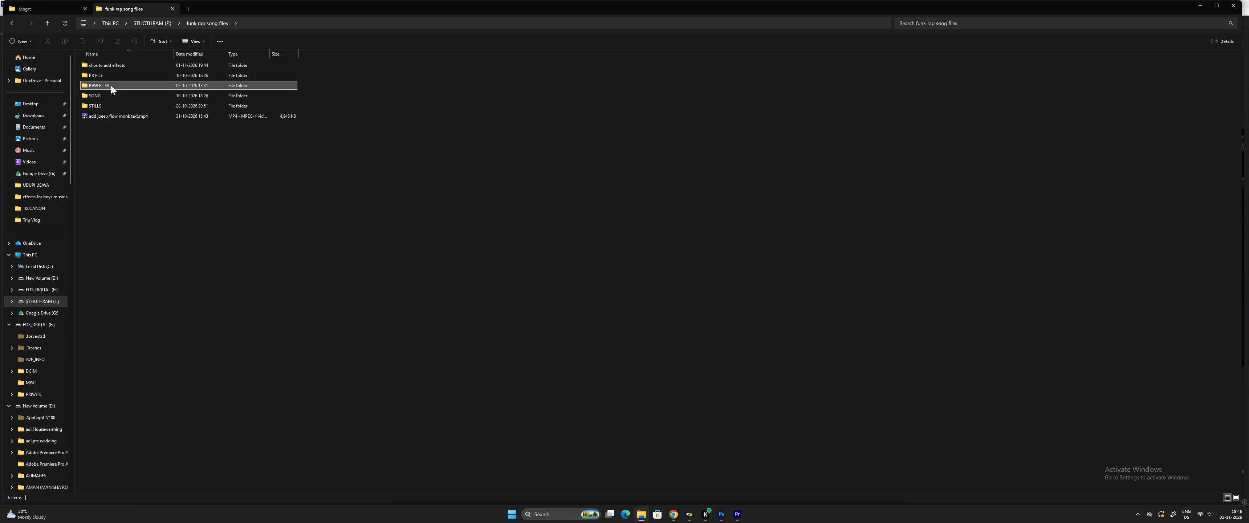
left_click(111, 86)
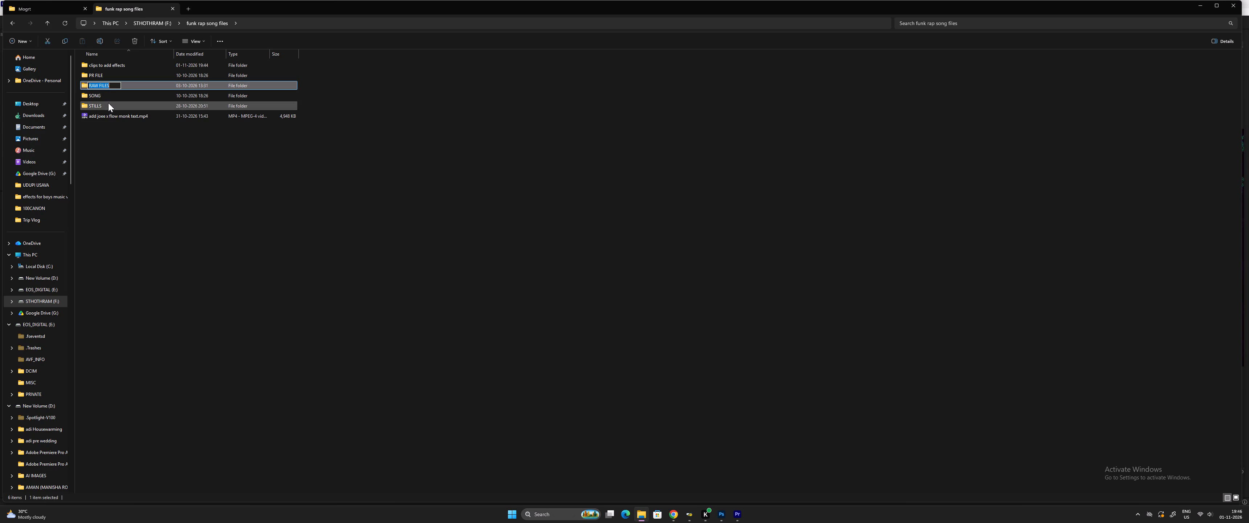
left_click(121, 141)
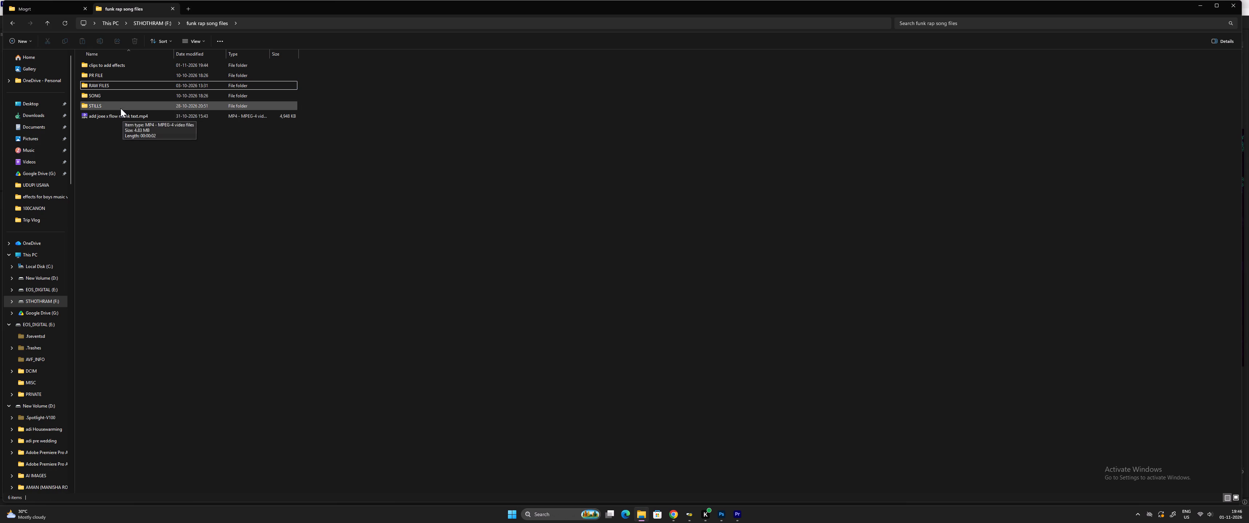
Import the exported DSC_8281.mp4 from the "clips to add effects" folder into the Premiere Pro project bin.
double_click(117, 68)
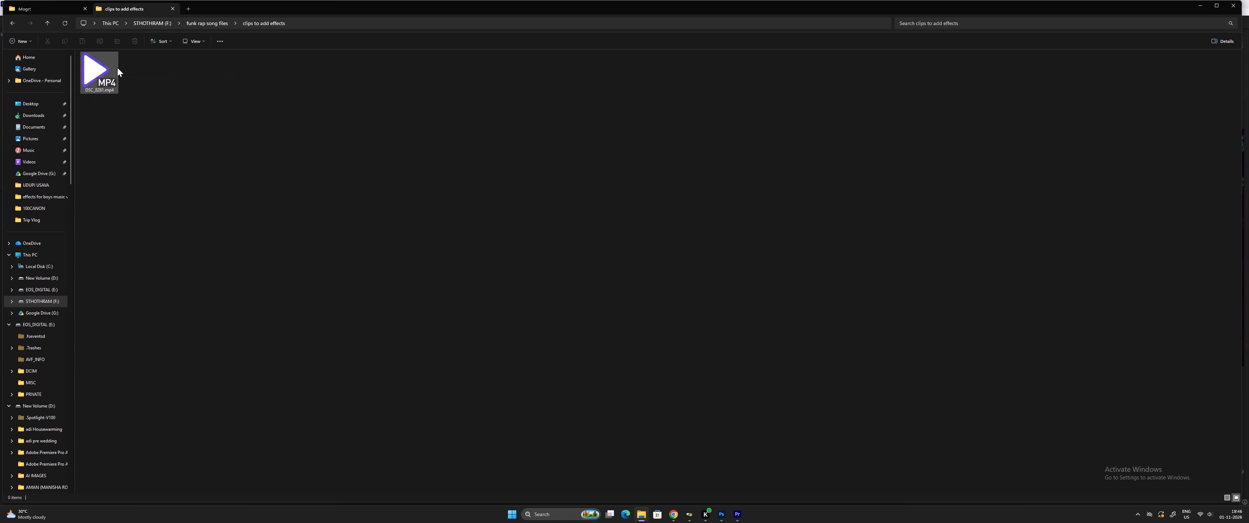
left_click_drag(105, 77, 110, 113)
key("alt+Tab")
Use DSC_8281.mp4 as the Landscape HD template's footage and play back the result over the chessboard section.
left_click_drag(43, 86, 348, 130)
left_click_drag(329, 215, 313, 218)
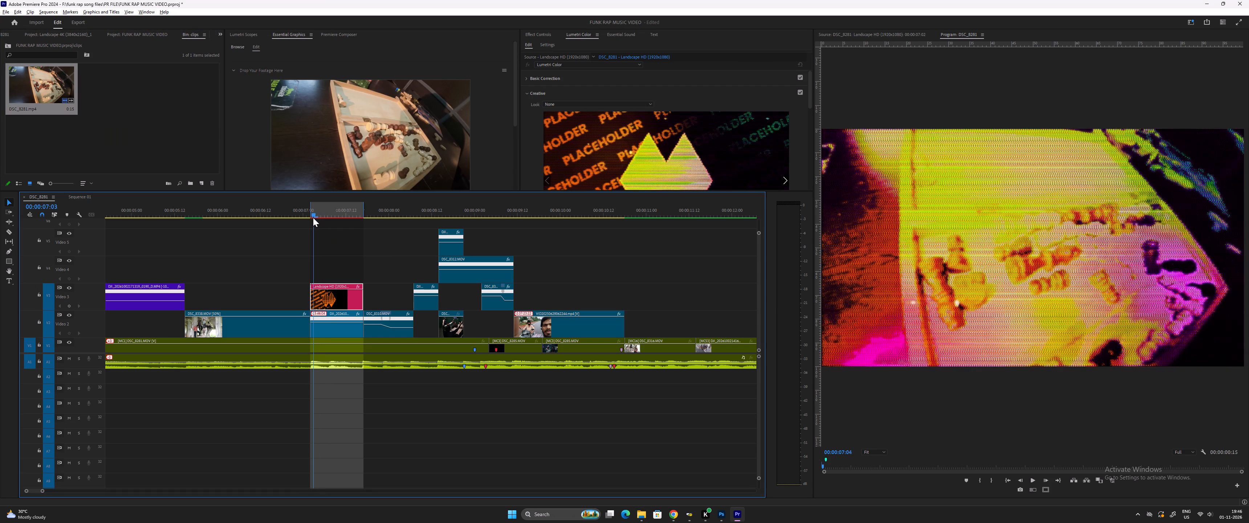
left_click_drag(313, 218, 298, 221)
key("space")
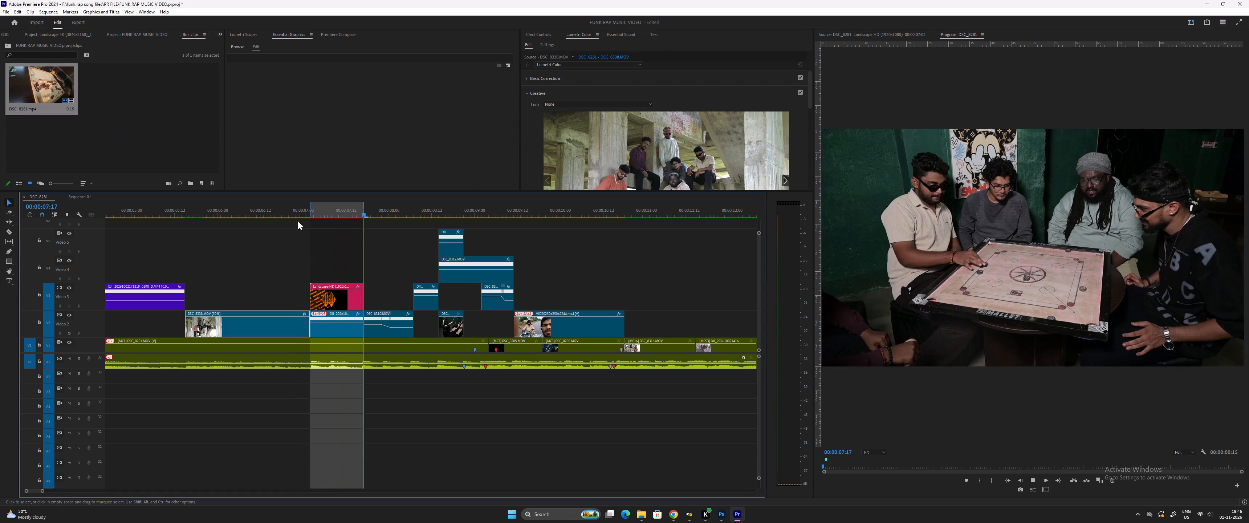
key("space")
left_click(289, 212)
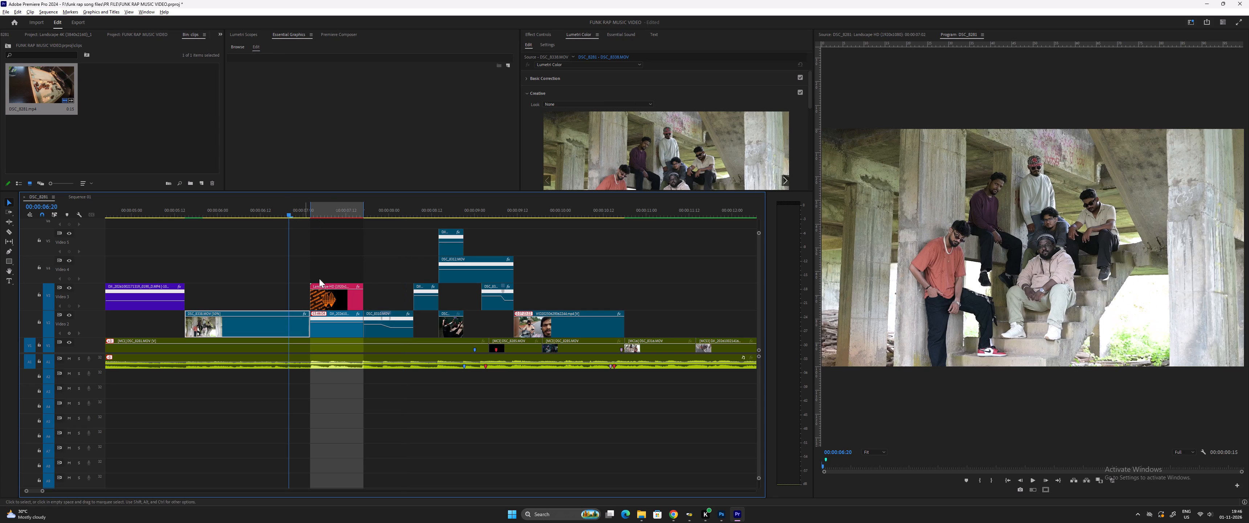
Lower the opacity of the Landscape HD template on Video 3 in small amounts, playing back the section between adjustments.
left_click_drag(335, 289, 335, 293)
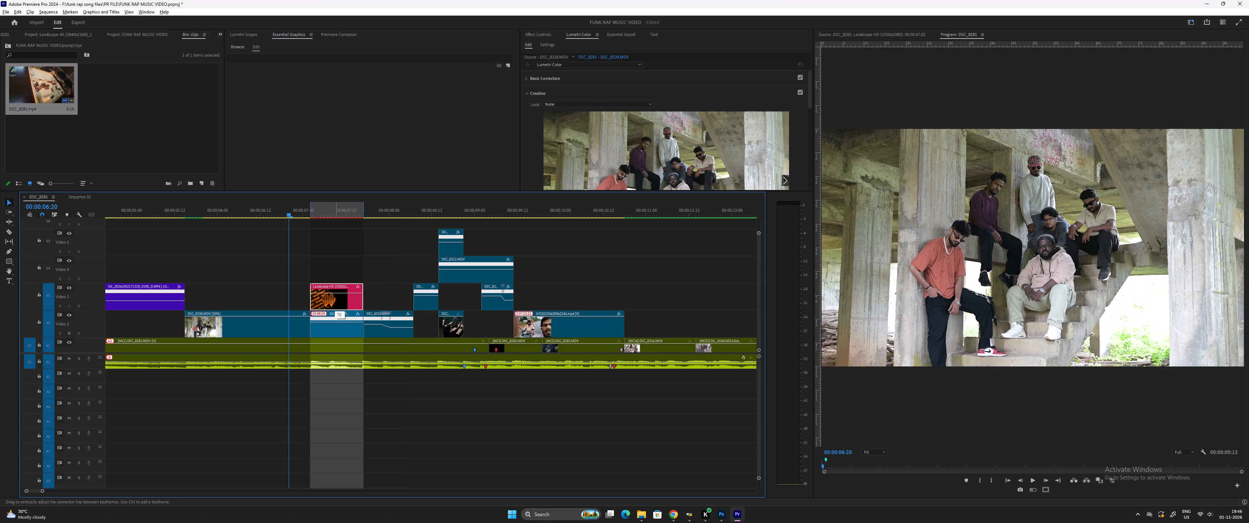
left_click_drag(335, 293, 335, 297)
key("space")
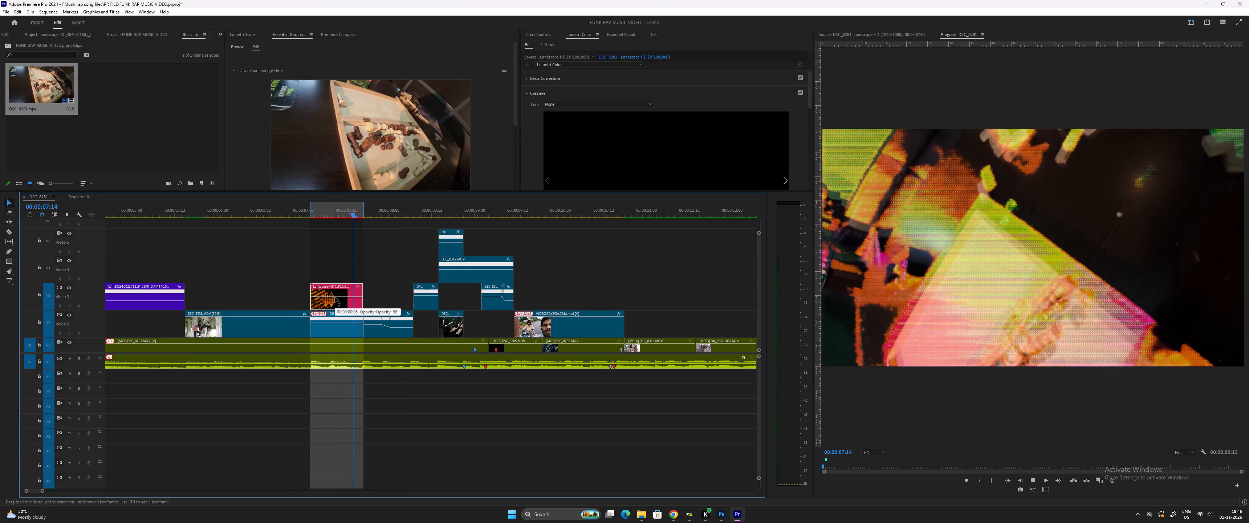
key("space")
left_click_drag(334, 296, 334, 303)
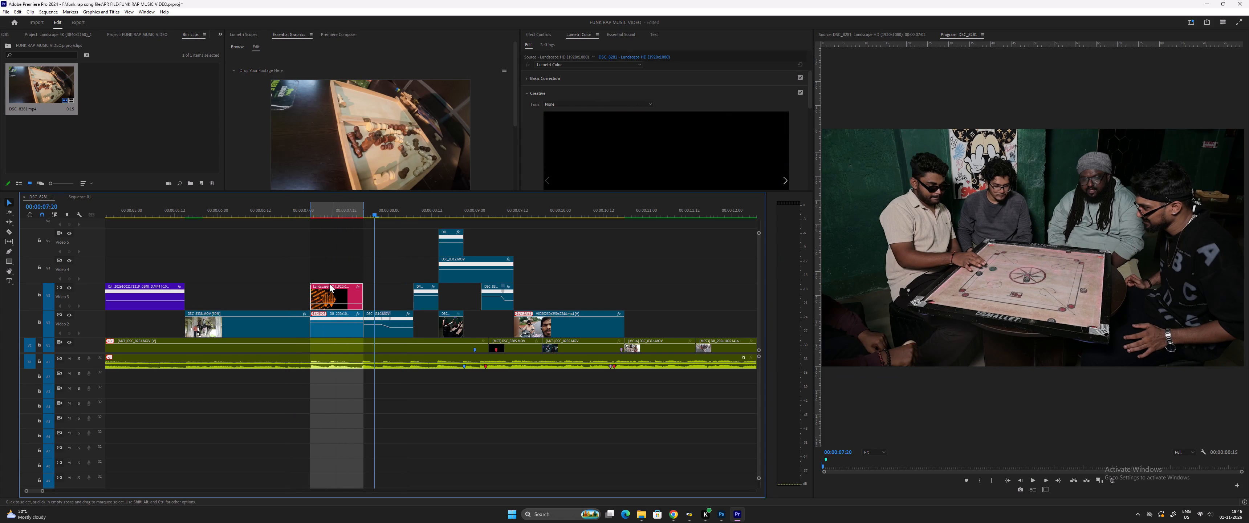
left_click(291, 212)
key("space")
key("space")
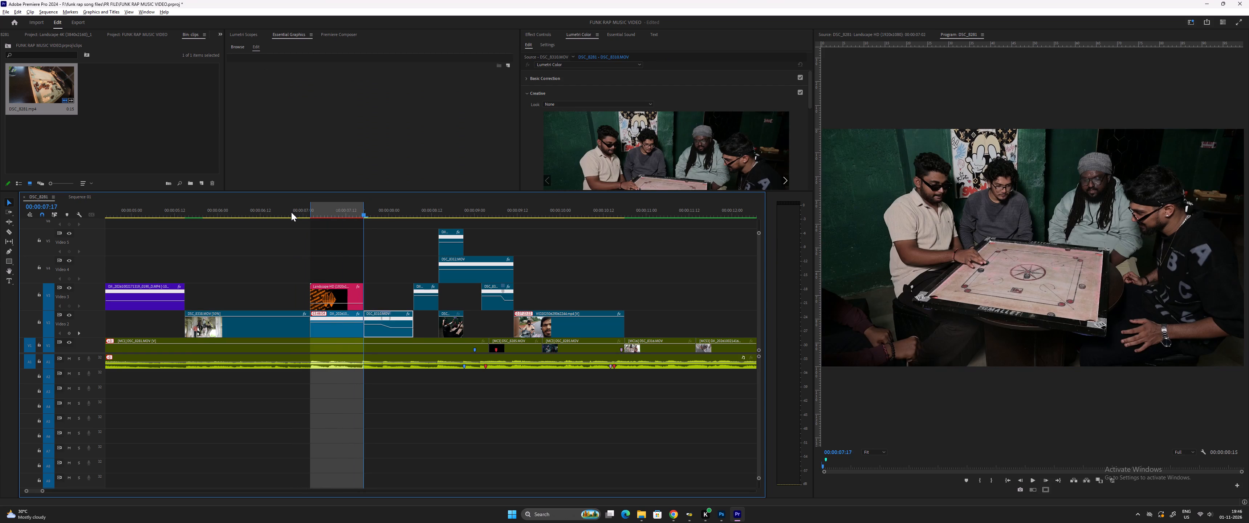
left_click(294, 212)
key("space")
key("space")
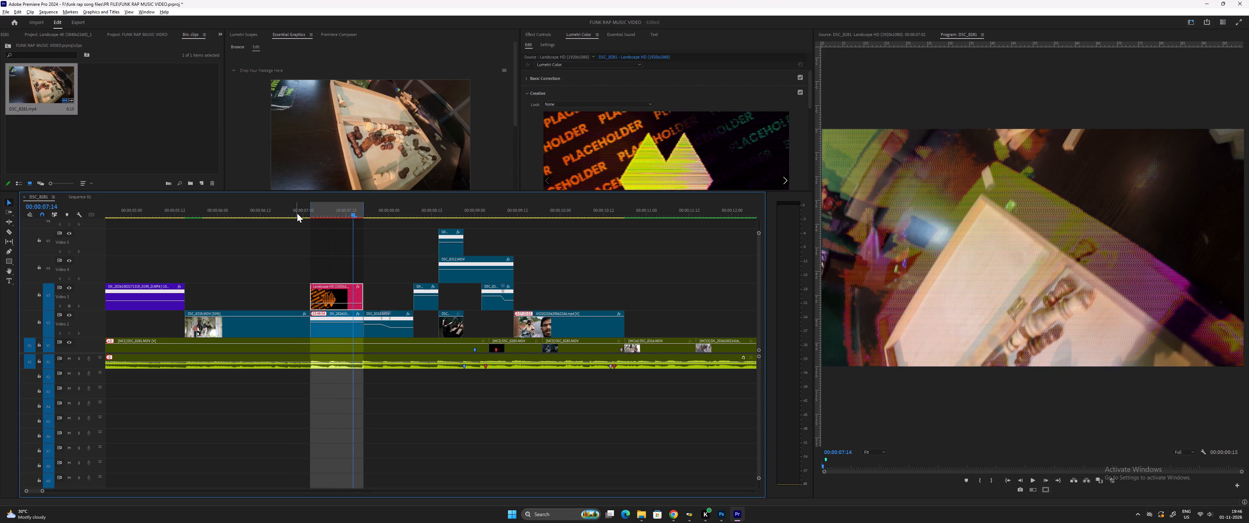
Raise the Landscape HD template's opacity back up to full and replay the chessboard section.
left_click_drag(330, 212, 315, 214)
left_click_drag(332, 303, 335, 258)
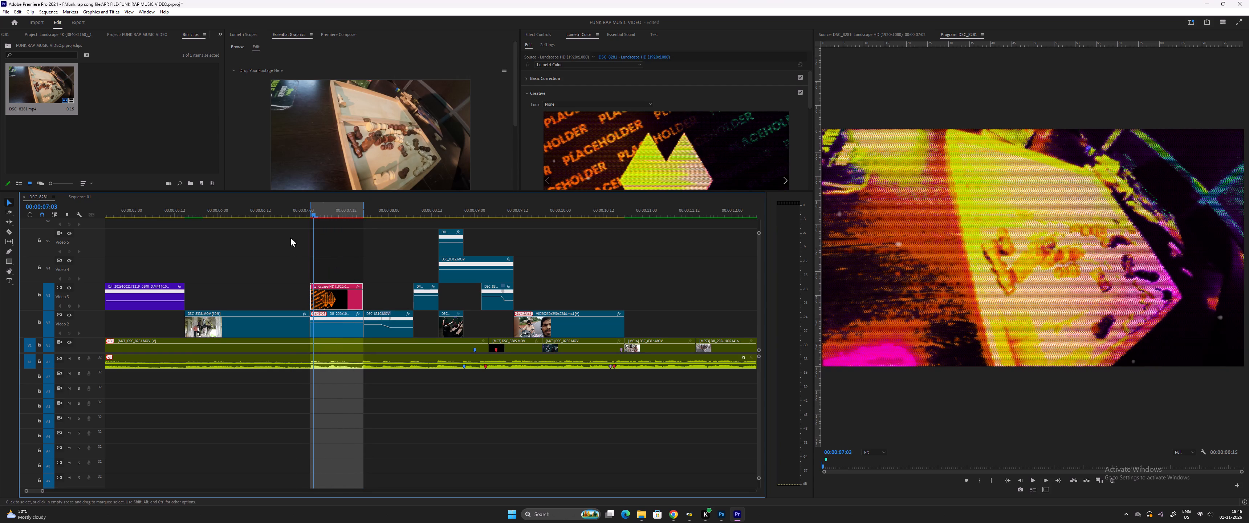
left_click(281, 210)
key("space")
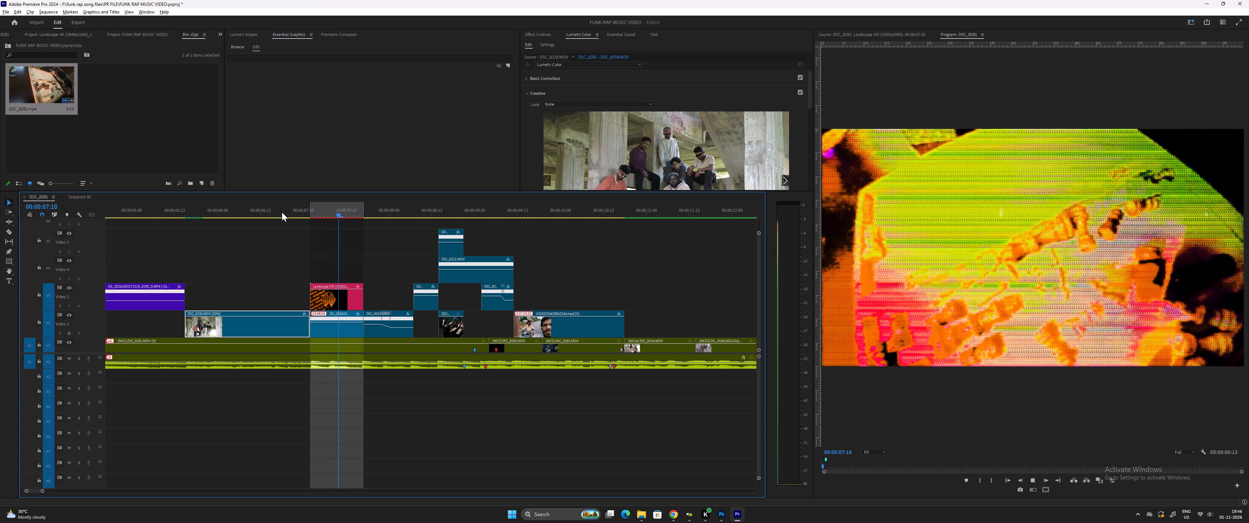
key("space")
Play the sequence from the purple Video 3 clip through to the motorbike selfie clip to review the overlay in context.
left_click(326, 209)
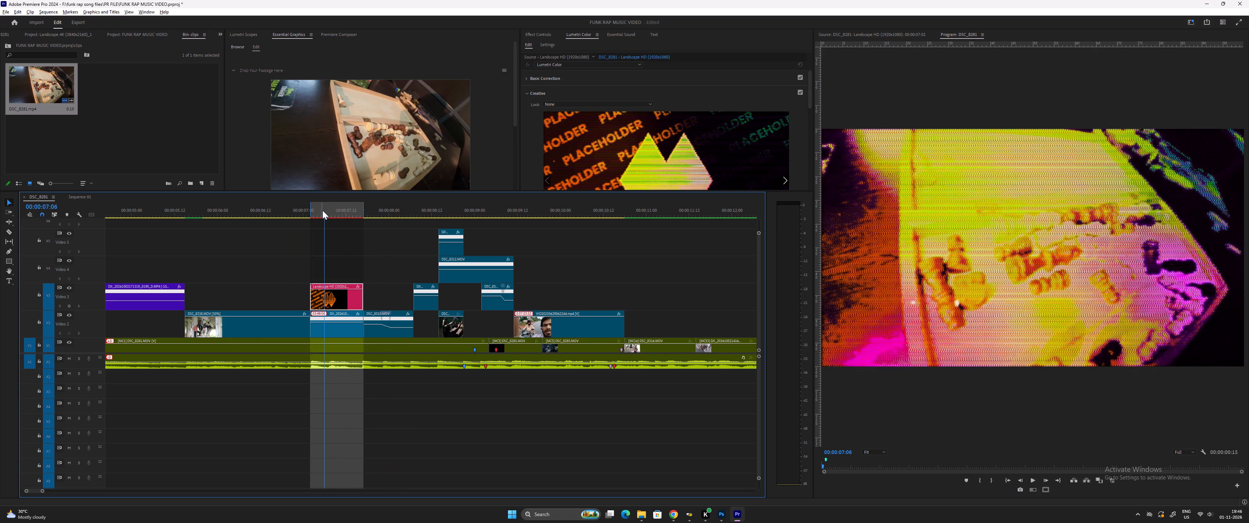
left_click_drag(318, 211, 156, 216)
key("space")
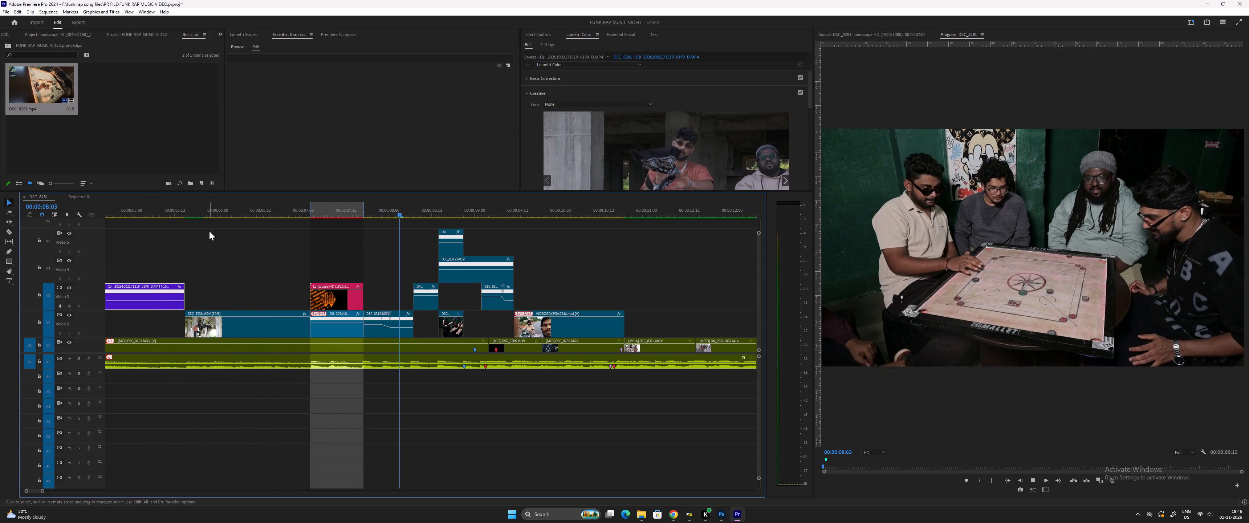
key("space")
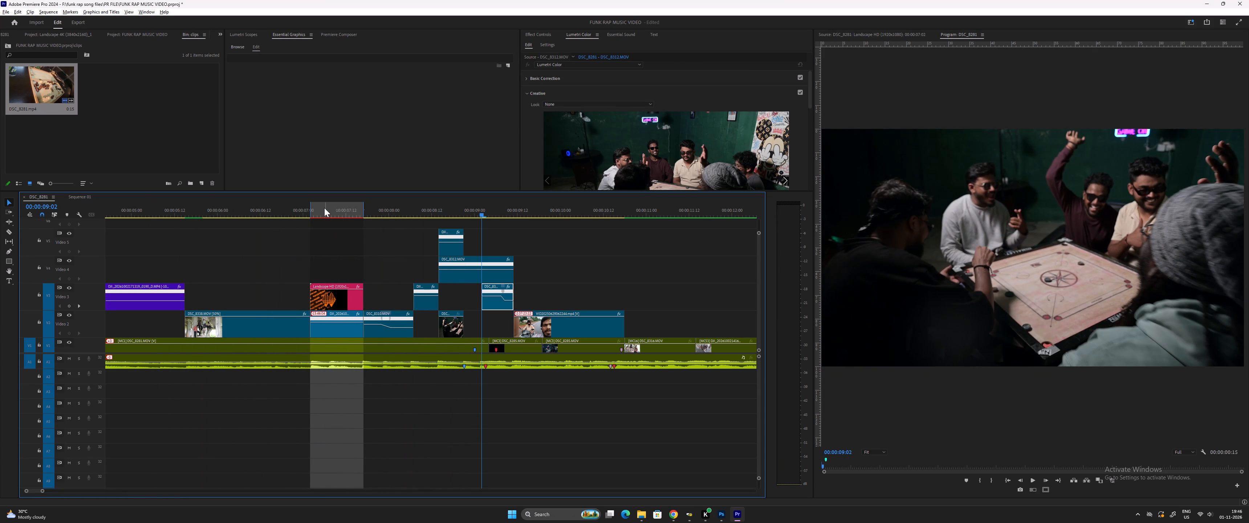
key("space")
key("space")
key("space")
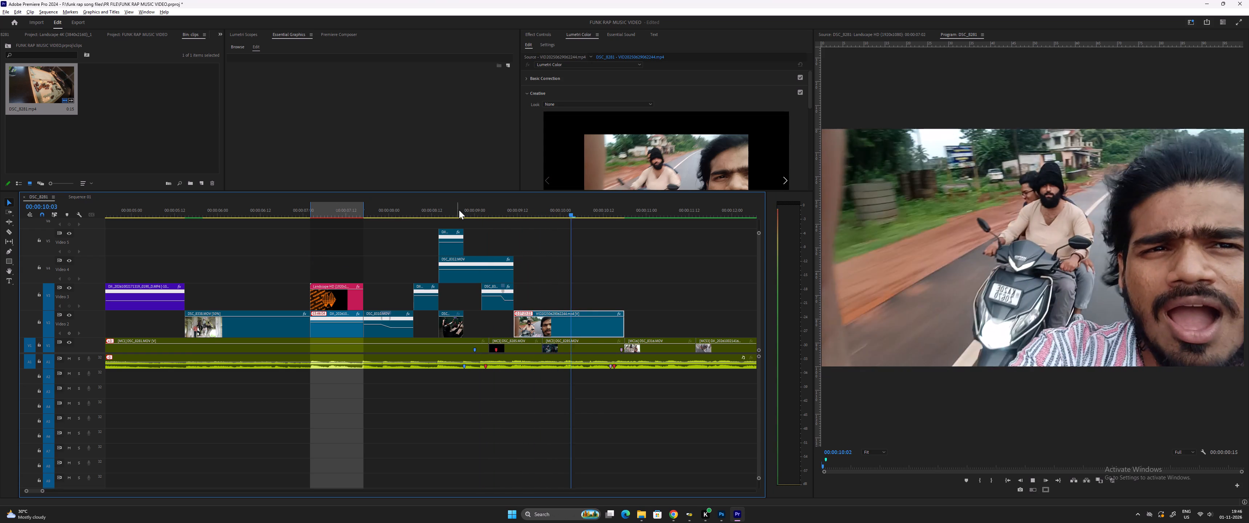
key("space")
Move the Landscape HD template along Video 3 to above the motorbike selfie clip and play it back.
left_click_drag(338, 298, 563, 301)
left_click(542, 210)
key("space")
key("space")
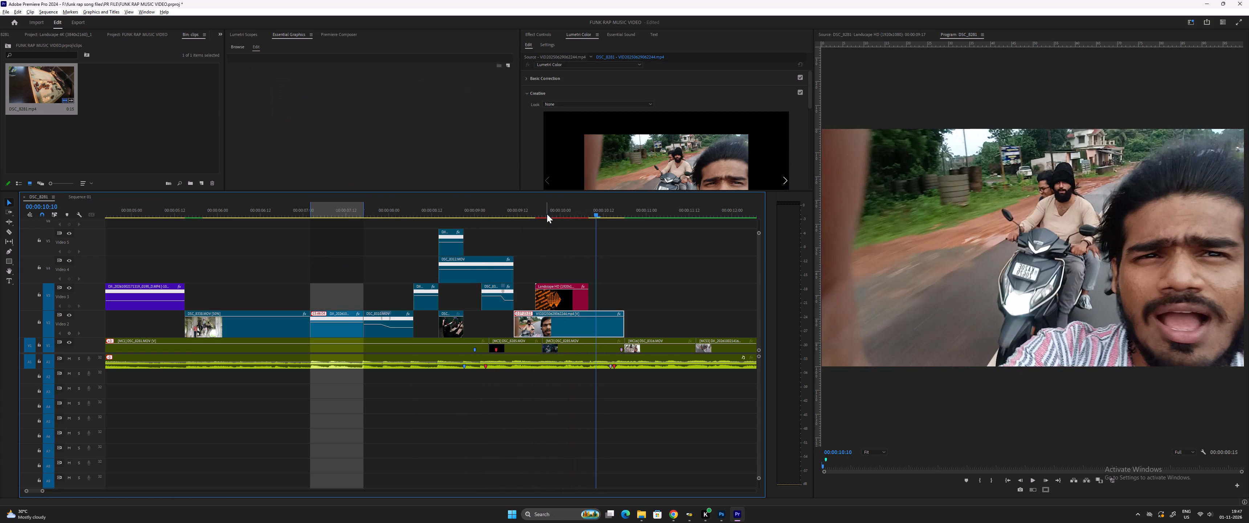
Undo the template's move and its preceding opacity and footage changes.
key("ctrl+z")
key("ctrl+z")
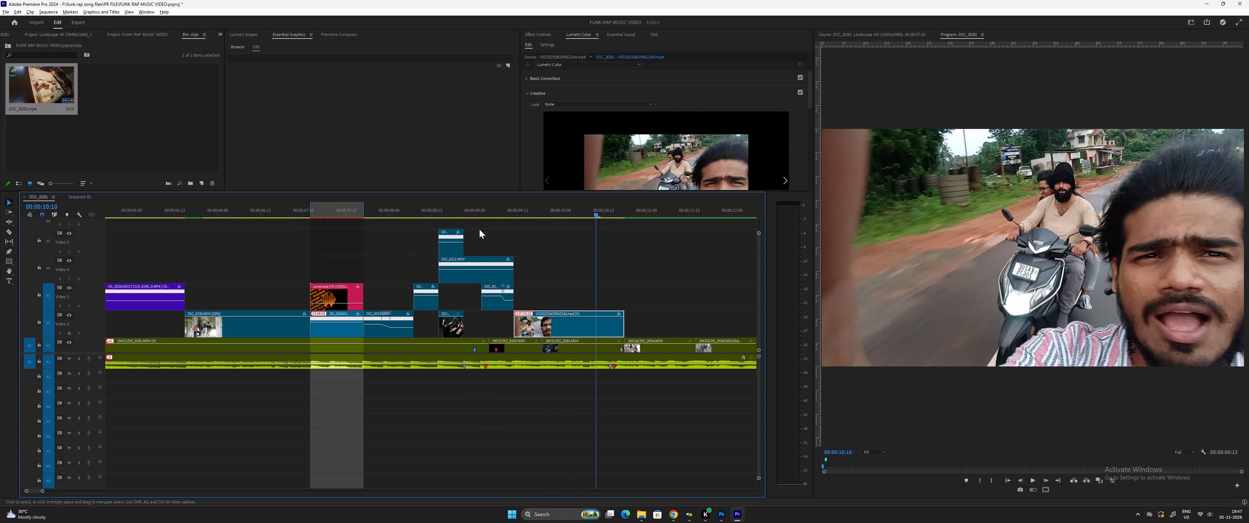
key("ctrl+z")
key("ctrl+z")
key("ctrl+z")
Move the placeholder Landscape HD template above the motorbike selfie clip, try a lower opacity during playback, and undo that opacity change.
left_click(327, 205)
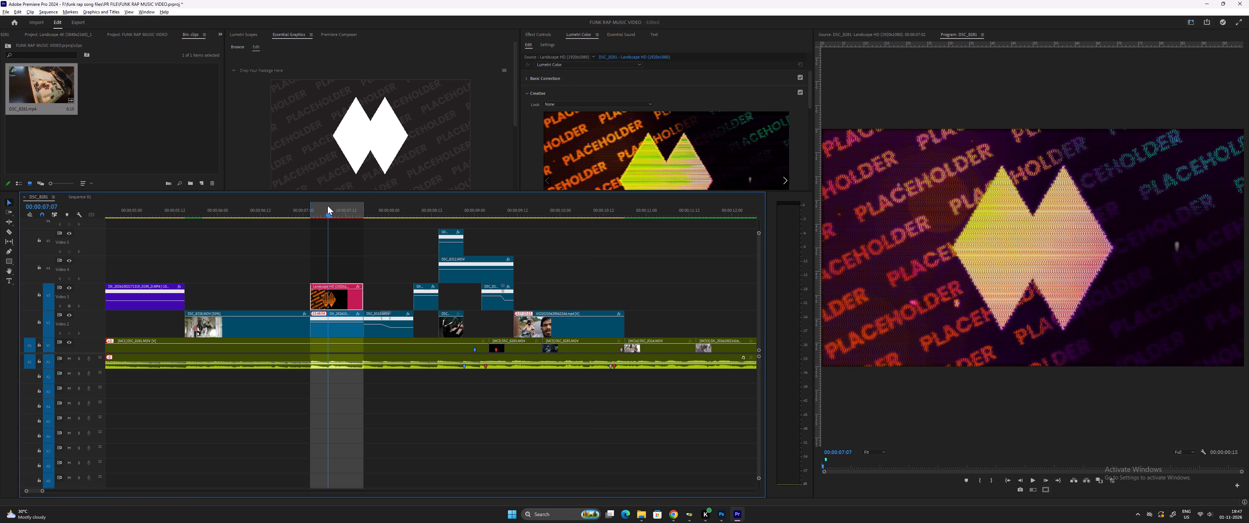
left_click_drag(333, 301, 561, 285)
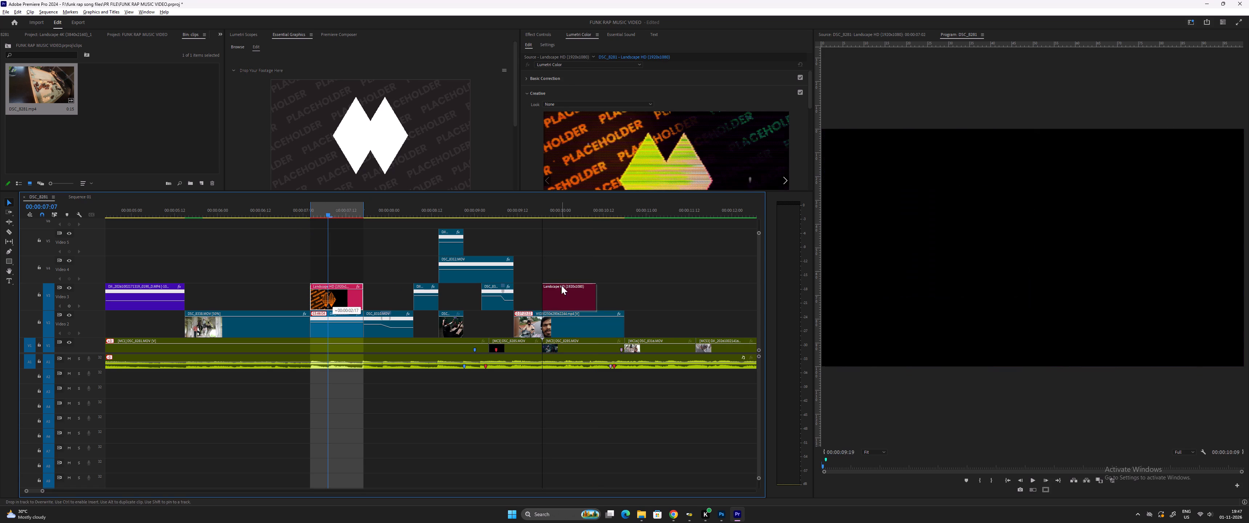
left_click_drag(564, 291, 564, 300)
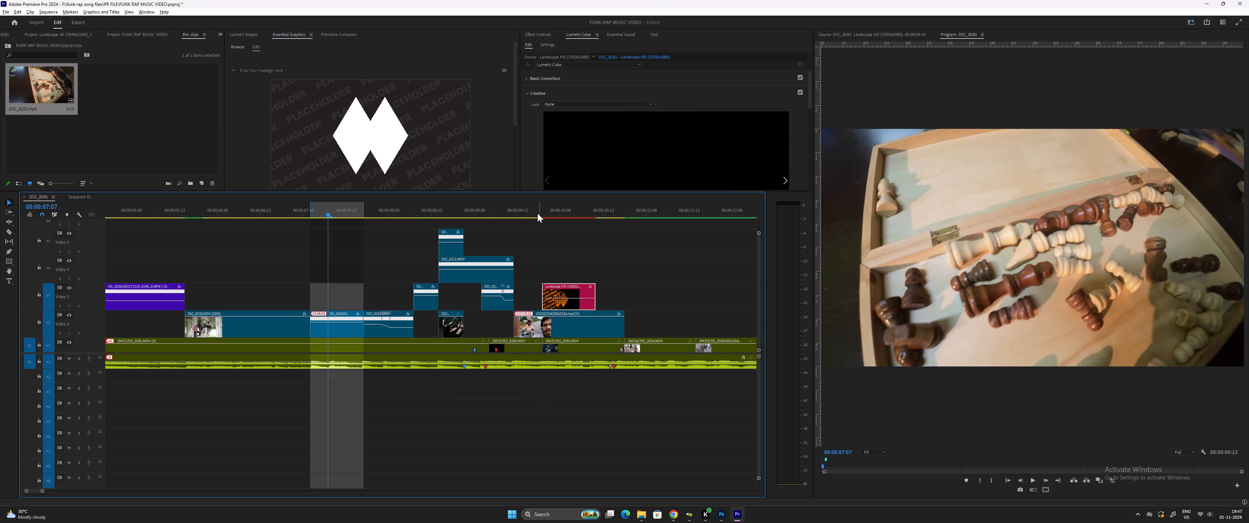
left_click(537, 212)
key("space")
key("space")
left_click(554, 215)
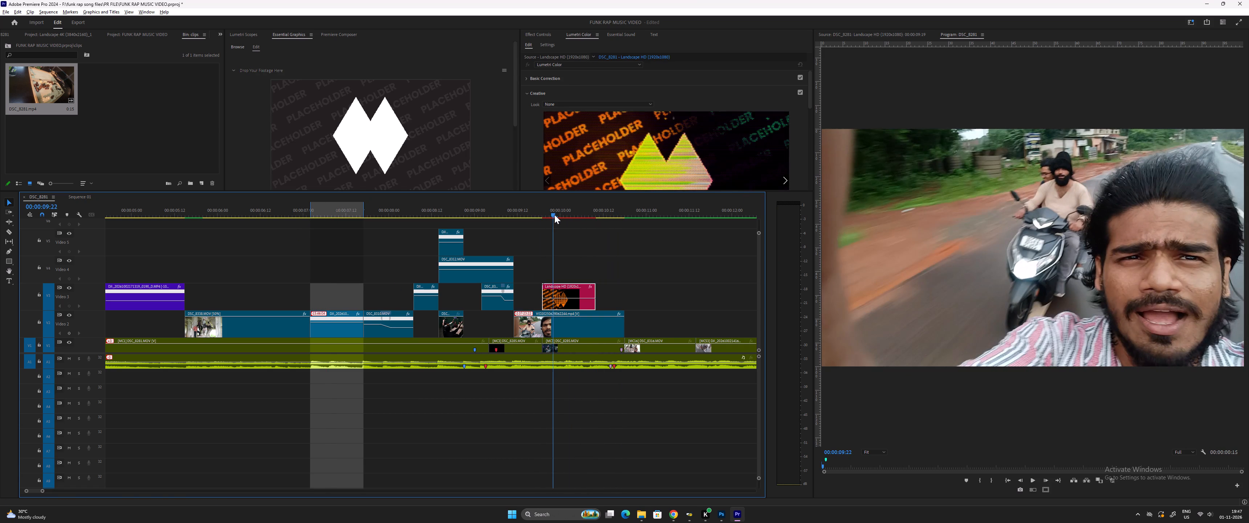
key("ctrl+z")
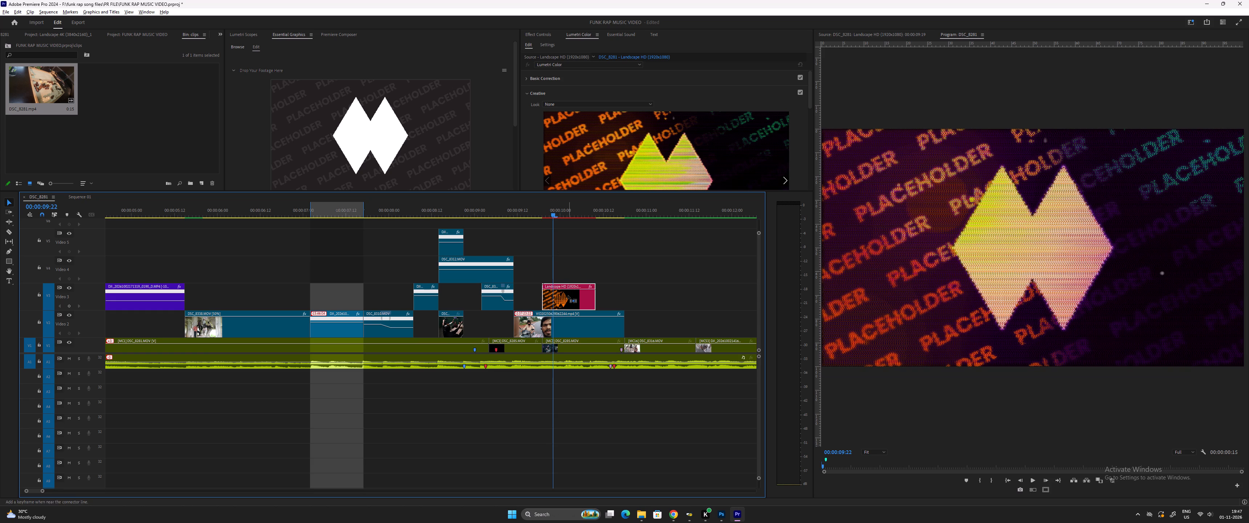
Delete the Landscape HD template above the motorbike selfie clip on Video 3 and save the project.
left_click(568, 296, "ctrl")
key("Delete")
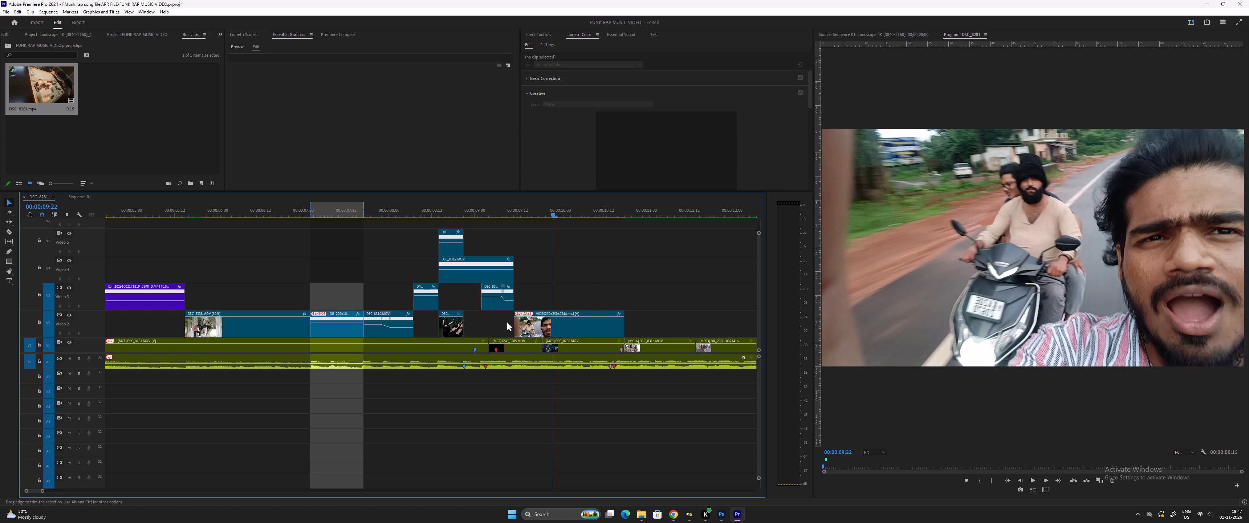
key("ctrl+s")
key("ctrl+s")
key("ctrl+s")
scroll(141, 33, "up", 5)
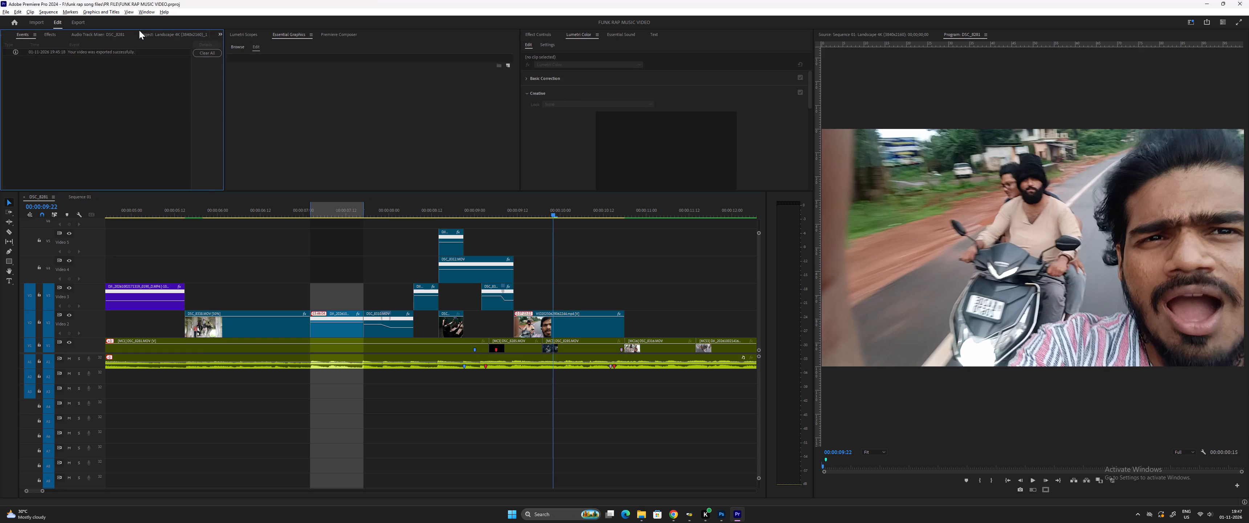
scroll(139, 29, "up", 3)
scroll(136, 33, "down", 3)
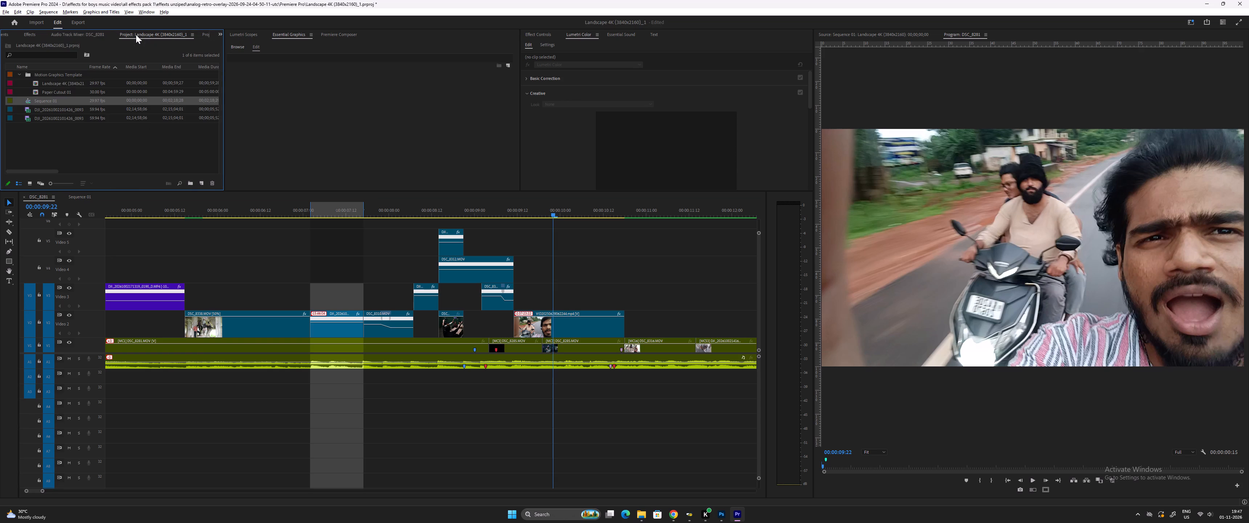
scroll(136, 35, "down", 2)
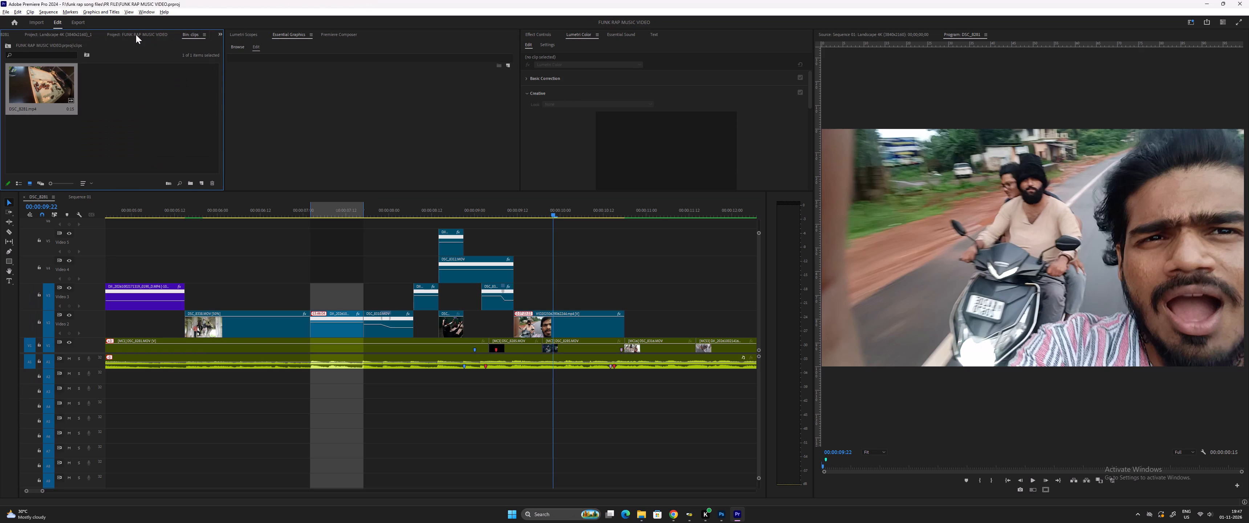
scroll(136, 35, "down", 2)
Play back the opening from the sequence start, replaying the neon-sign and drone clips, through to the motorbike selfie clip.
left_click_drag(210, 207, 77, 217)
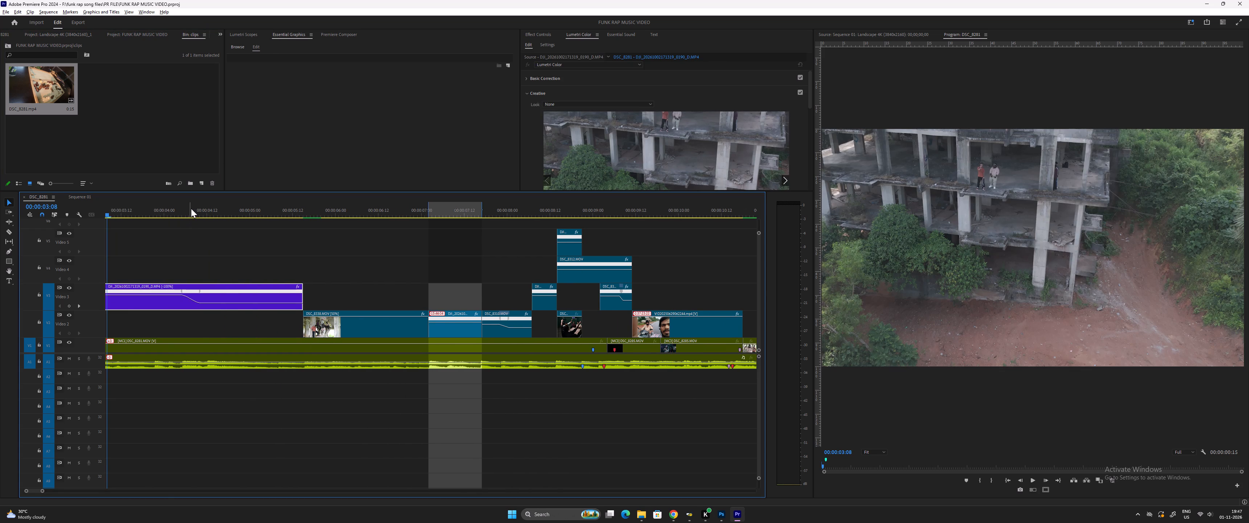
key("minus")
key("minus")
key("minus")
left_click_drag(139, 210, 109, 216)
key("space")
key("equal")
key("equal")
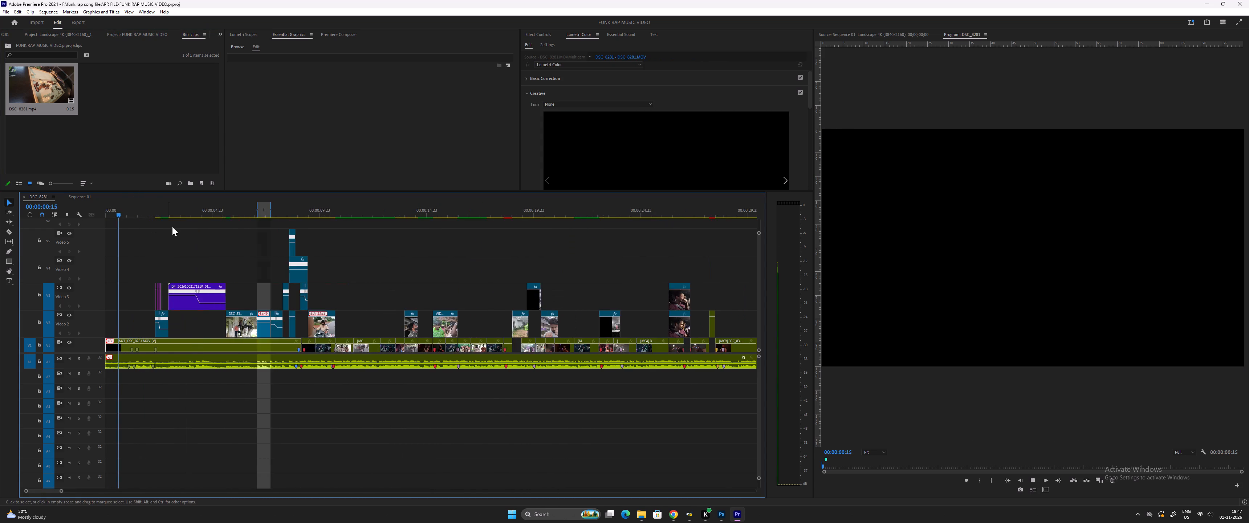
key("equal")
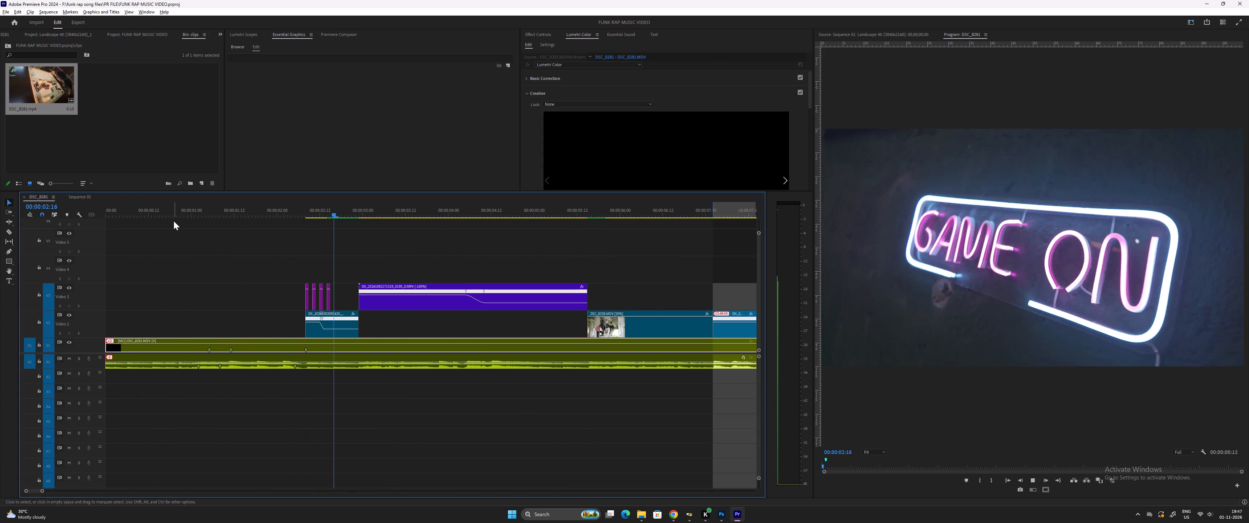
key("space")
left_click(186, 210)
key("space")
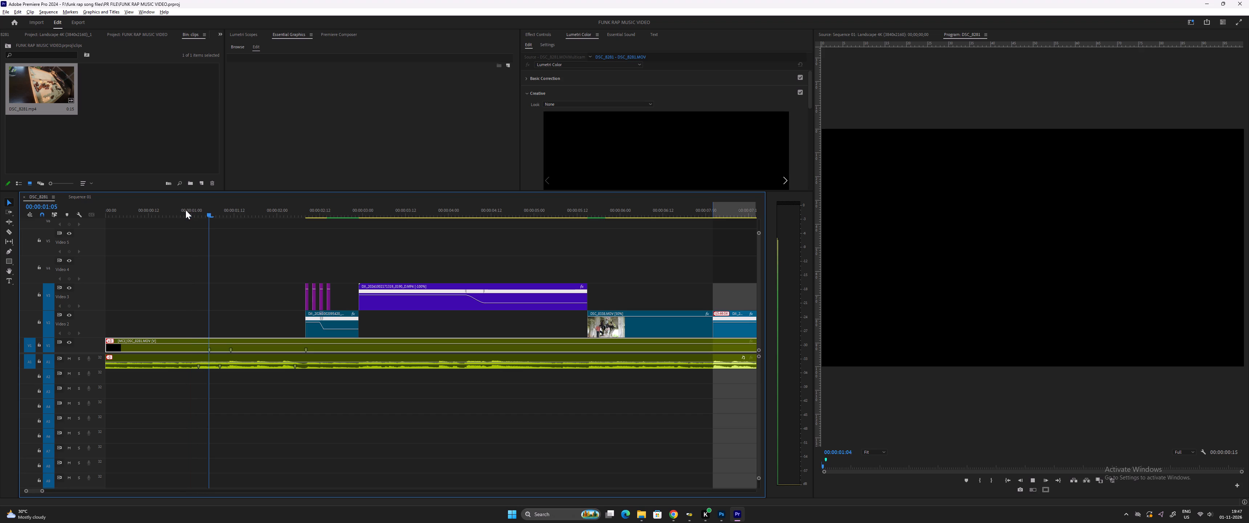
type("--")
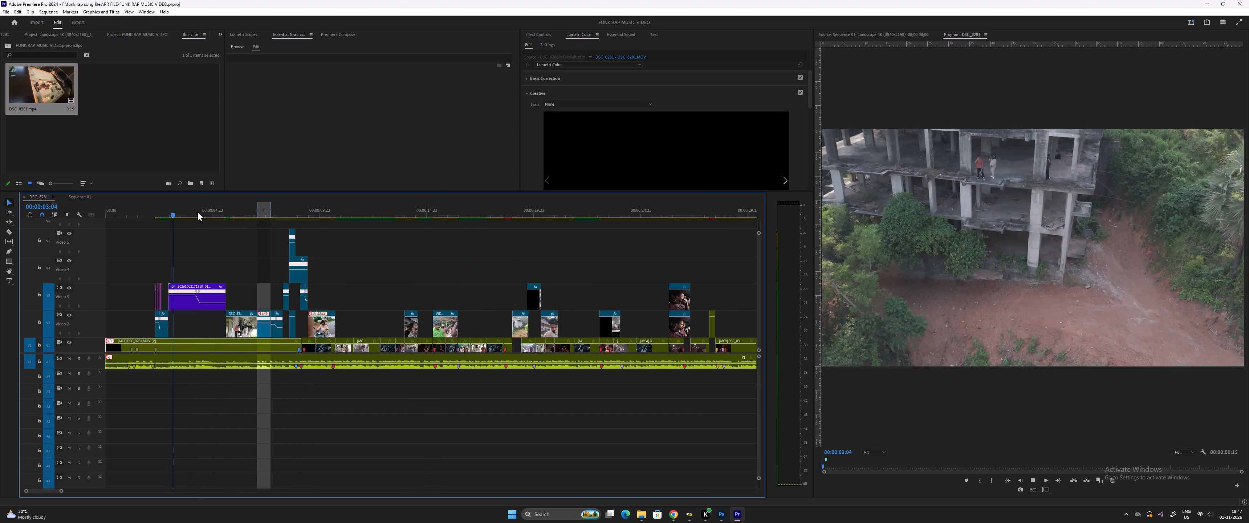
type("==")
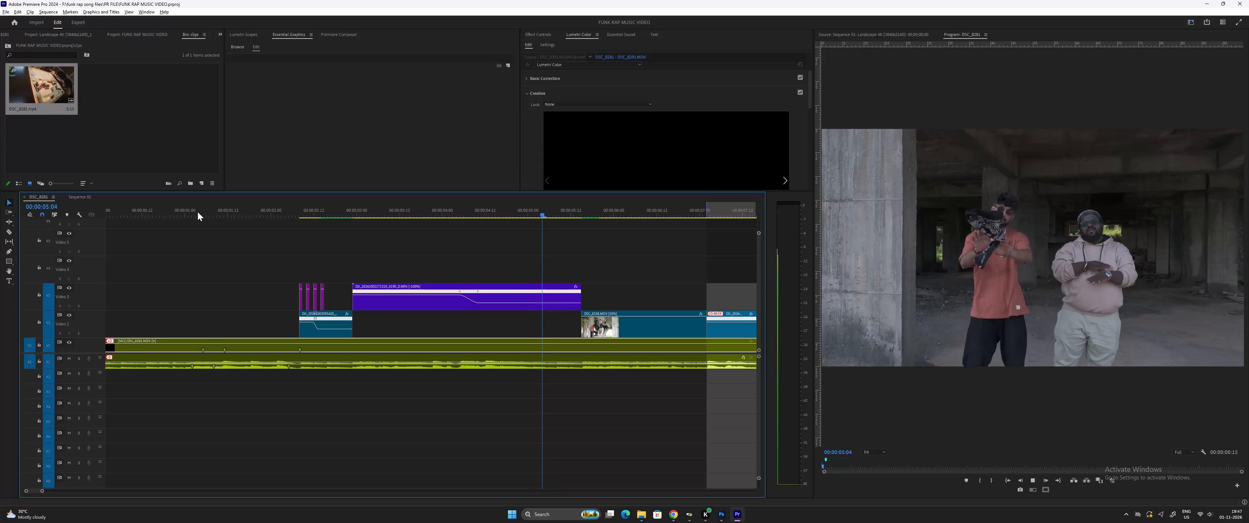
key("minus")
key("minus")
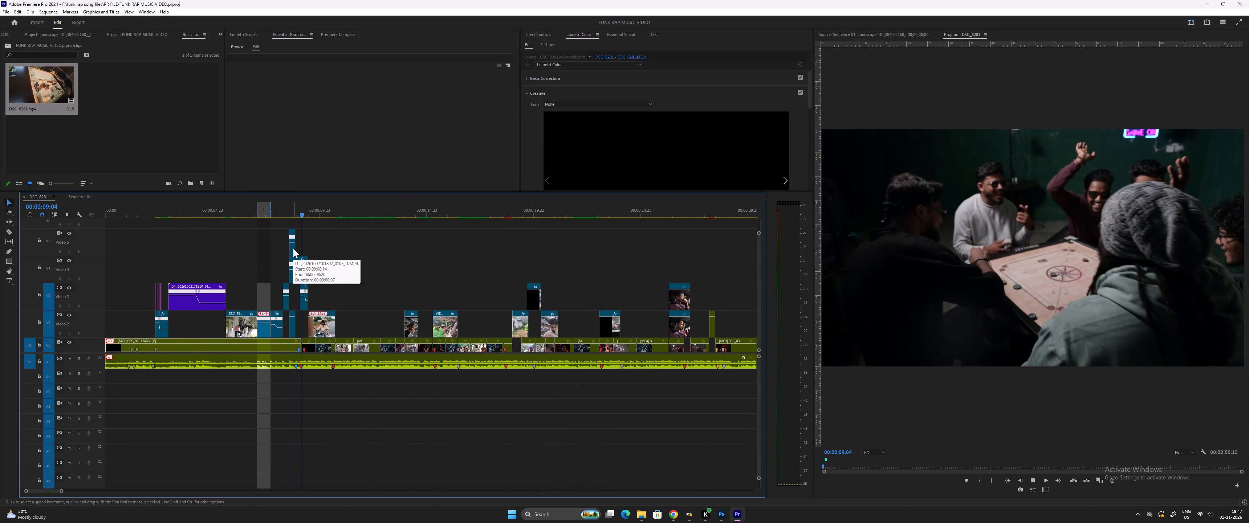
key("space")
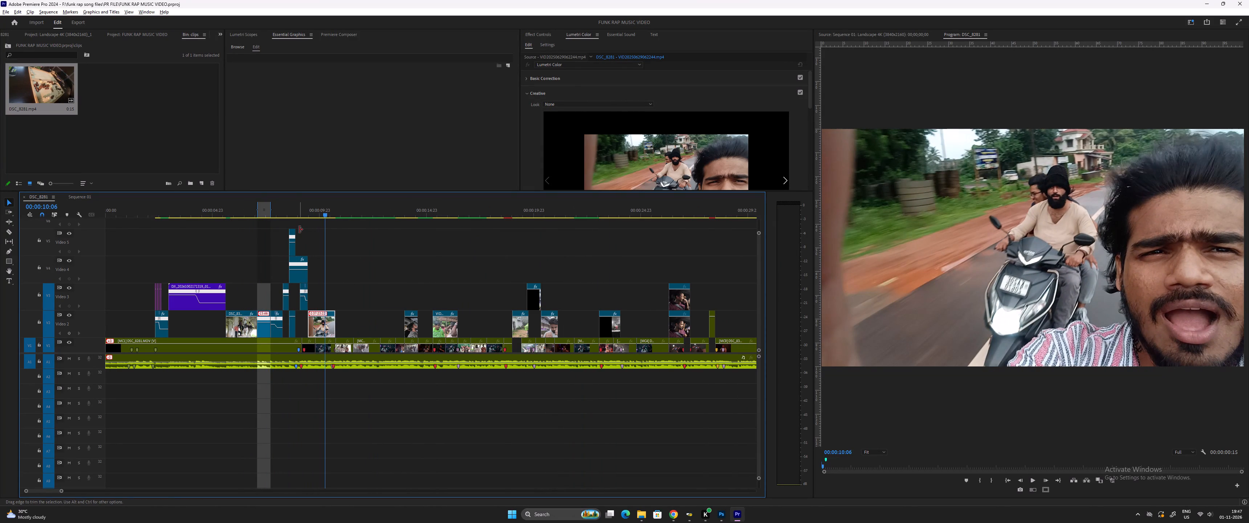
Continue reviewing the sequence from the motorbike selfie clip to the drone building shots around 00:01:42, and replay the stacked clips there.
key("space")
type("=")
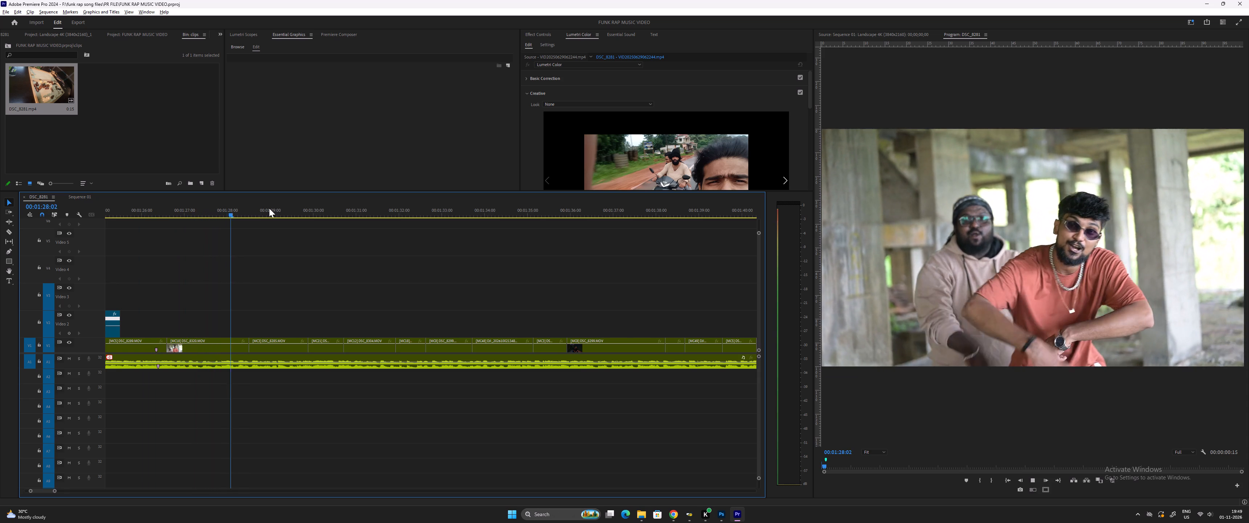
scroll(269, 208, "down", 3)
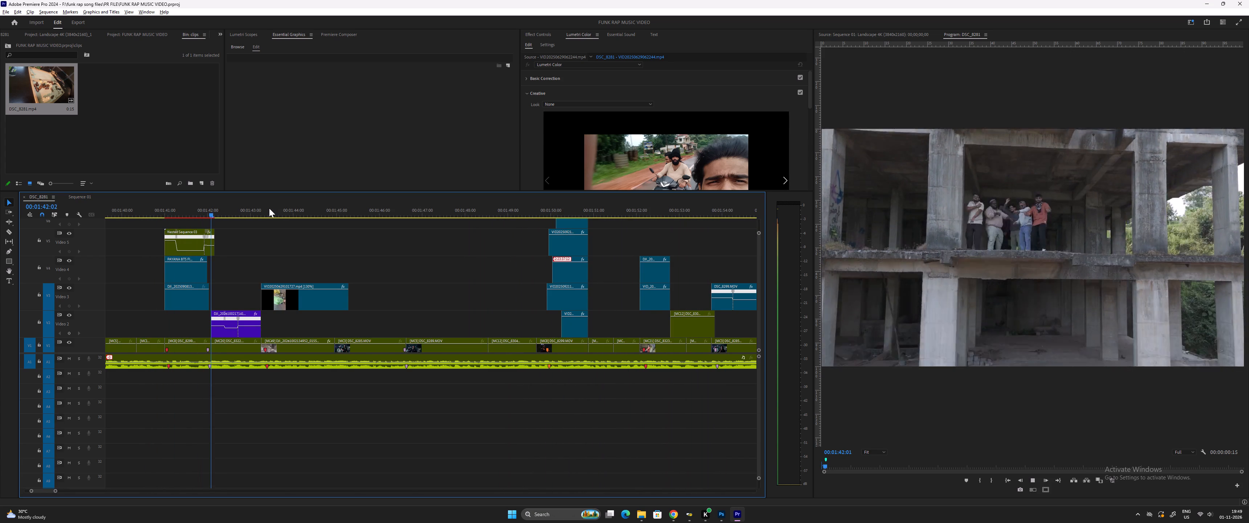
key("space")
left_click(157, 211)
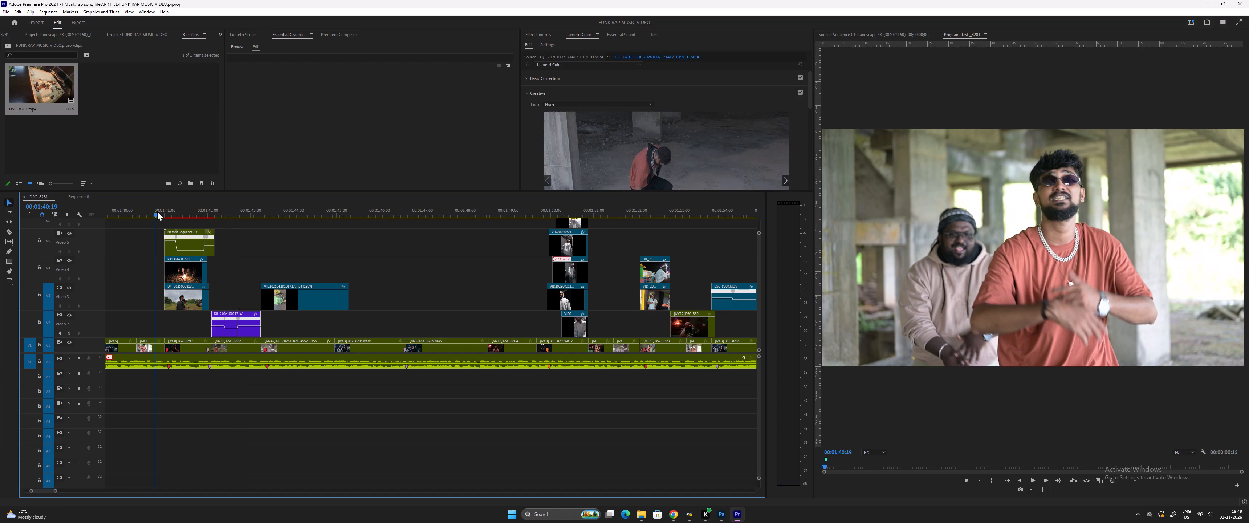
key("space")
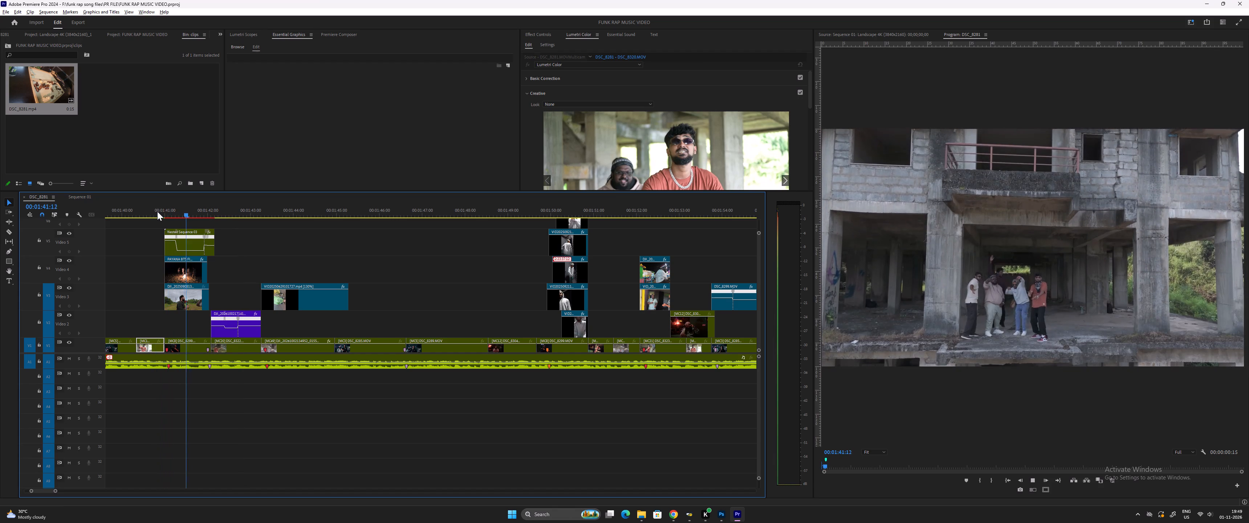
key("space")
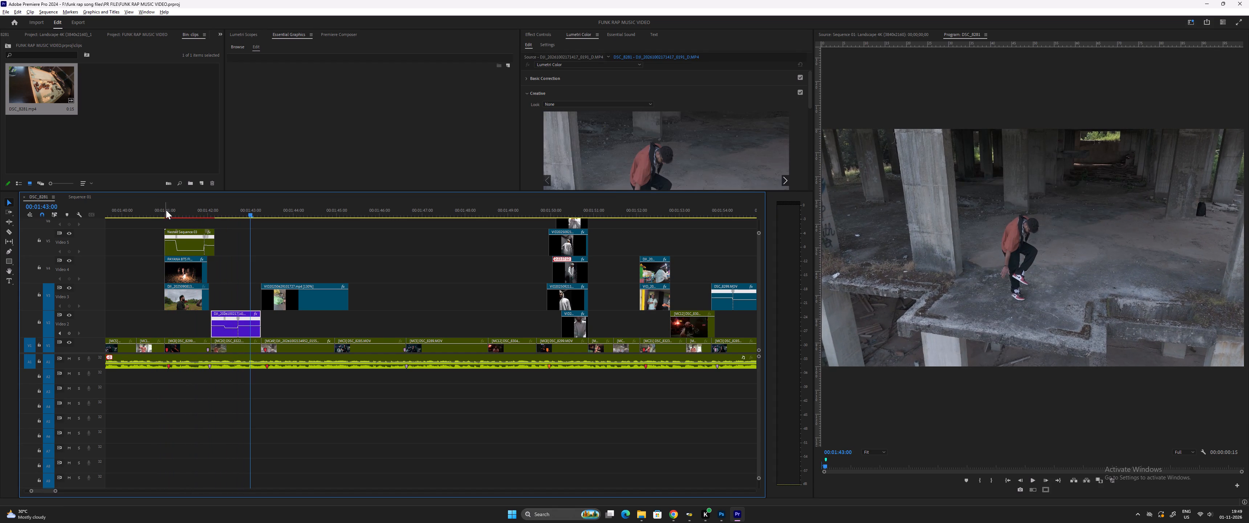
Mark the section of stacked clips from 00:01:40:18 to 00:01:42:11 with In and Out points and render it.
left_click(155, 210)
key("i")
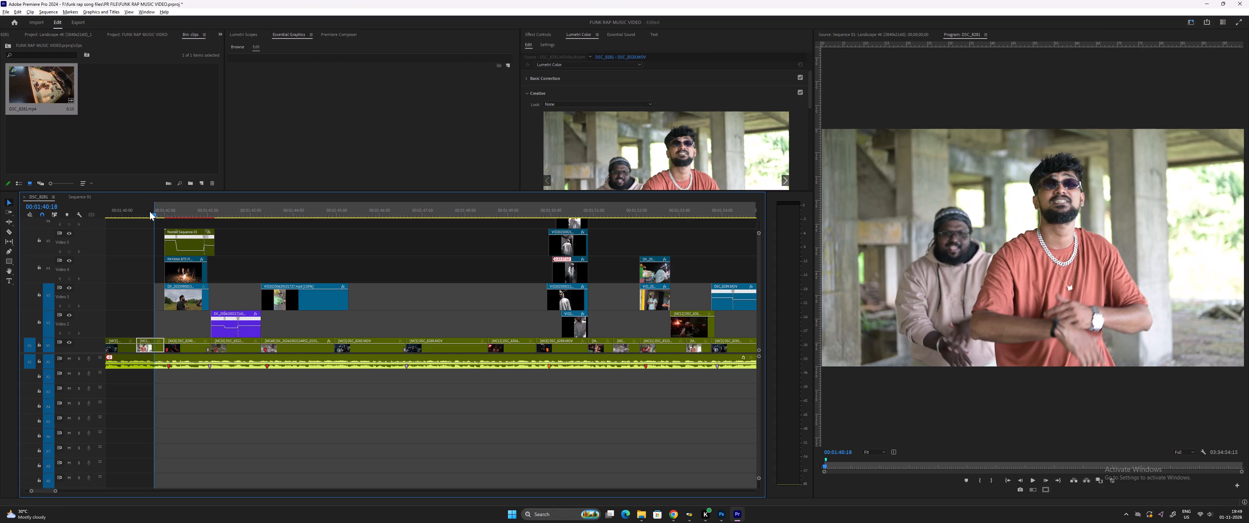
left_click(228, 210)
key("o")
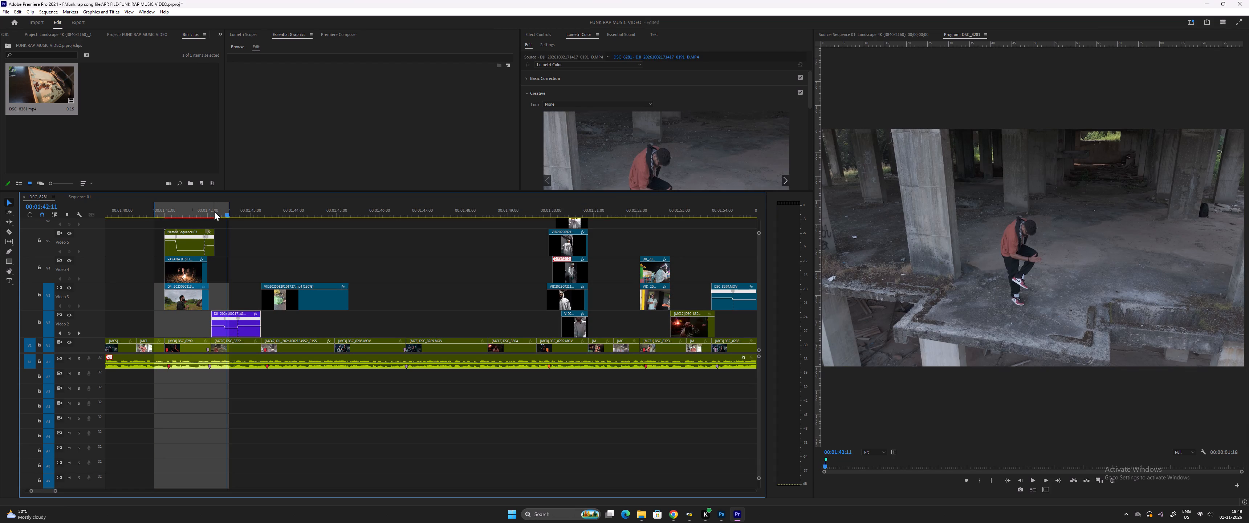
key("ctrl+p")
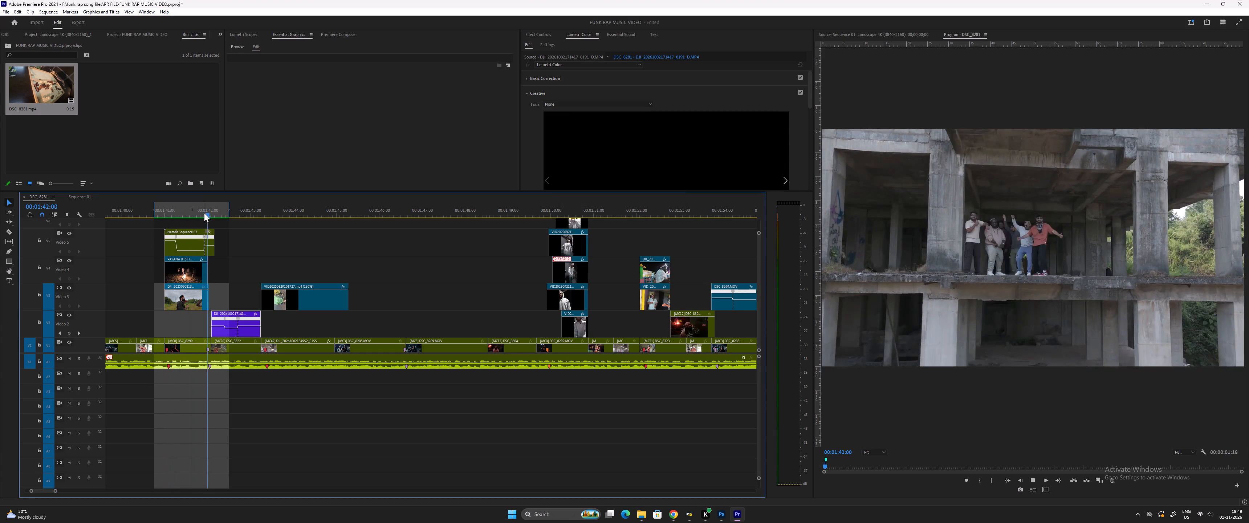
Replay the marked section from just before its In point and review the following collage and fairground clips.
key("space")
left_click(141, 208)
key("space")
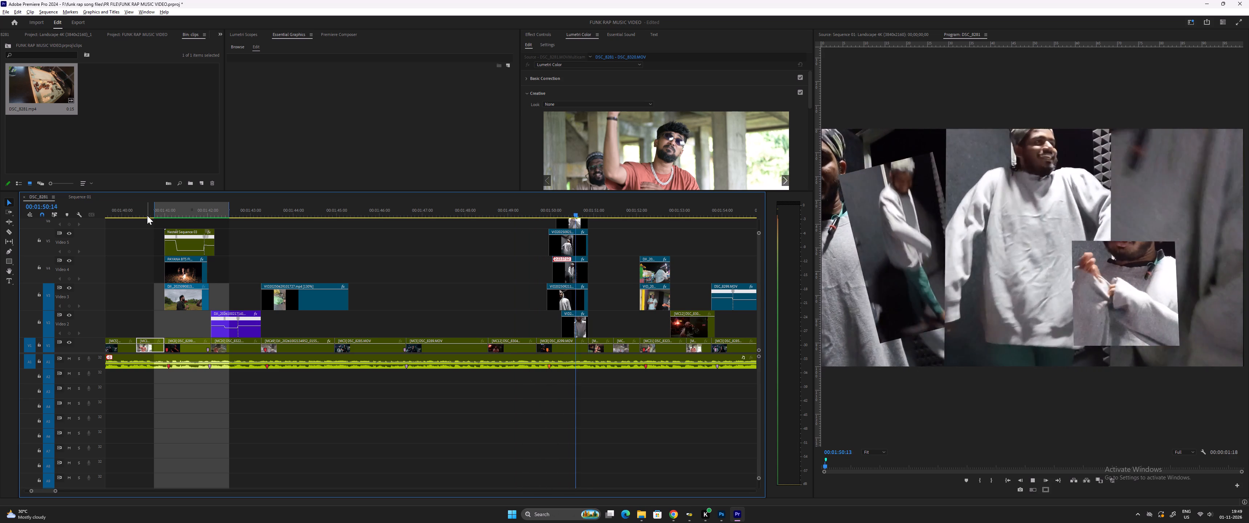
scroll(147, 215, "down", 9)
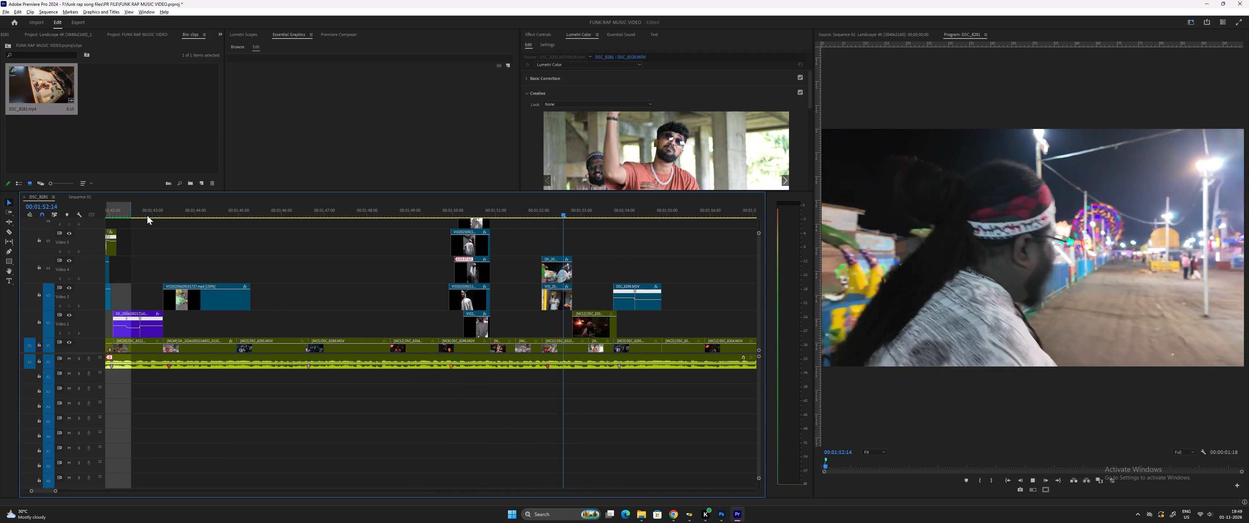
scroll(147, 215, "down", 1)
key("space")
left_click(509, 210)
key("space")
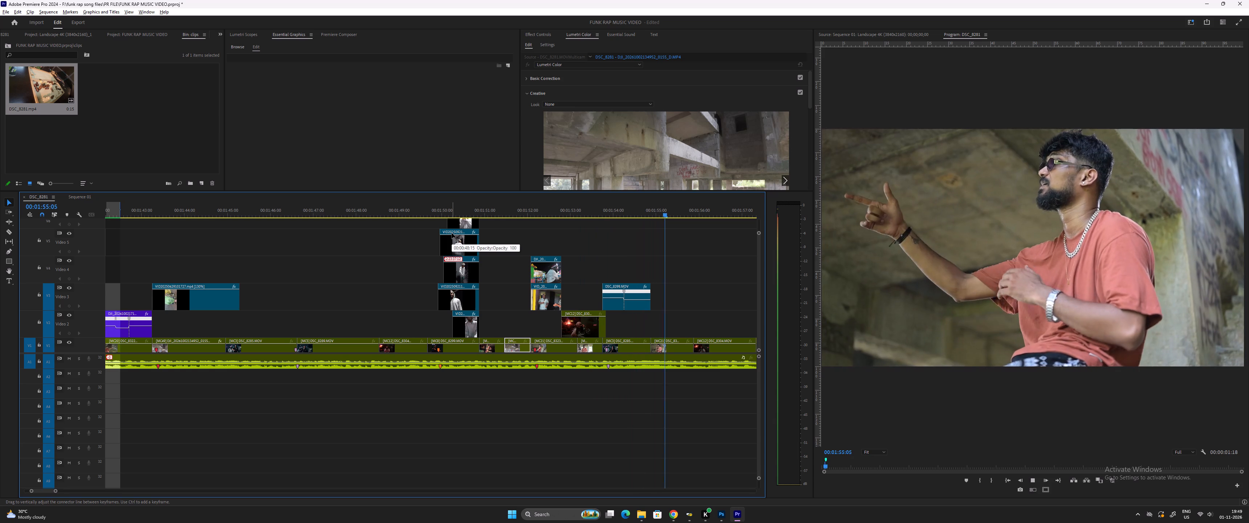
Review the rest of the song in playback from about 00:01:55 to the end of the music.
scroll(452, 233, "down", 10)
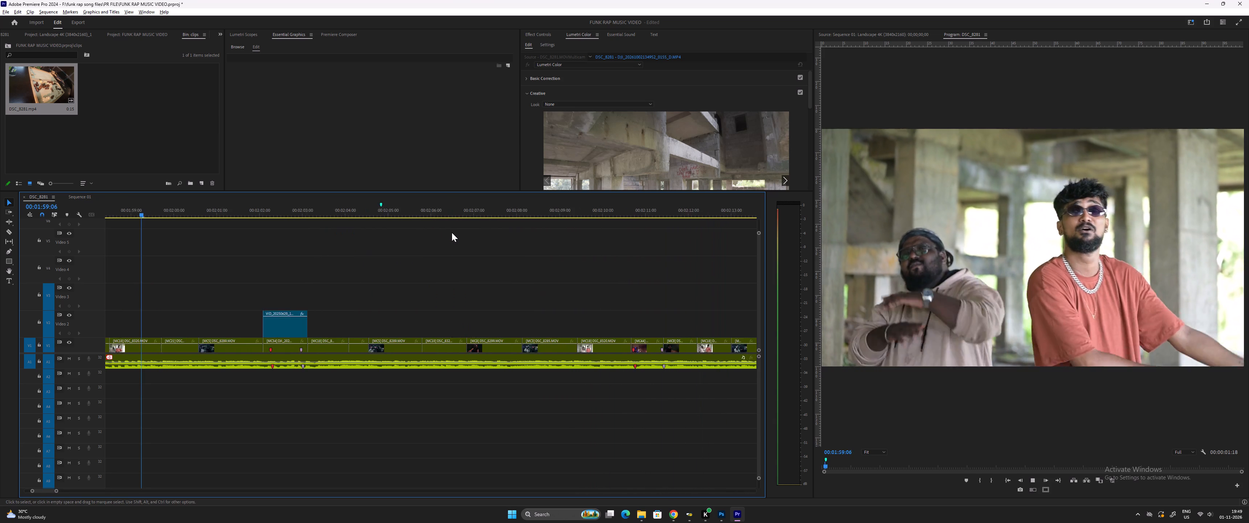
scroll(452, 232, "down", 17)
scroll(452, 232, "down", 10)
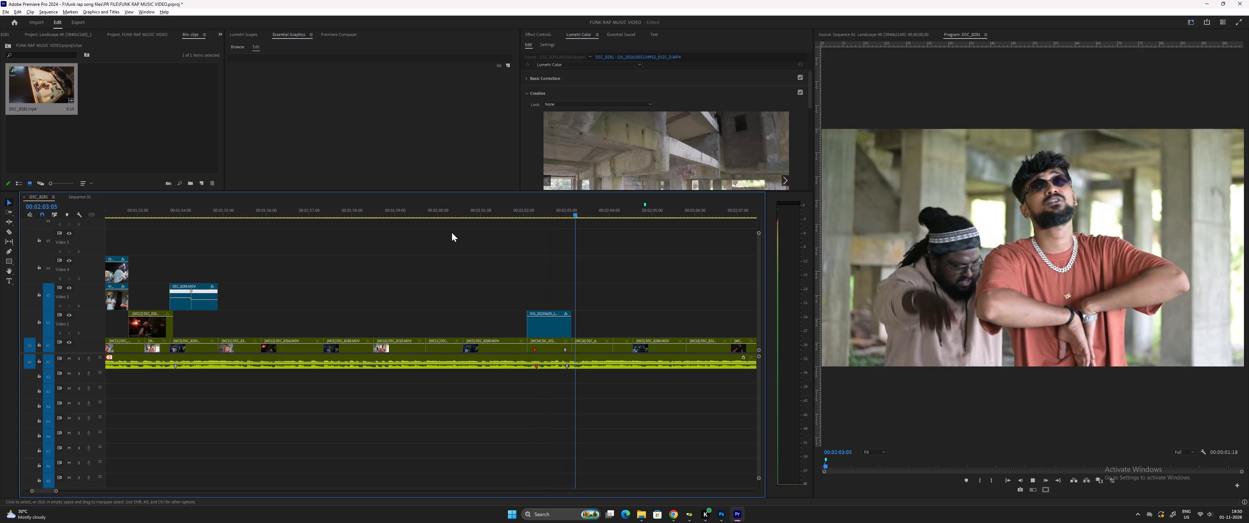
scroll(452, 232, "down", 6)
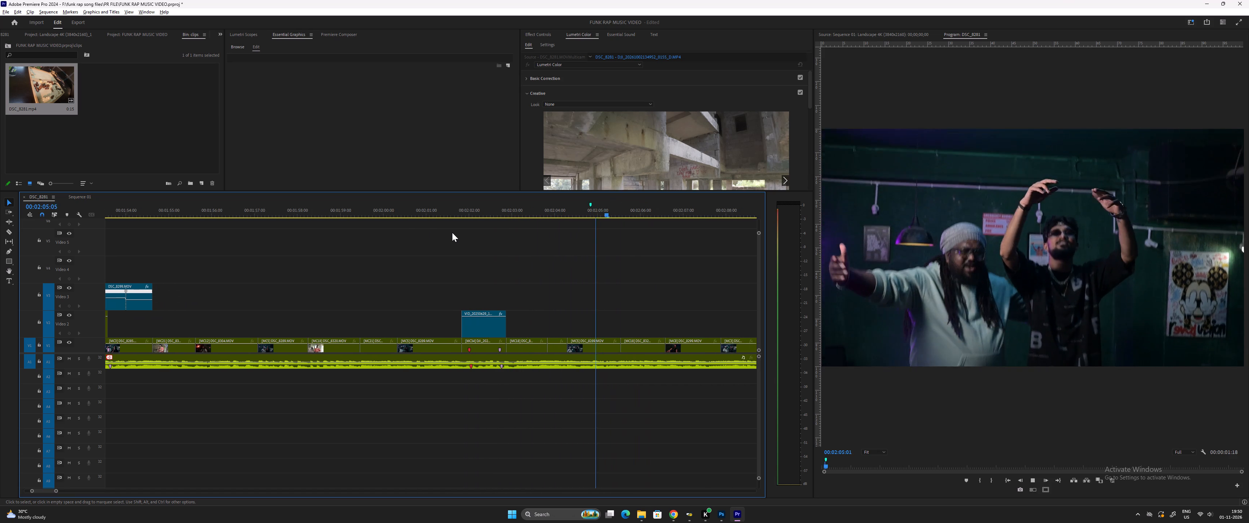
scroll(452, 232, "down", 9)
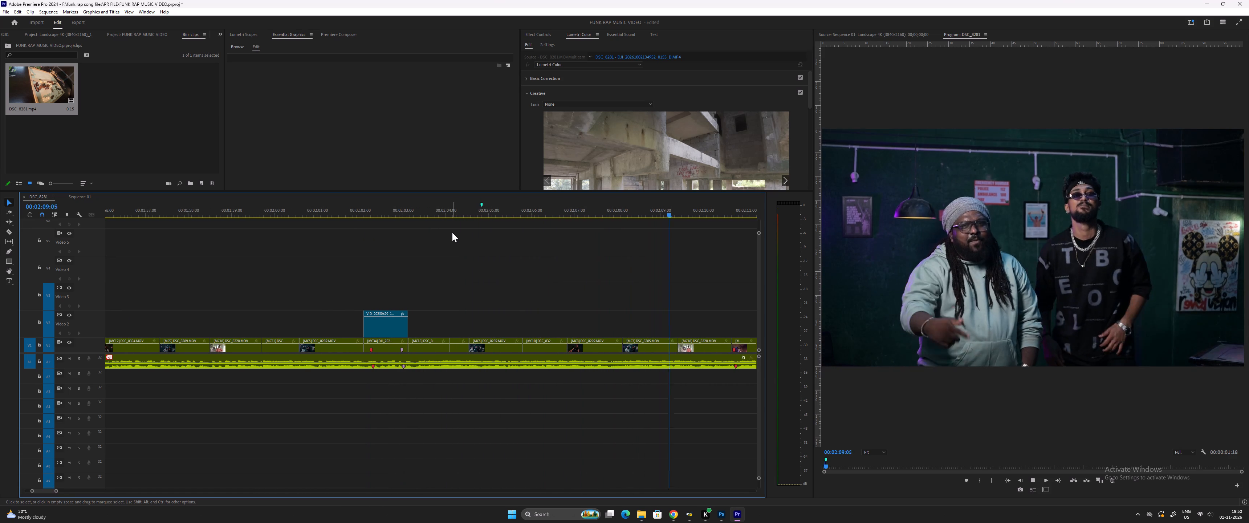
scroll(452, 232, "down", 11)
type("---")
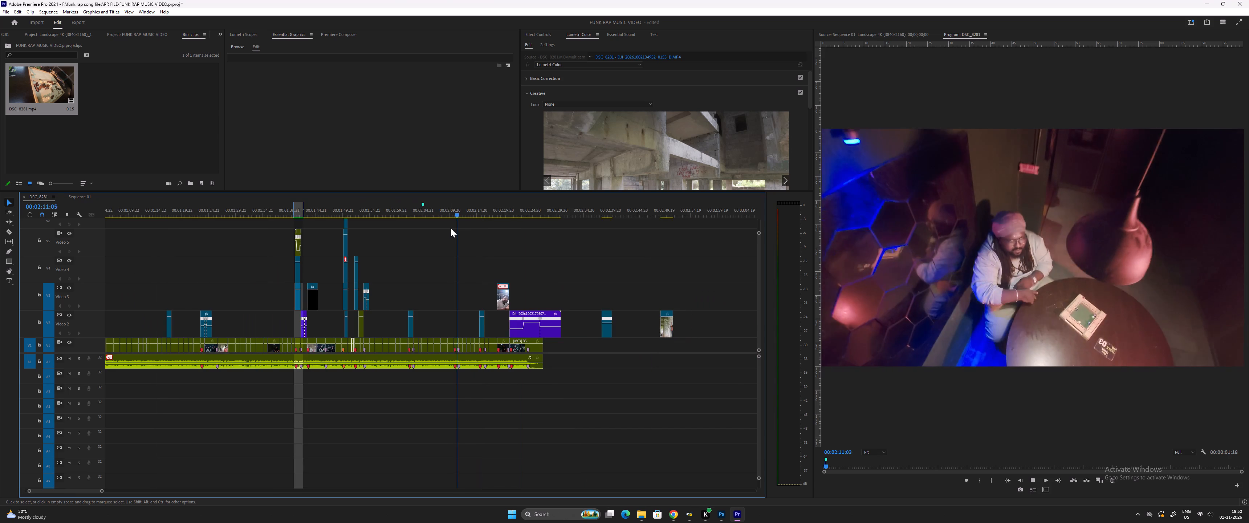
key("equal")
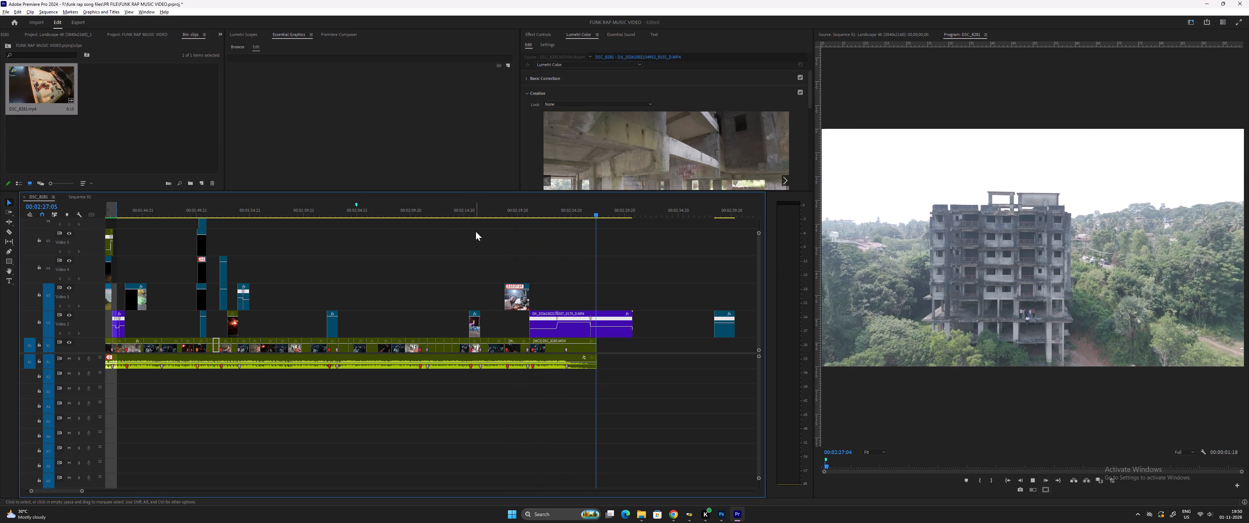
Replay the ending from the last friends-eating clip through the closing drone shot of the building.
left_click(529, 208)
key("space")
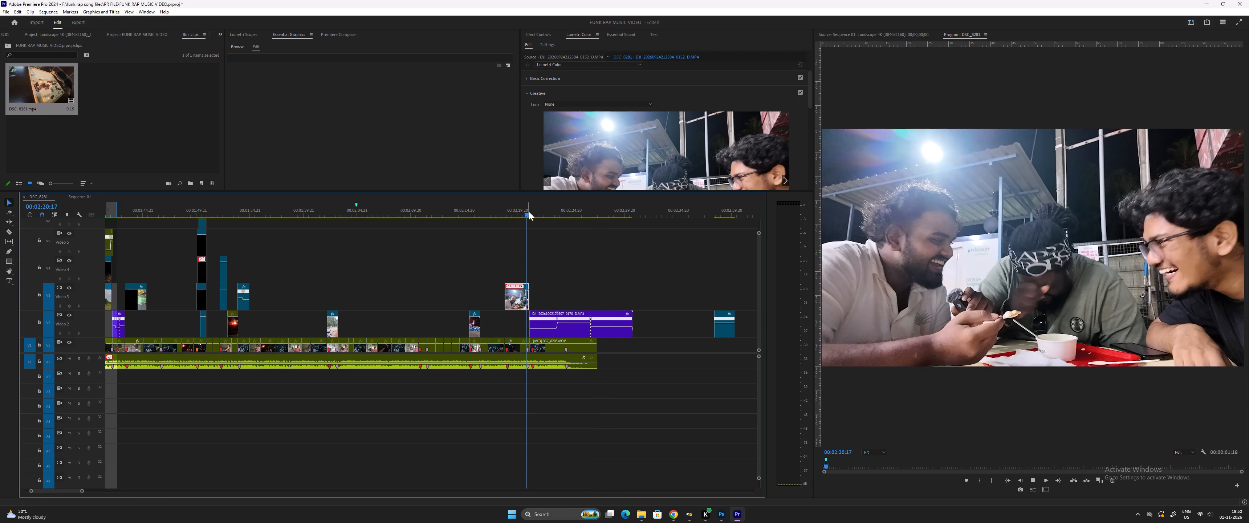
key("equal")
key("equal")
key("minus")
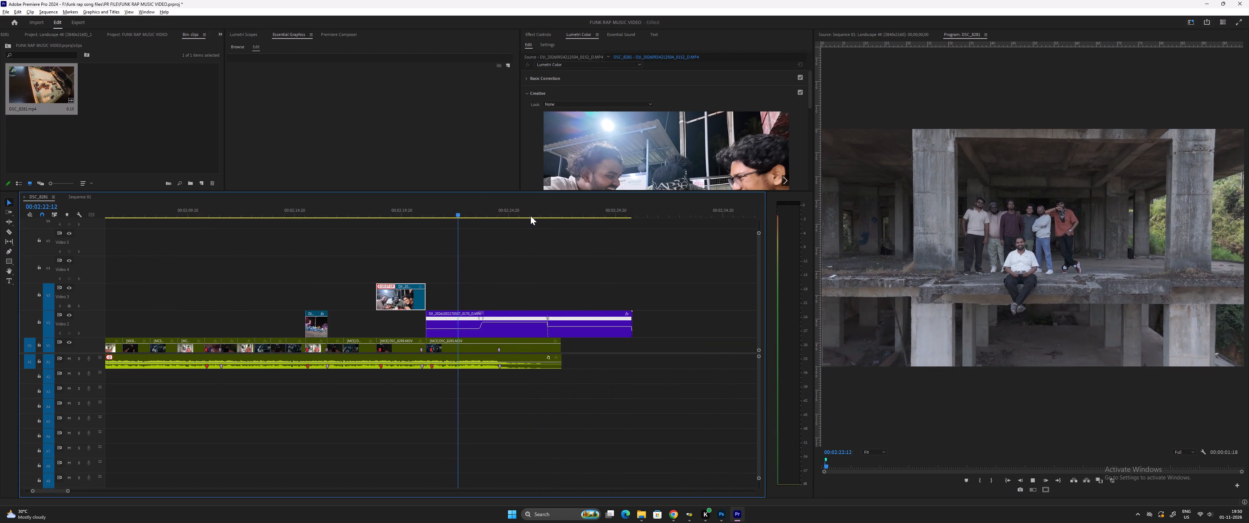
key("minus")
key("minus")
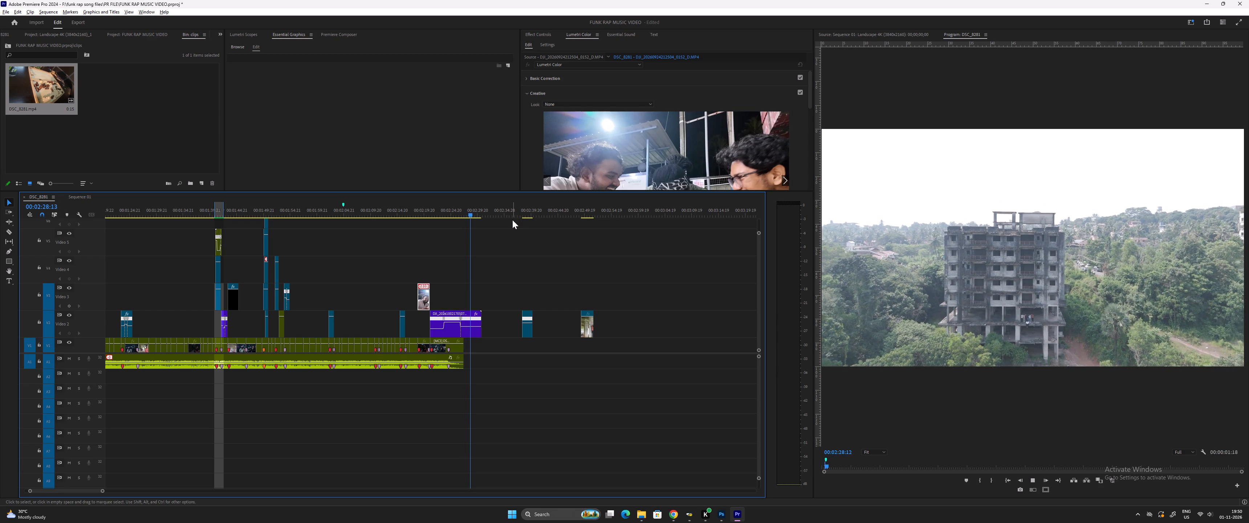
Check the loose carrom-game and staircase group clips placed after the end of the song.
key("space")
left_click(525, 213)
key("space")
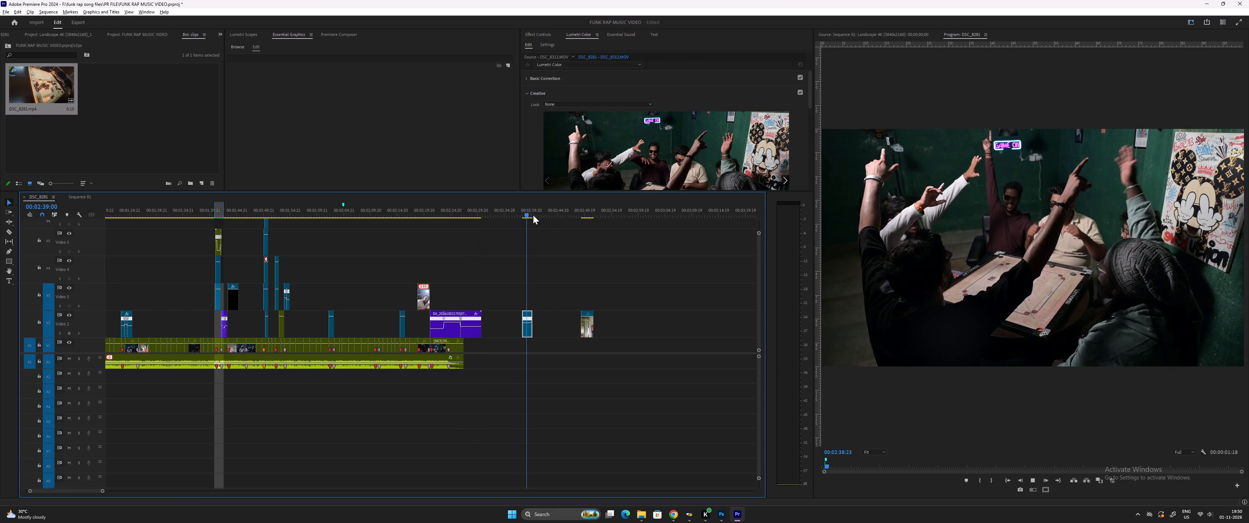
left_click_drag(568, 212, 585, 218)
key("space")
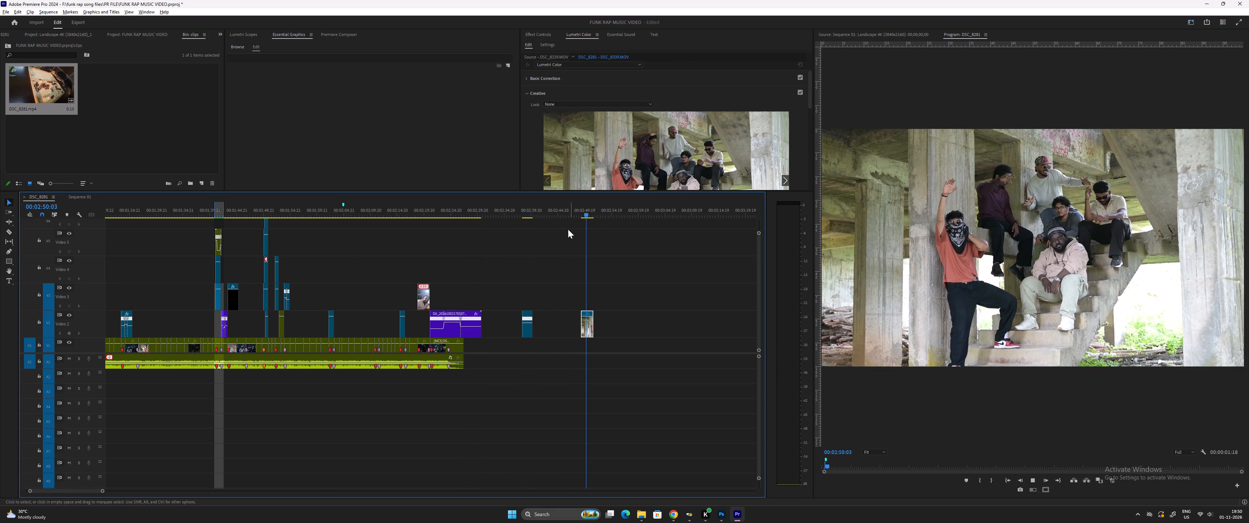
key("minus")
key("equal")
key("space")
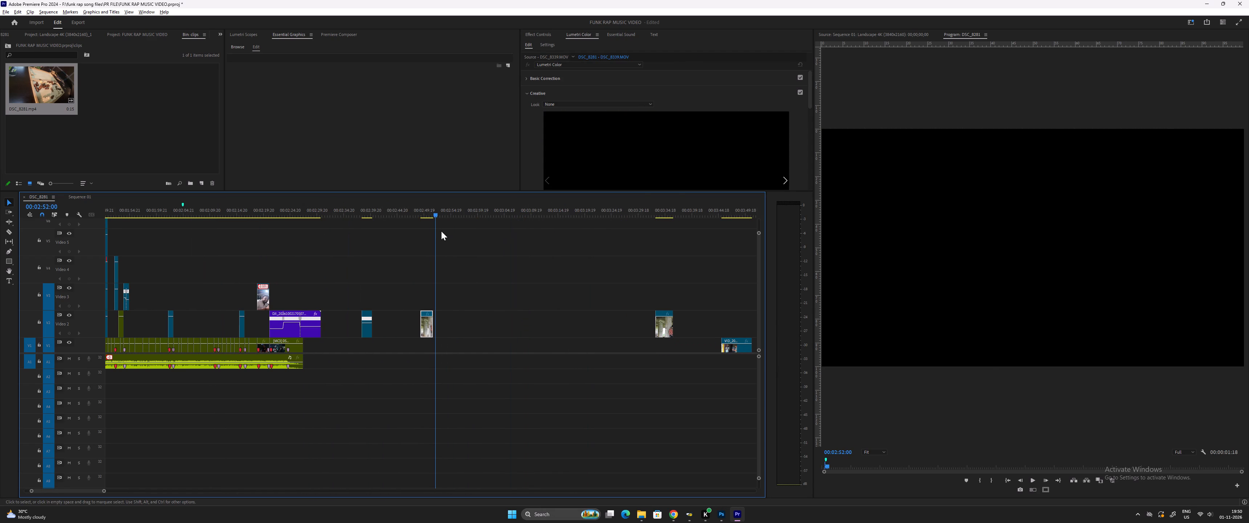
left_click(422, 216)
key("space")
type("=-")
key("minus")
key("minus")
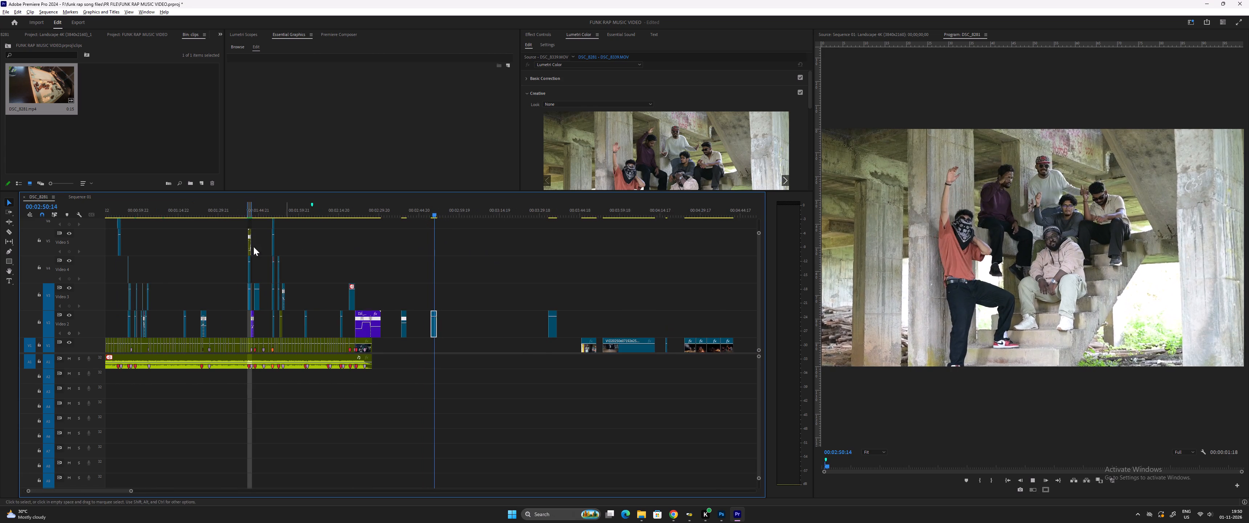
Review the opening of the song from the first frame, skipping ahead to the scooter selfie clip at about 00:00:10.
key("space")
left_click_drag(162, 211, 85, 224)
key("space")
key("equal")
key("equal")
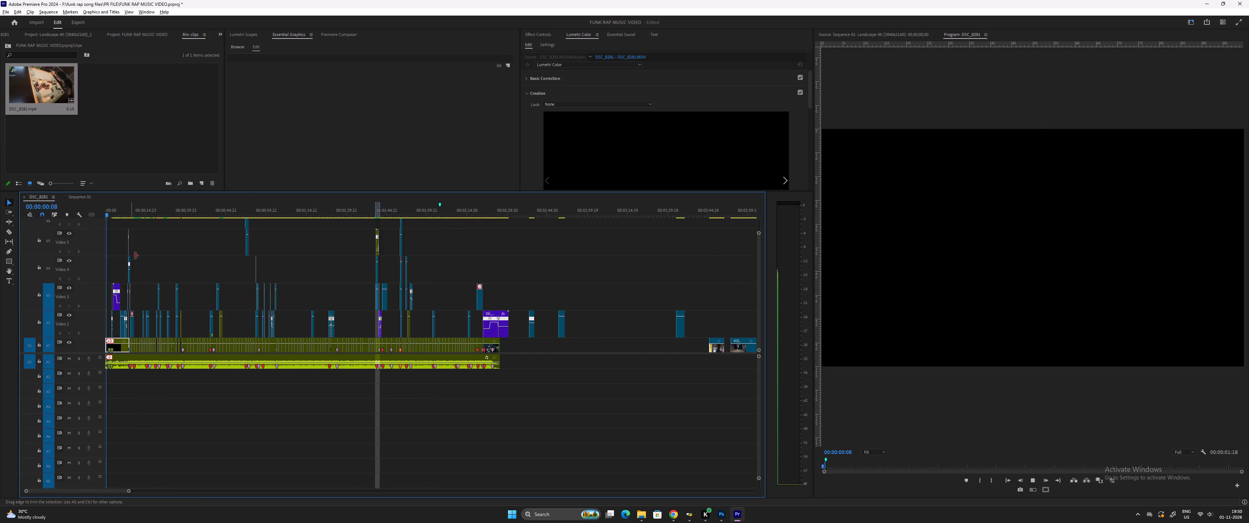
key("equal")
key("space")
left_click_drag(174, 211, 198, 213)
key("space")
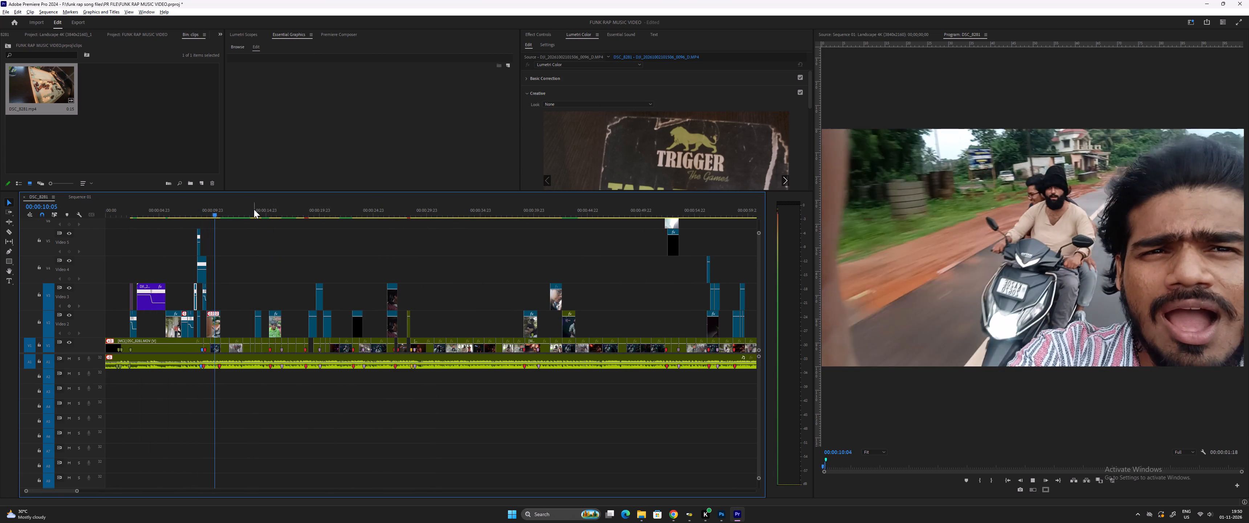
Review the sequence in playback from about 00:00:13 to about 00:00:28.
left_click_drag(242, 214, 250, 214)
key("space")
type("===")
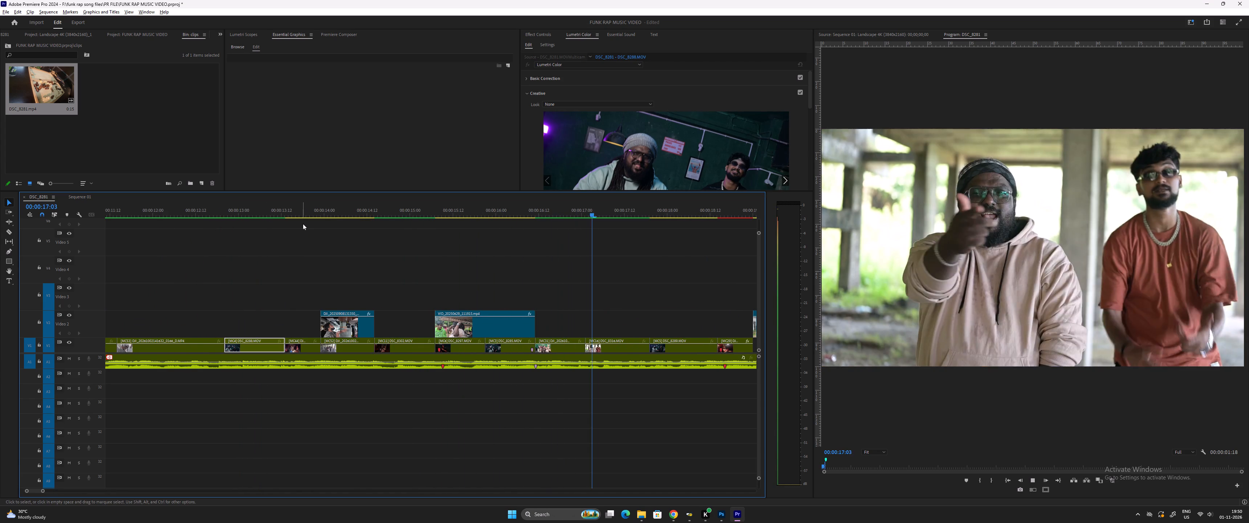
key("space")
type("-")
key("space")
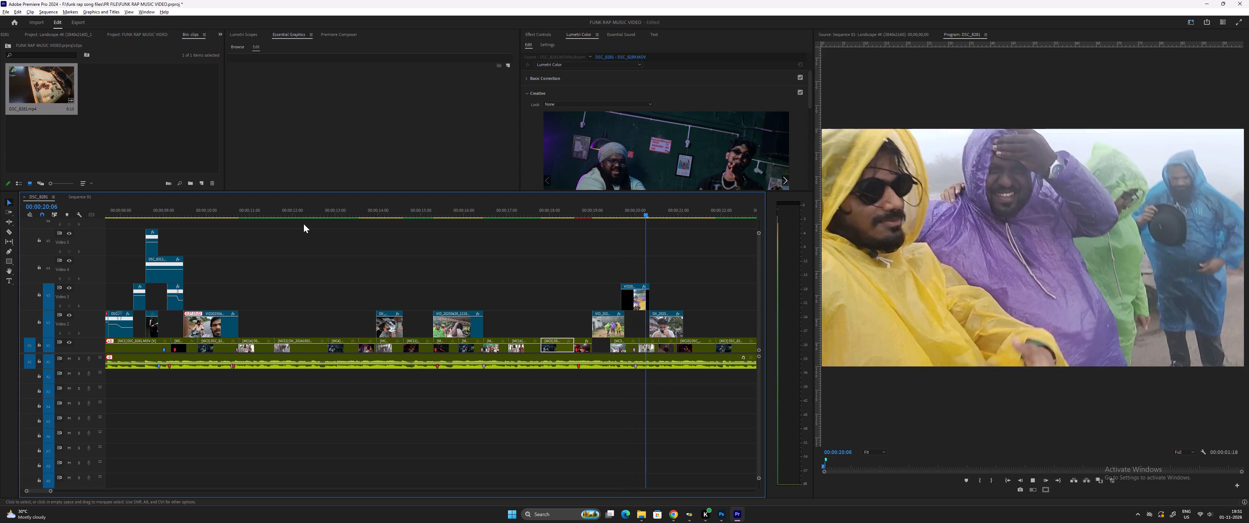
key("minus")
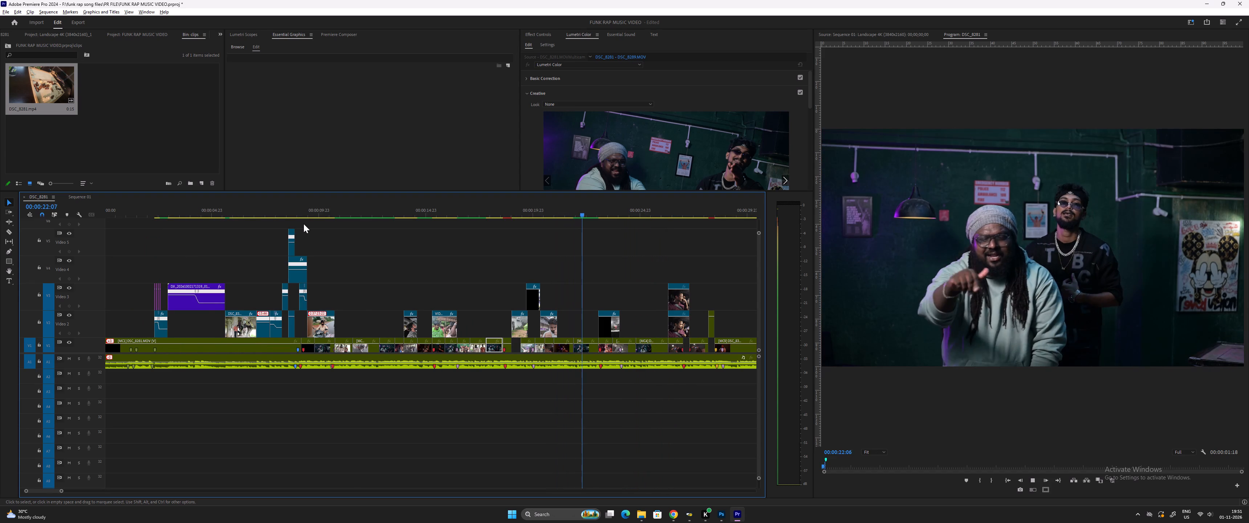
key("minus")
key("equal")
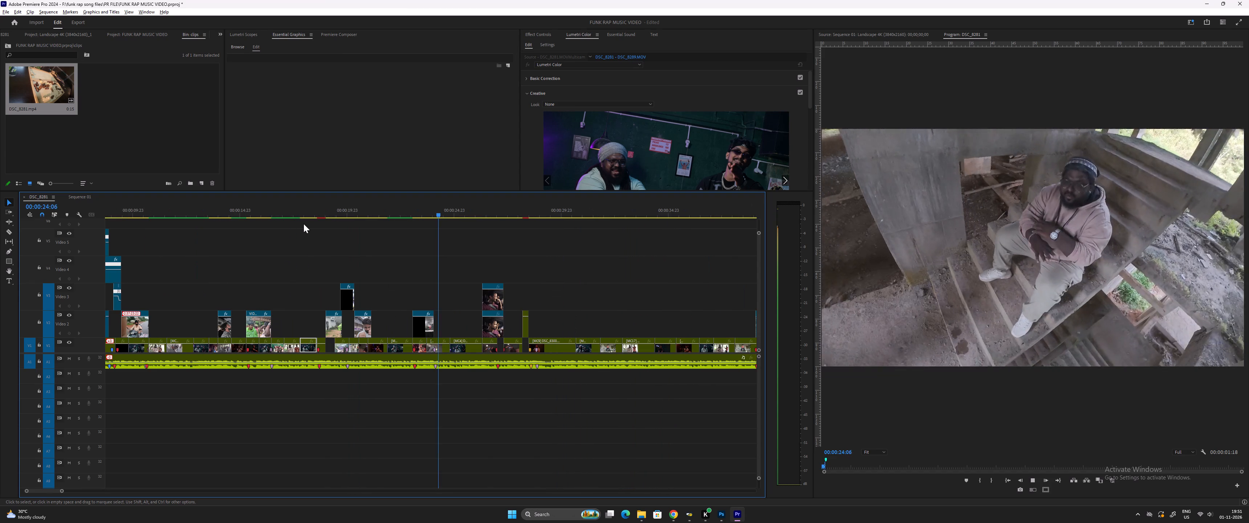
key("equal")
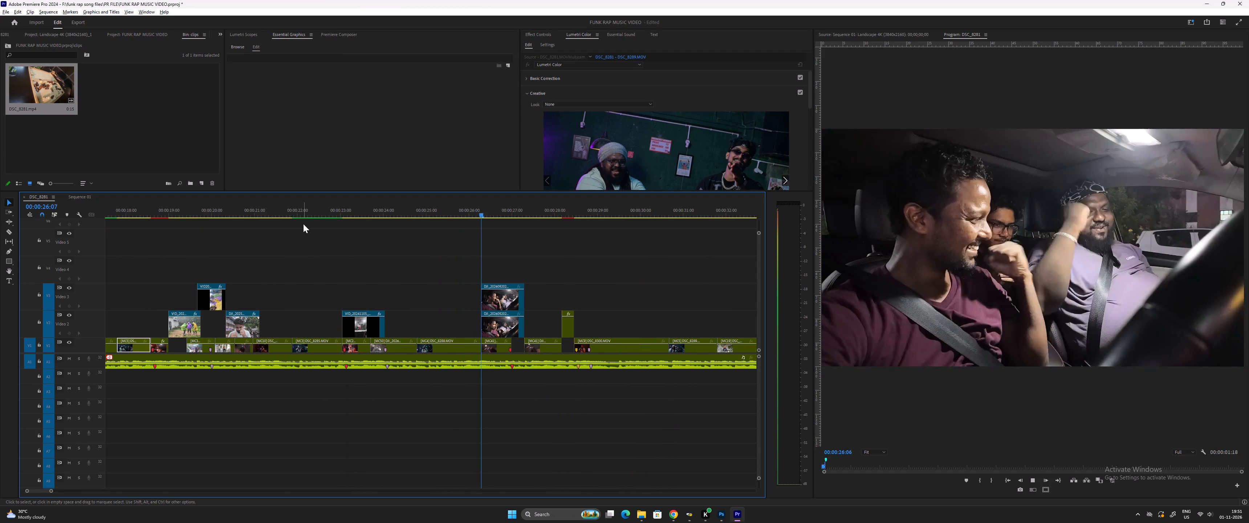
key("minus")
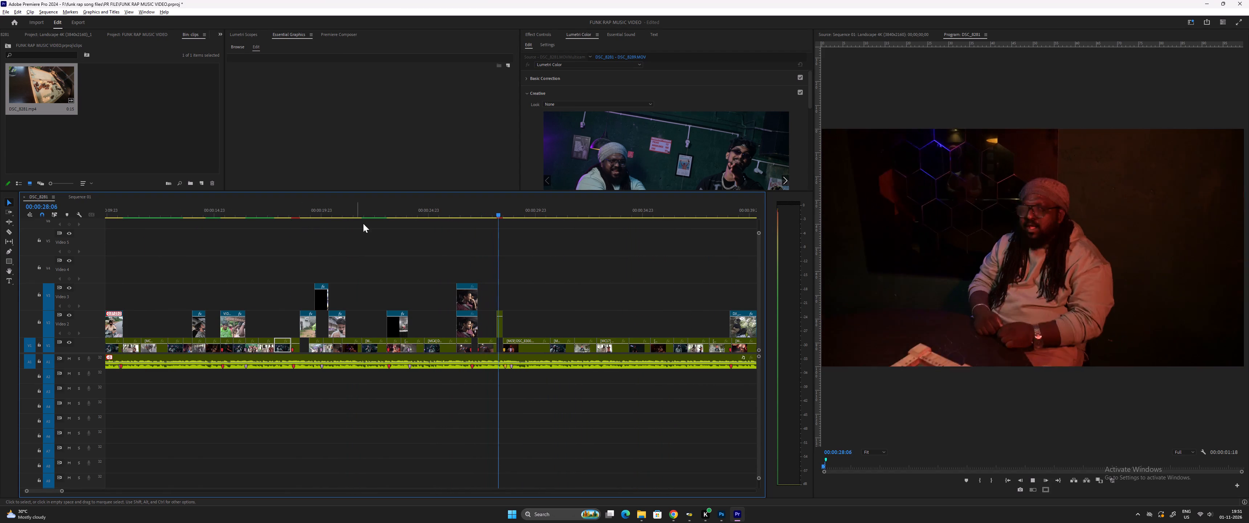
Find the selfie-stick group clip at 00:00:12:13 and place a copy of it above on Video 6.
key("space")
left_click_drag(177, 215, 98, 217)
key("minus")
key("space")
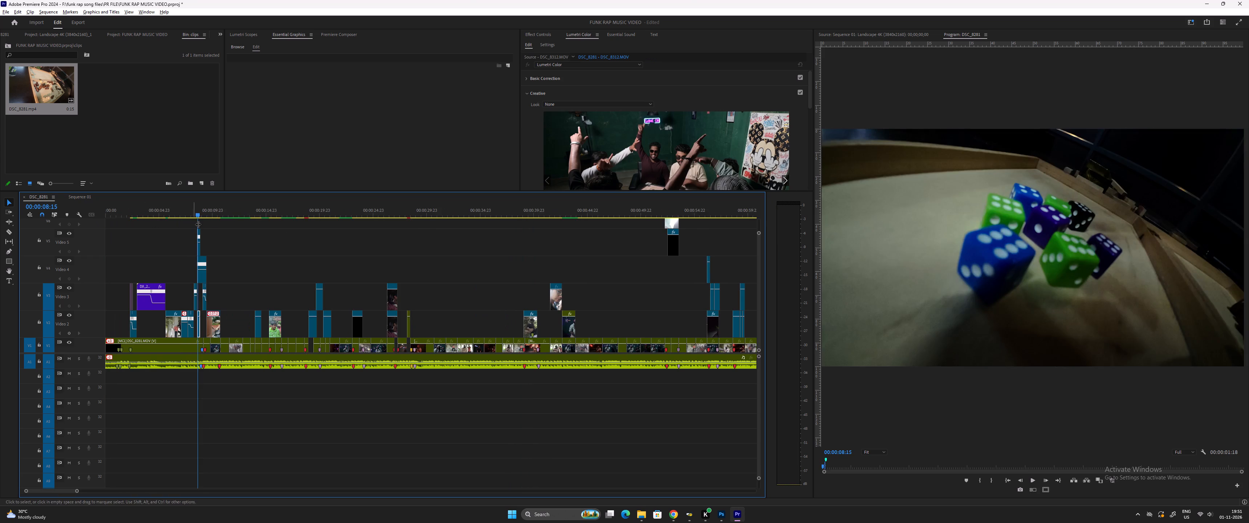
type("==")
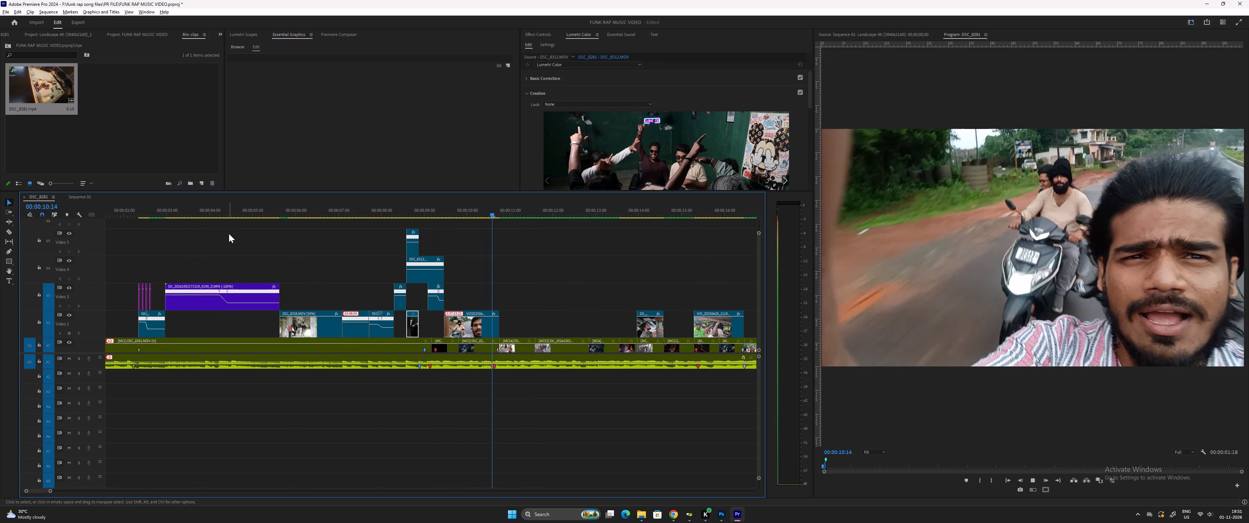
key("space")
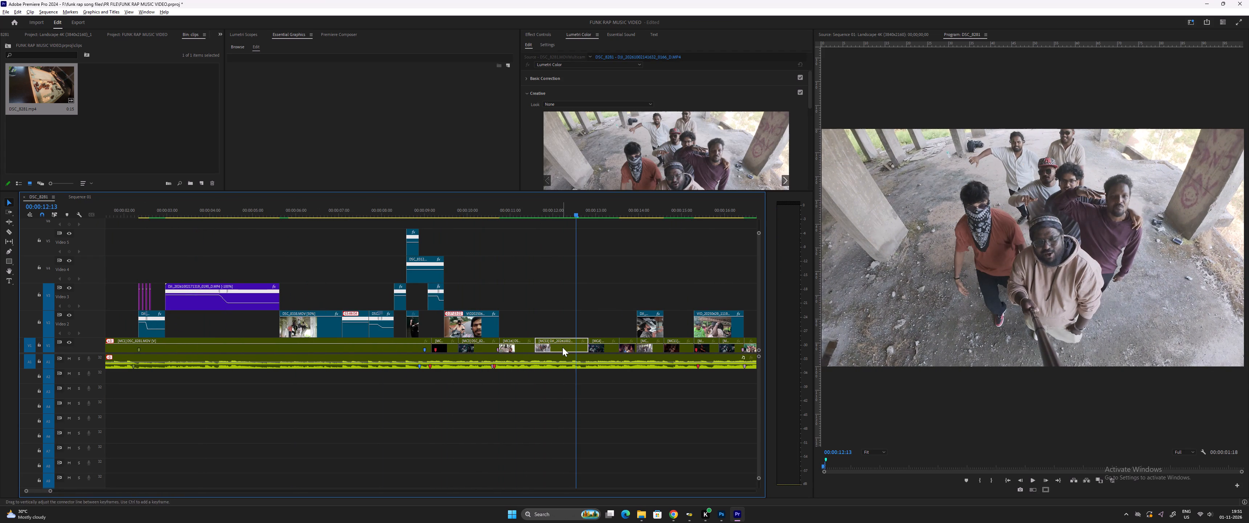
left_click_drag(562, 347, 559, 283, "alt")
left_click_drag(545, 304, 544, 221)
left_click_drag(554, 191, 549, 91)
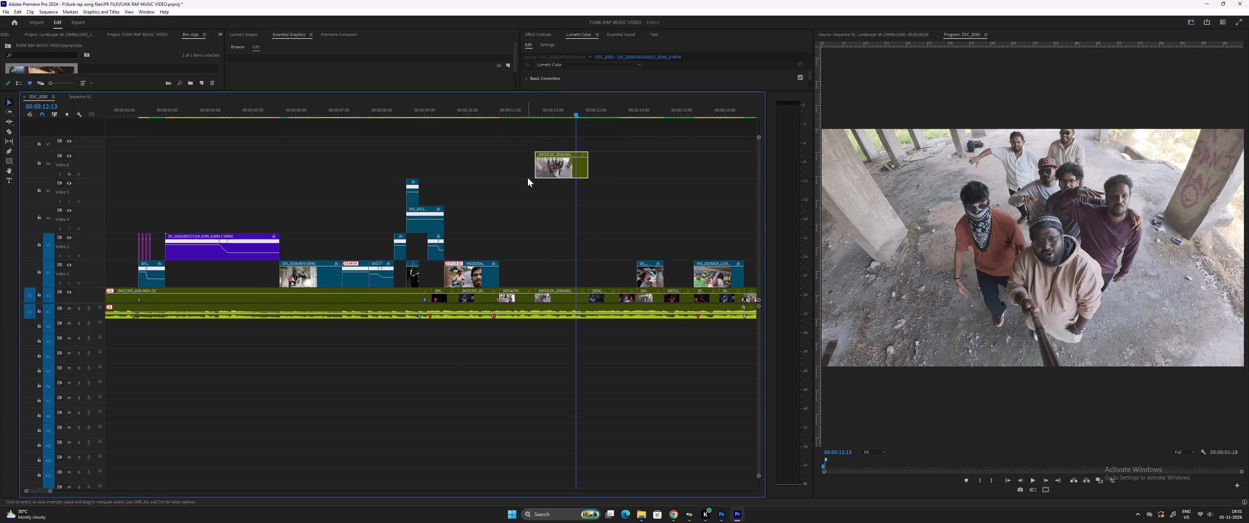
Extend the start of the copied selfie-stick clip back to 00:00:09:18, playing its earlier footage to choose the point.
left_click_drag(536, 167, 275, 183)
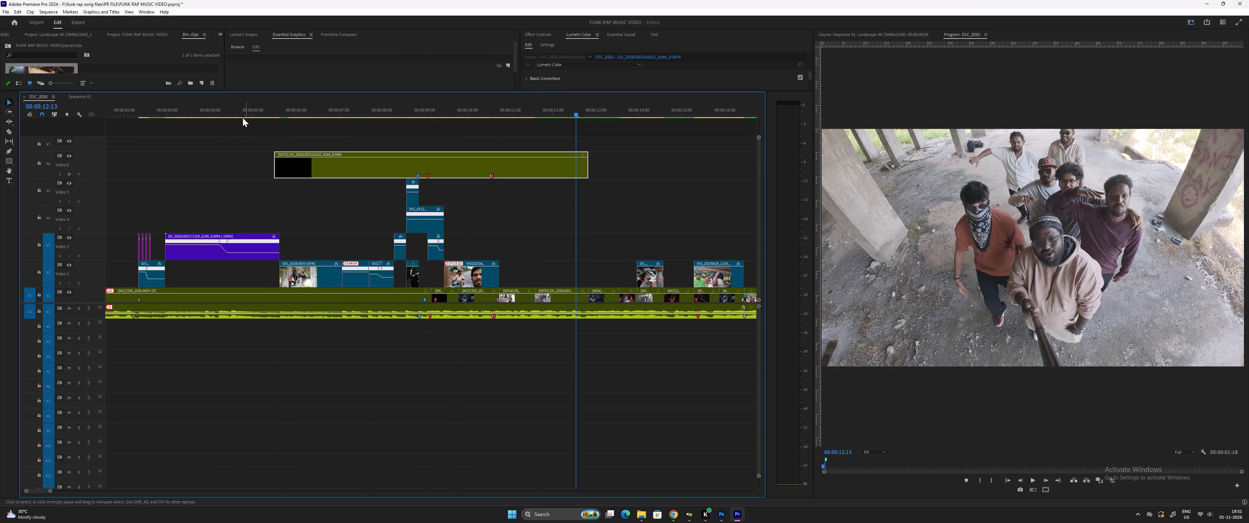
left_click(221, 109)
key("space")
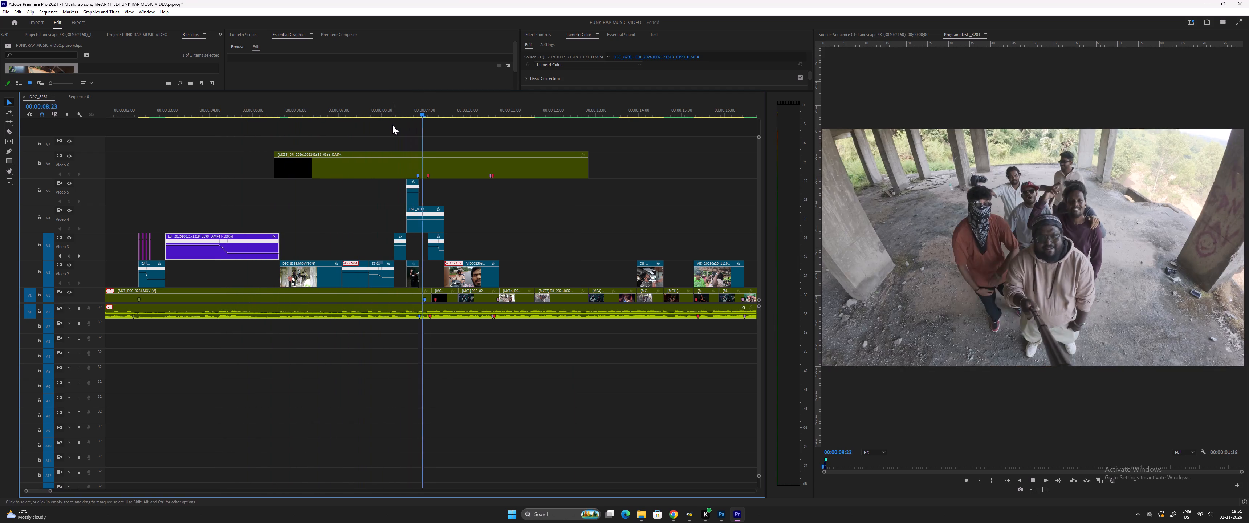
key("space")
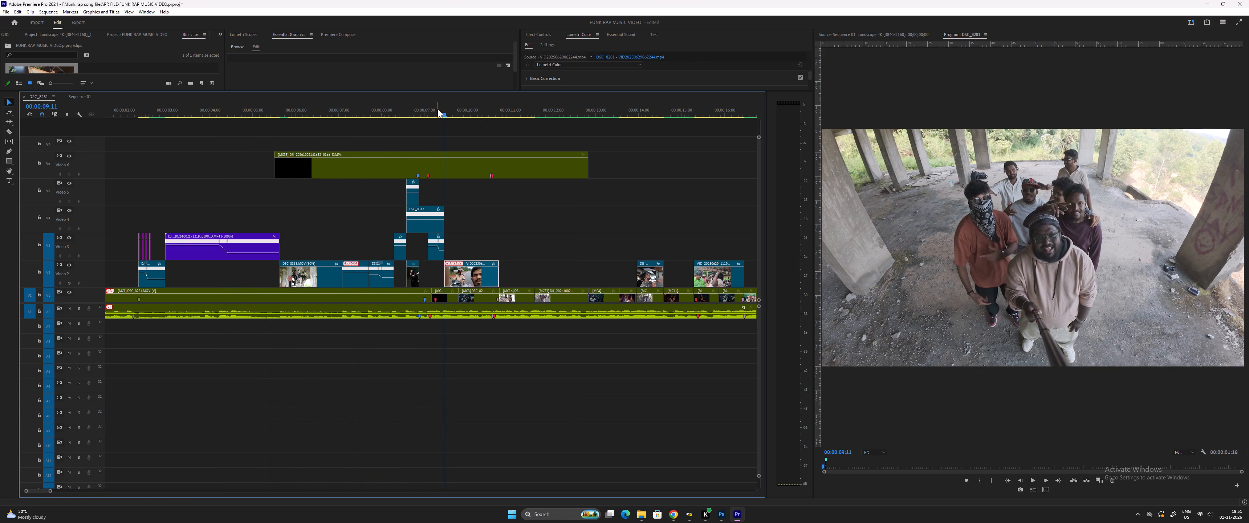
key("space")
key("space")
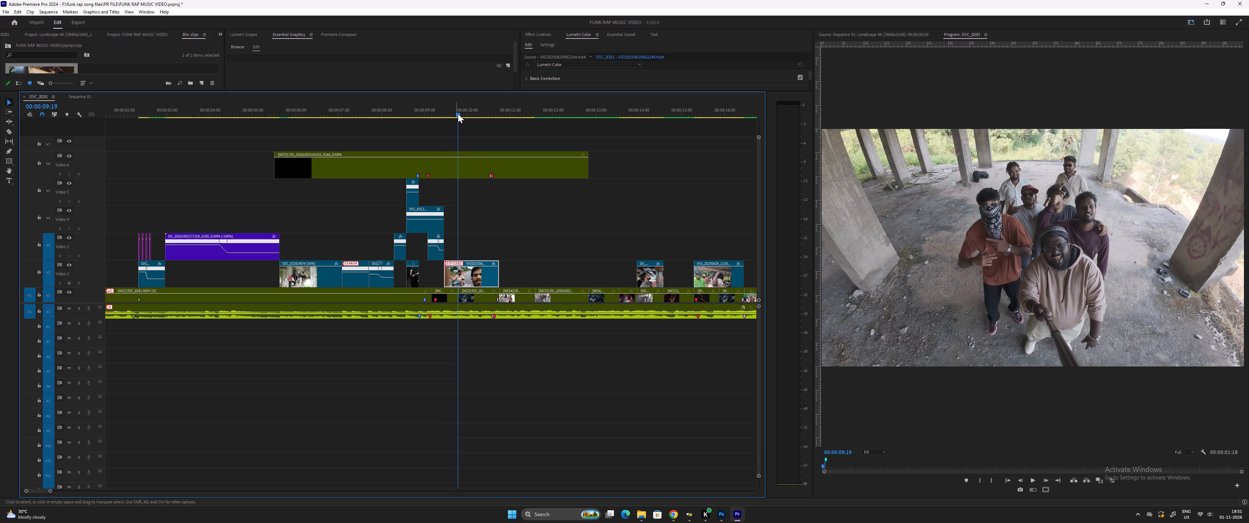
left_click(458, 114)
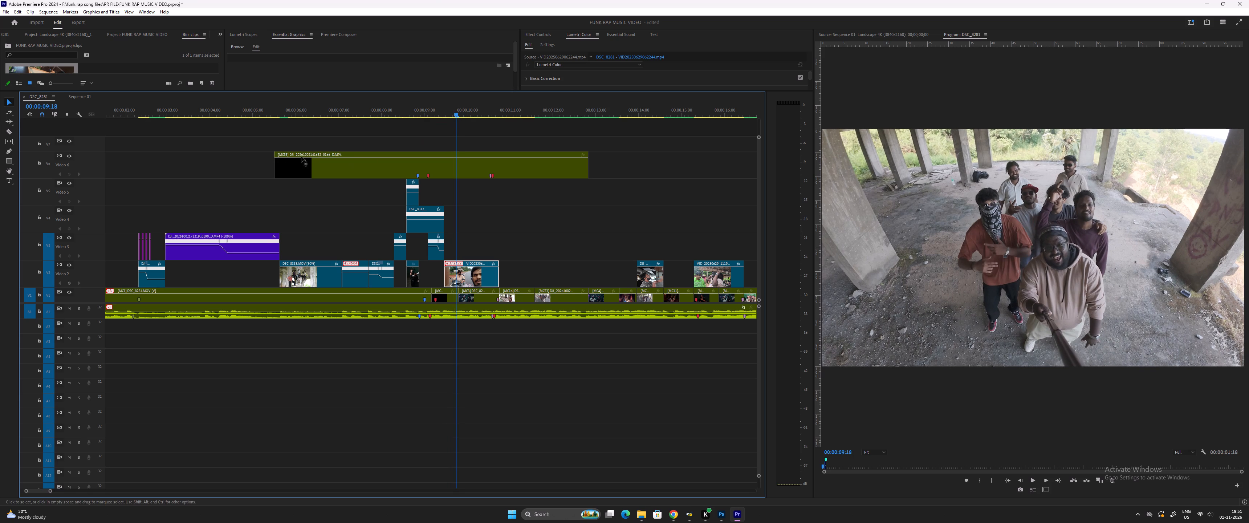
left_click_drag(274, 170, 454, 170)
Extend the end of the selfie-stick clip on Video 6 to about 00:00:37, playing through it to check the footage.
key("space")
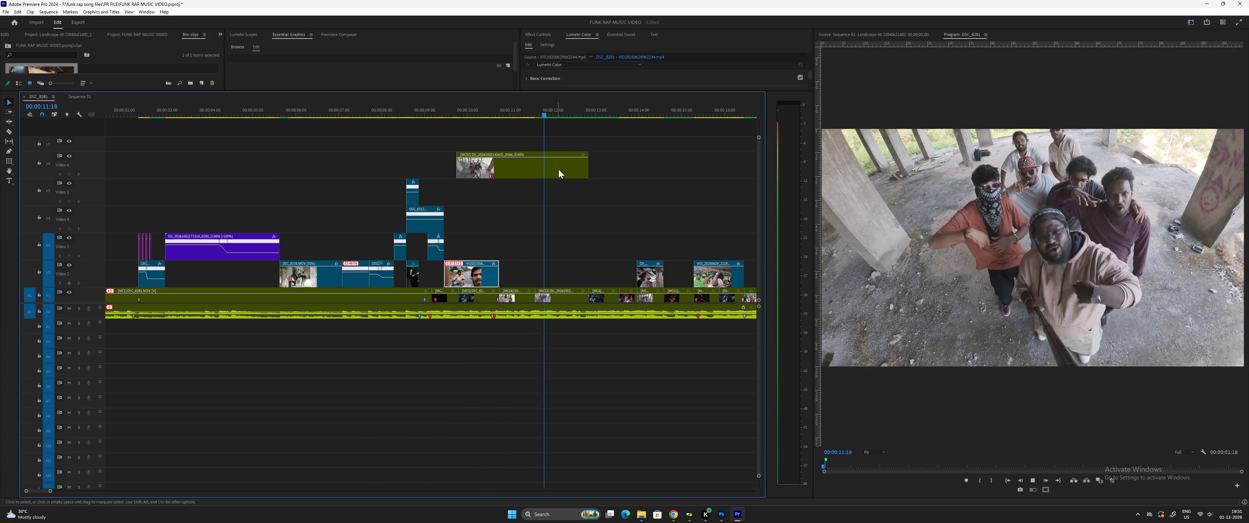
key("space")
left_click_drag(588, 165, 712, 166)
key("space")
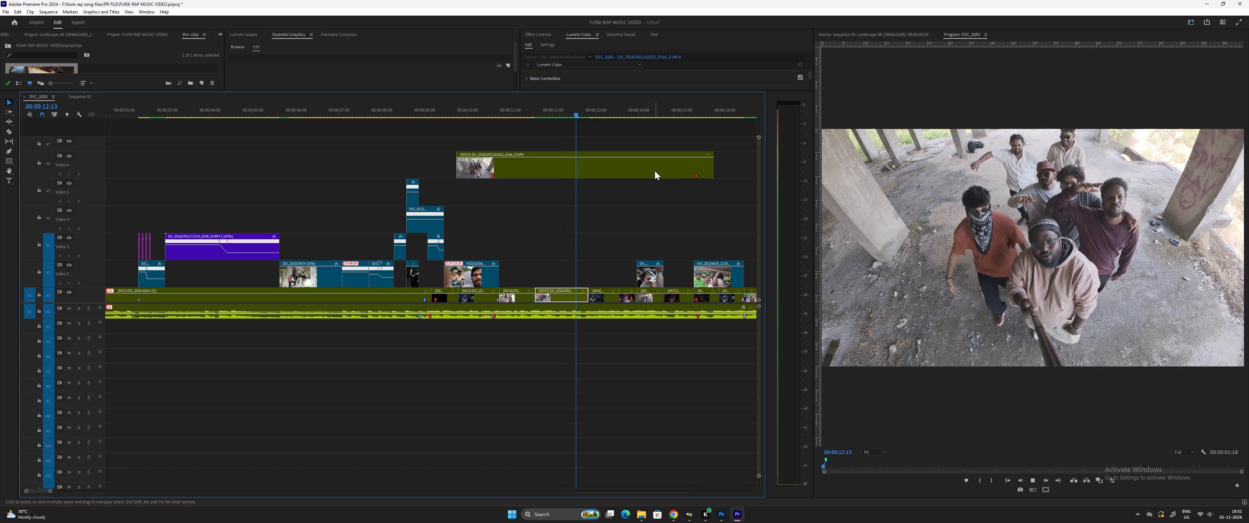
type("--")
key("equal")
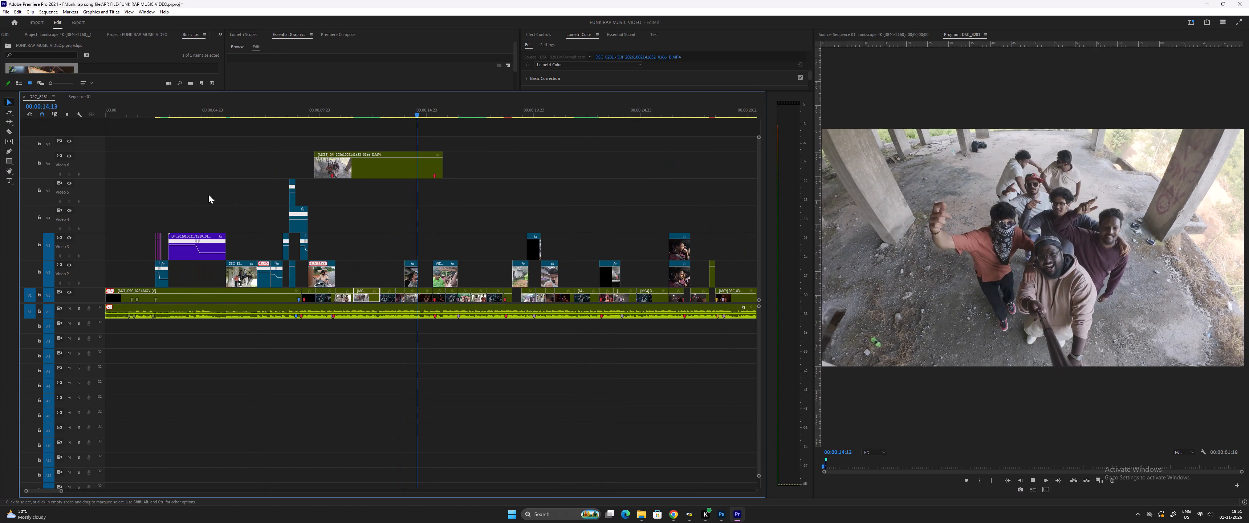
key("minus")
key("space")
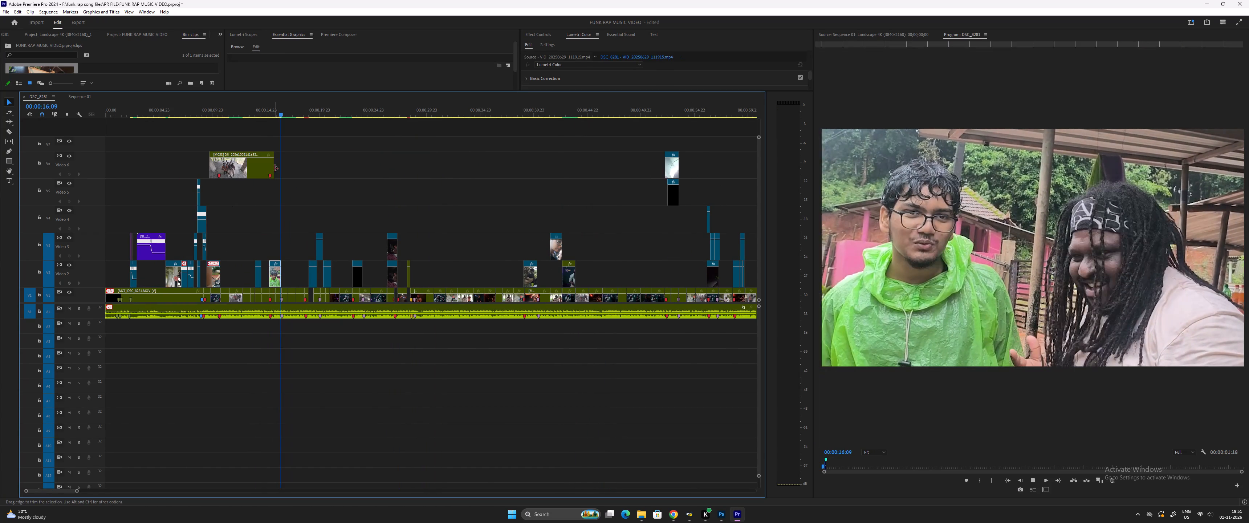
left_click_drag(274, 169, 509, 174)
Play the extended selfie-stick clip and replay the part around 00:00:28 to find where it should be cut.
key("space")
key("equal")
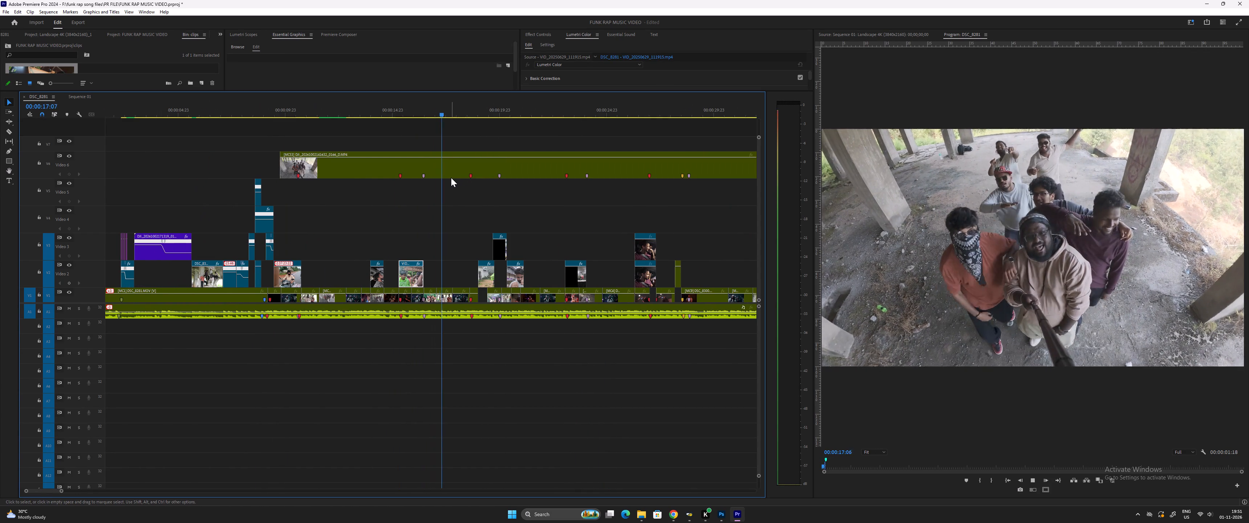
key("minus")
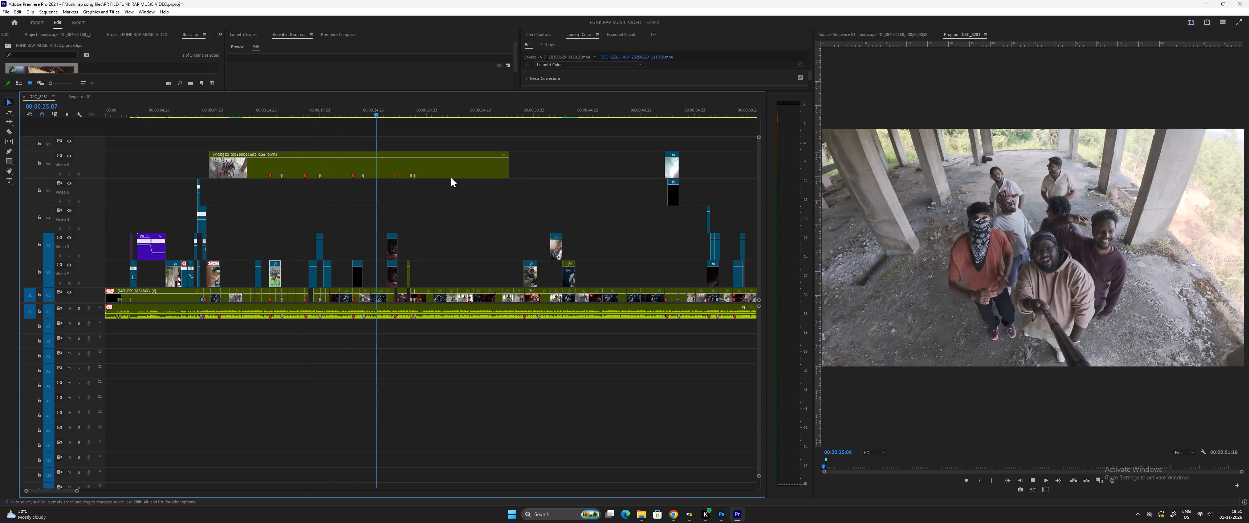
key("equal")
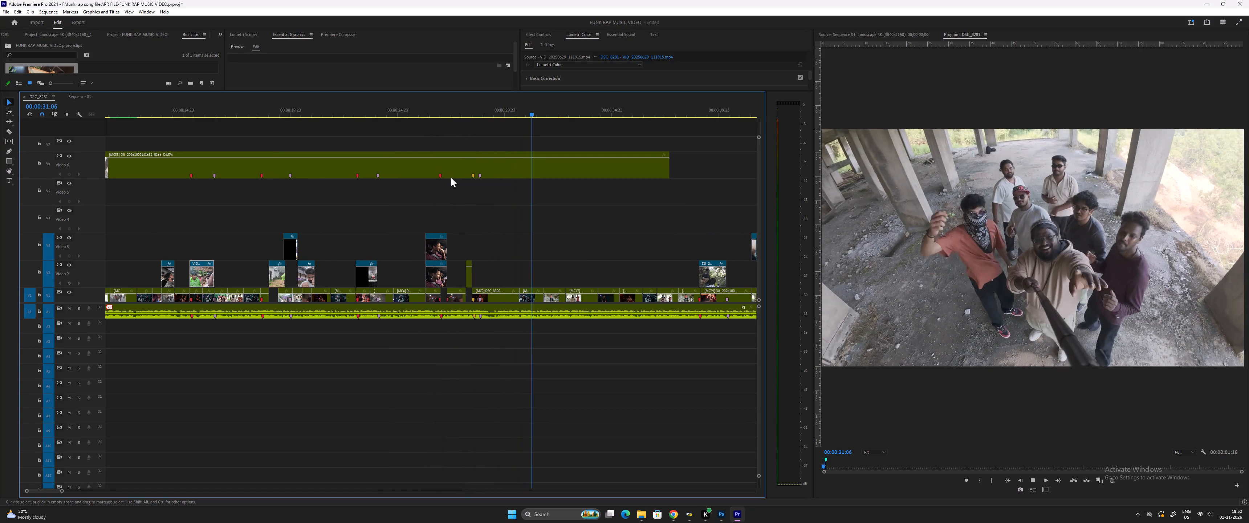
key("space")
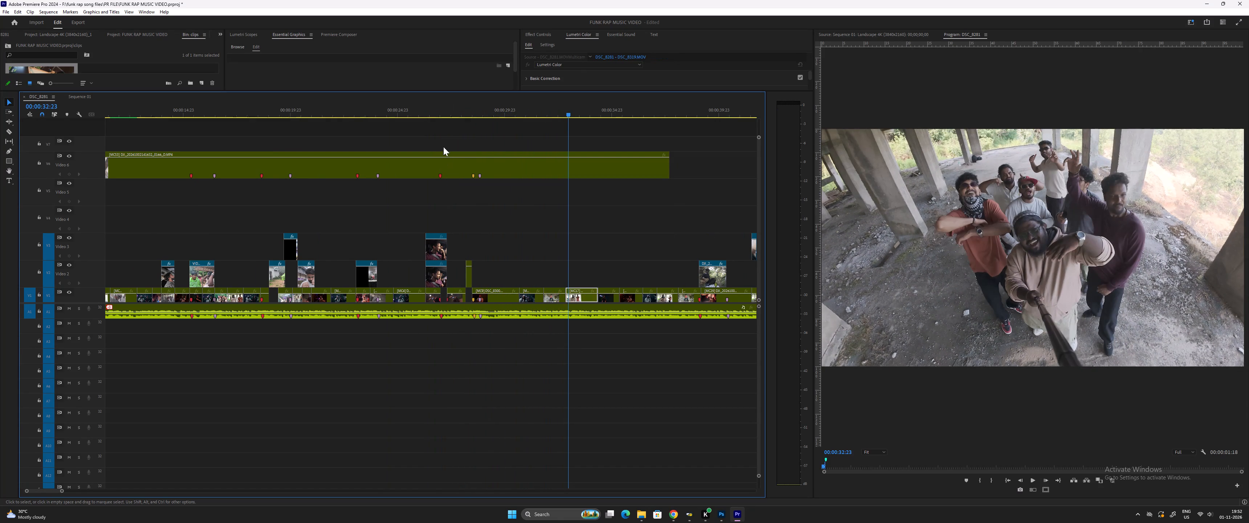
left_click_drag(475, 108, 479, 108)
key("space")
key("equal")
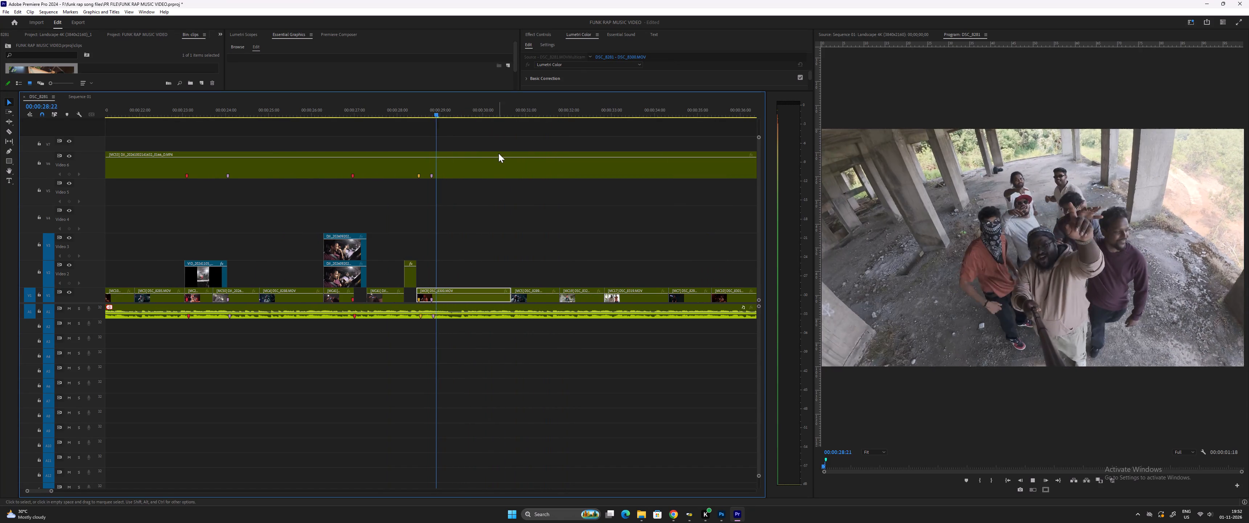
key("space")
left_click(343, 108)
key("space")
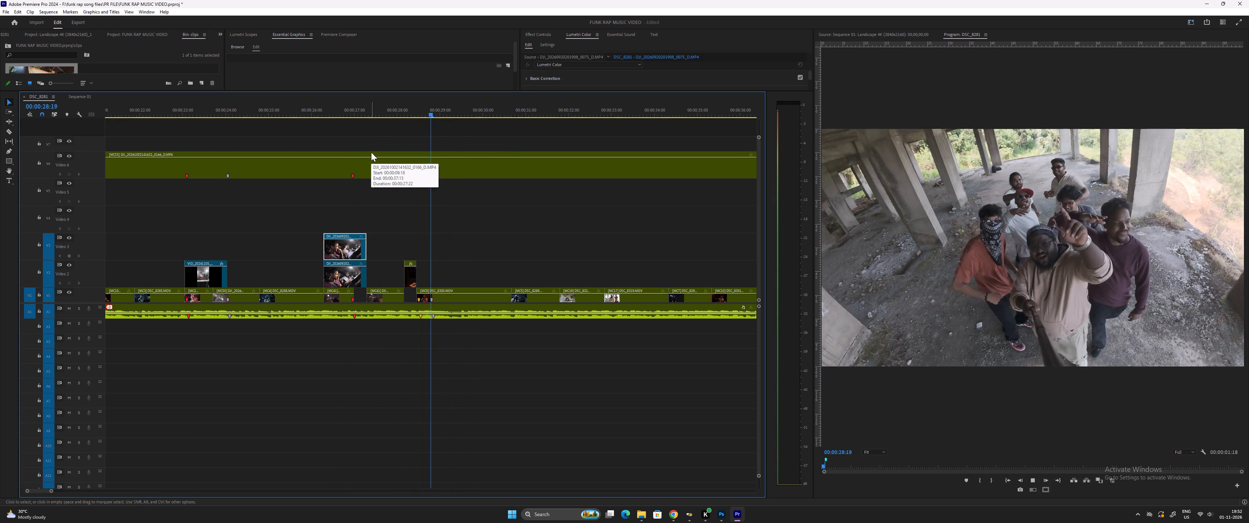
key("space")
left_click(408, 111)
key("space")
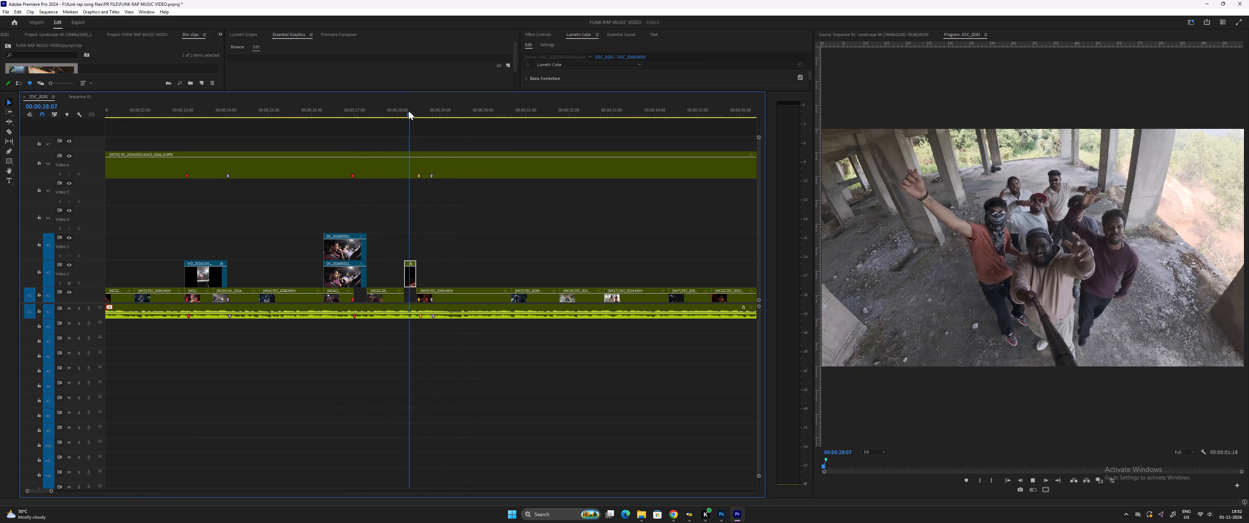
key("space")
key("space")
key("space")
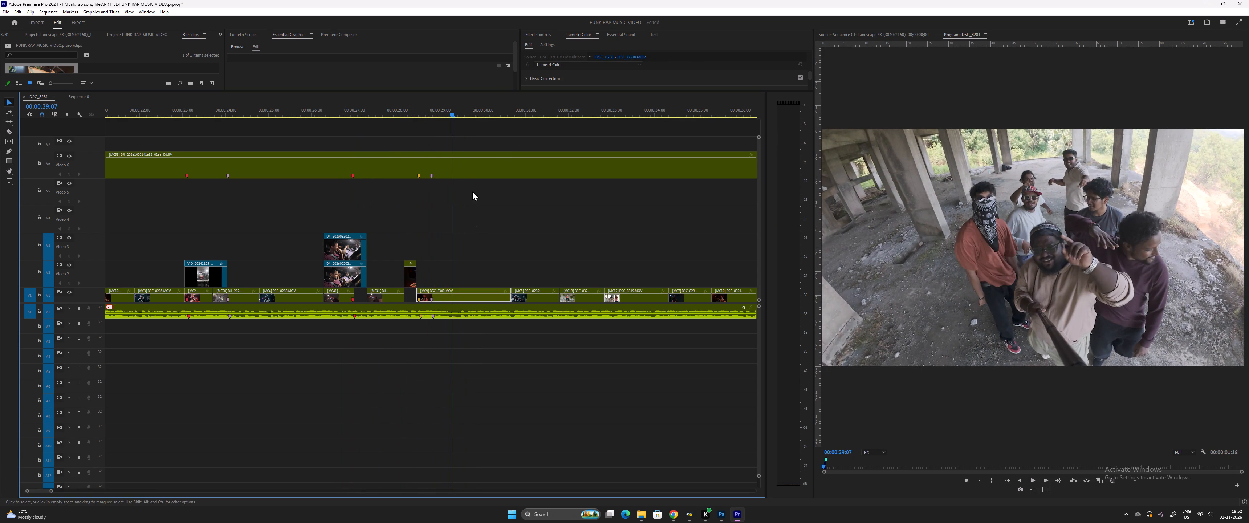
Split the selfie-stick clip on Video 6 at 00:00:29:07 and delete the part after the cut.
left_click(472, 168)
key("ctrl+bracketleft")
left_click(472, 168)
key("Delete")
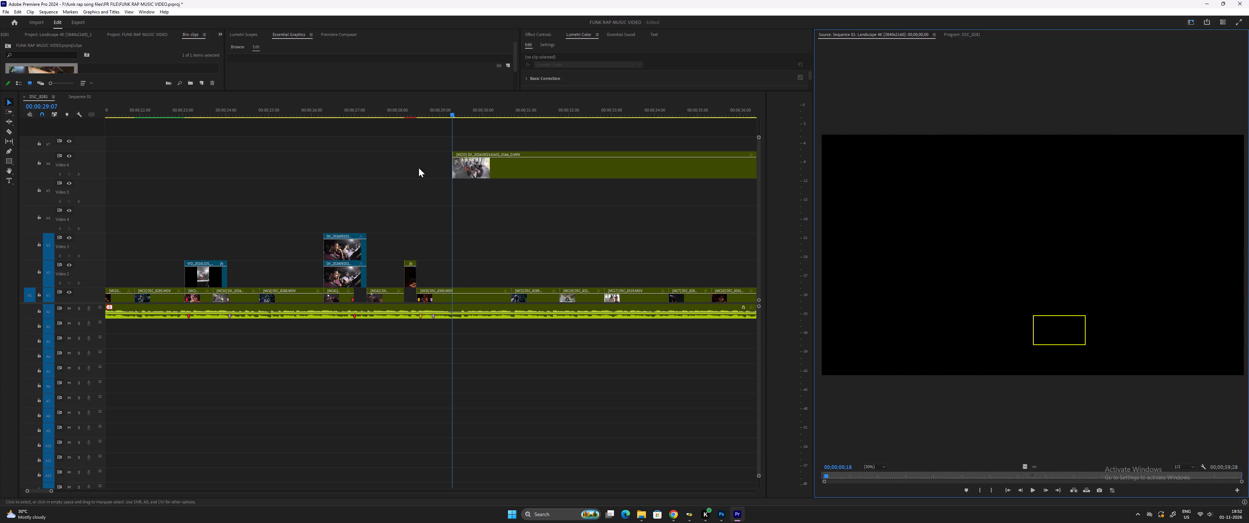
key("ctrl+z")
left_click(481, 163)
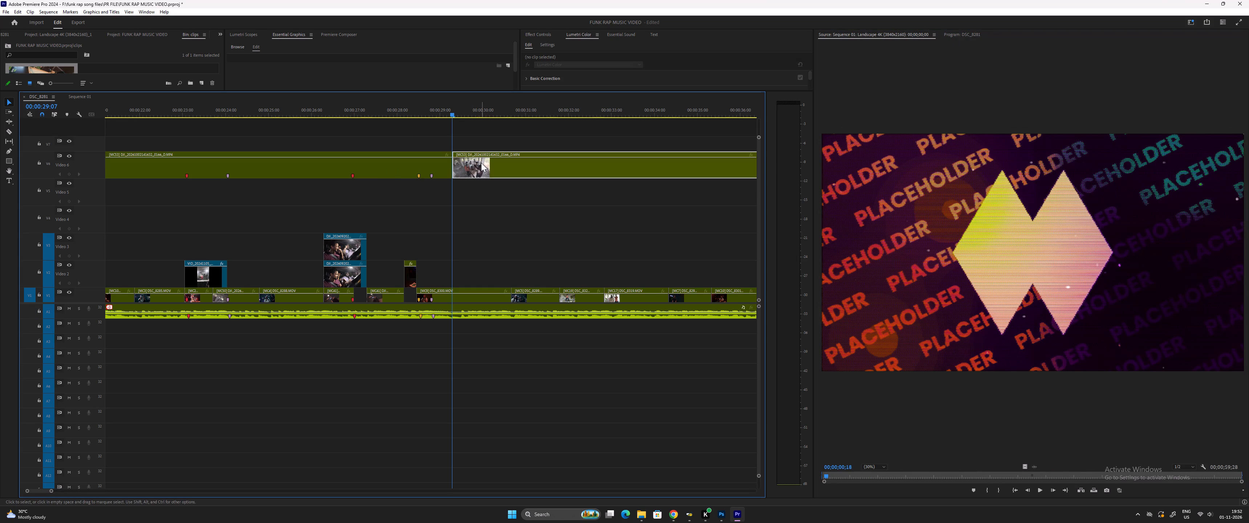
key("Delete")
Check the shortened selfie-stick clip from about 00:00:17 to just past its end.
key("minus")
key("minus")
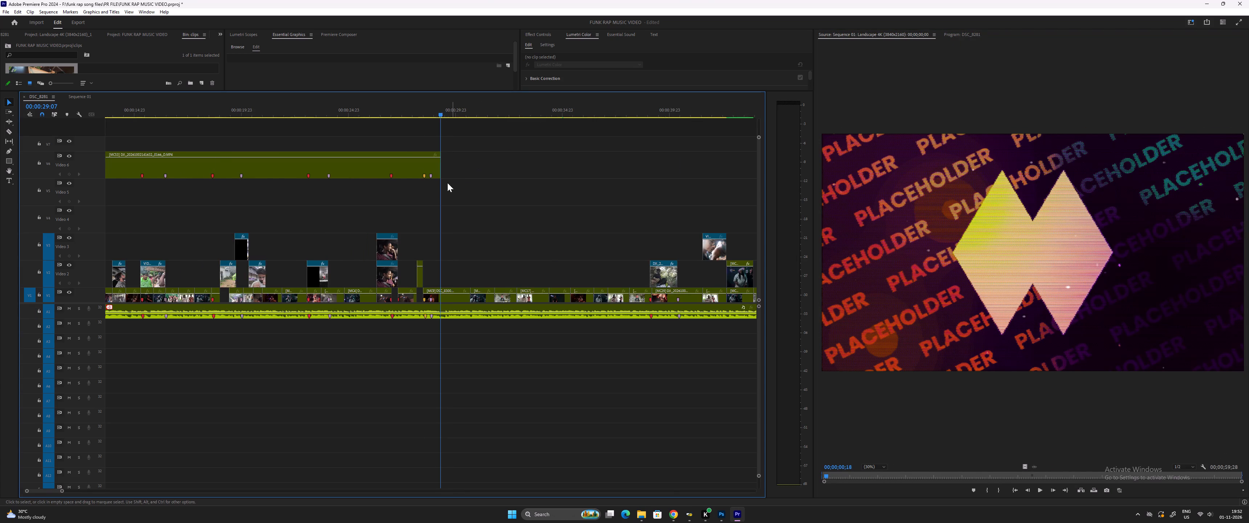
left_click_drag(382, 107, 294, 126)
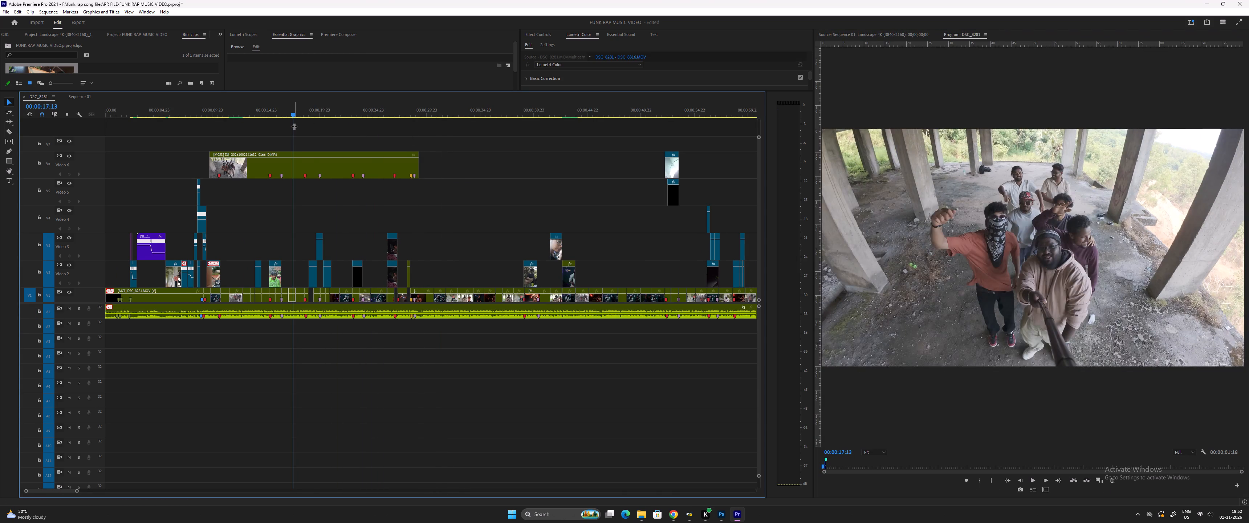
key("space")
left_click_drag(410, 105, 427, 114)
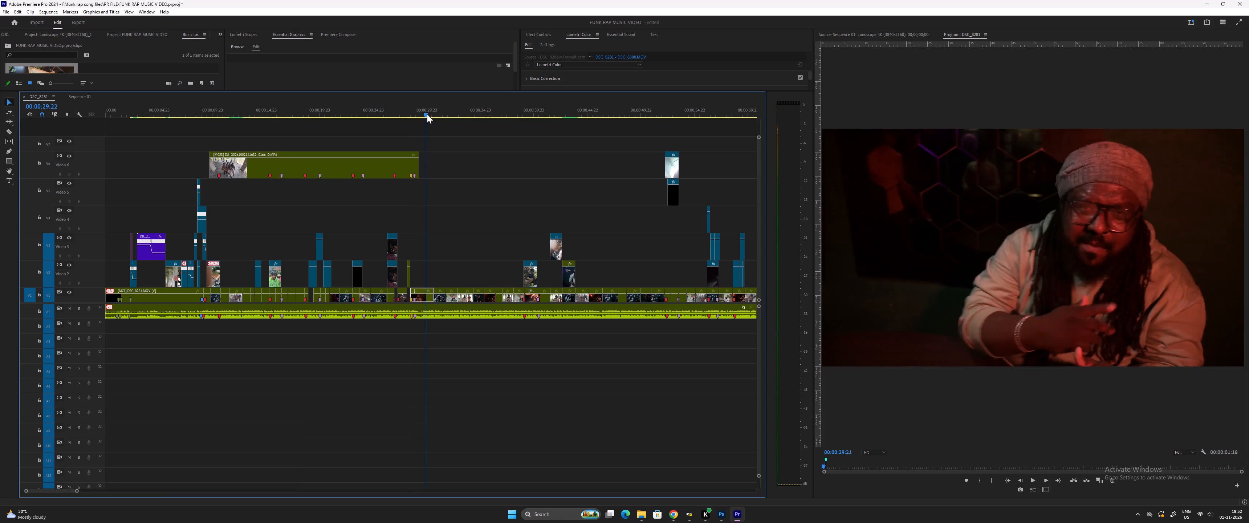
left_click_drag(427, 114, 432, 118)
Move the shortened selfie-stick clip from Video 6 to Video 5, starting at about 00:02:04:20.
left_click_drag(268, 163, 381, 143)
key("minus")
key("minus")
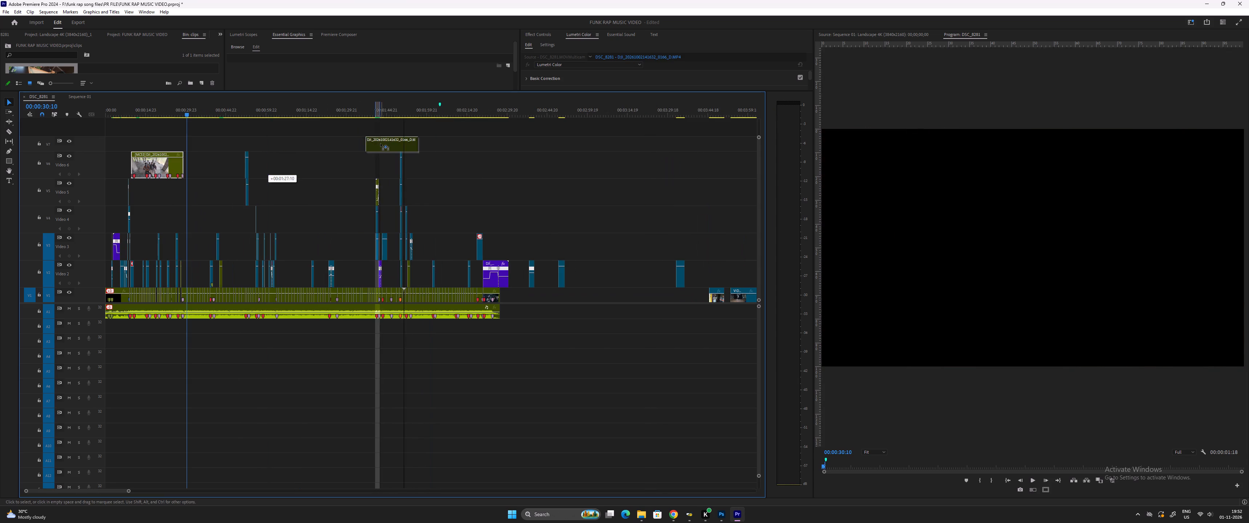
left_click_drag(381, 143, 524, 198)
key("equal")
key("equal")
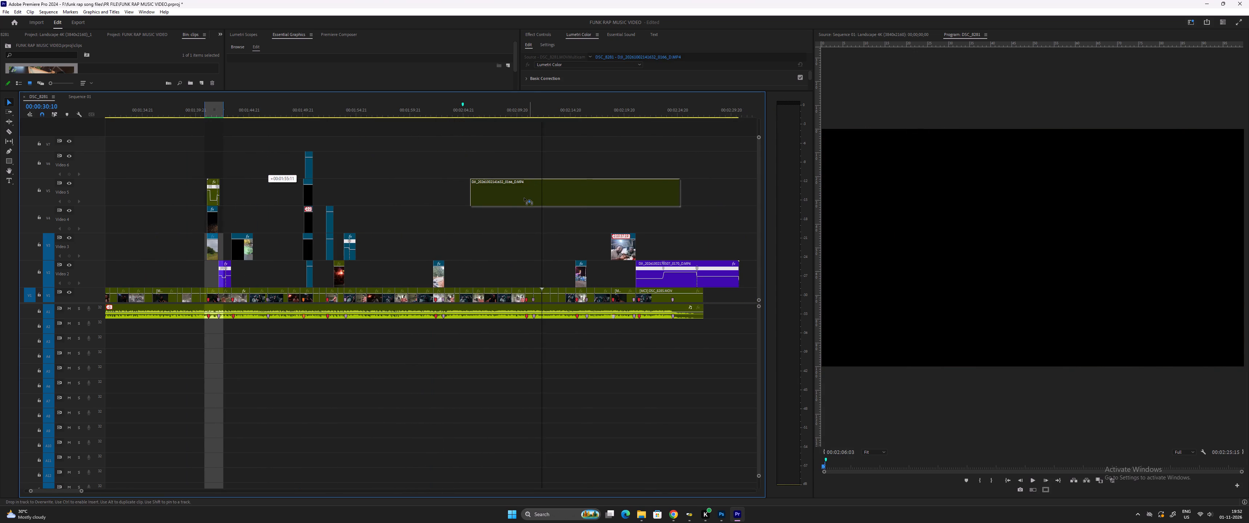
left_click_drag(524, 198, 520, 198)
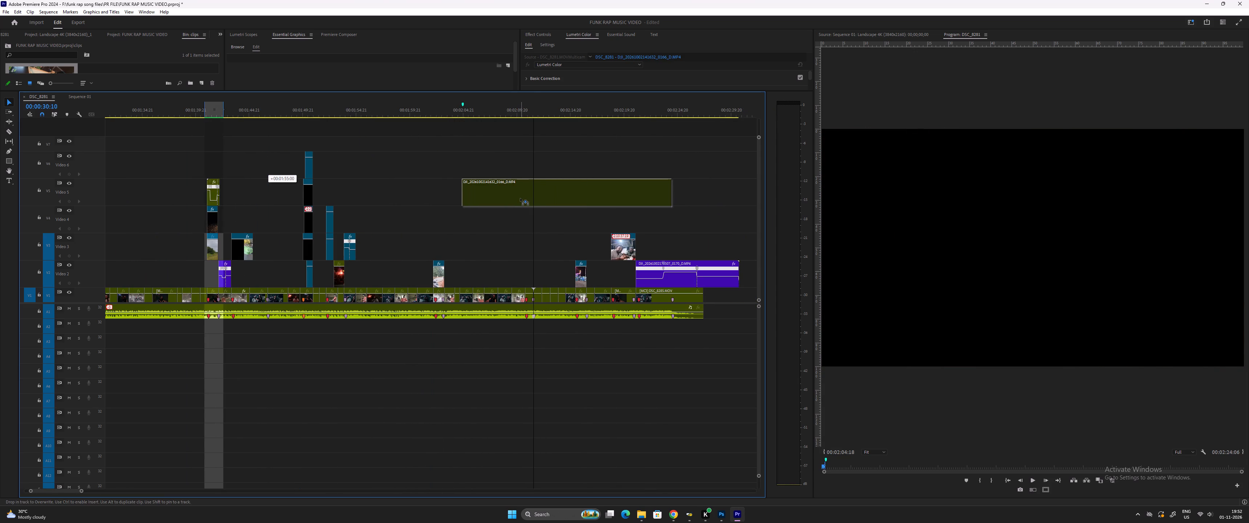
left_click_drag(520, 198, 521, 198)
Play the moved selfie-stick clip on Video 5 from just before its start to about 00:02:13 to check its placement.
left_click(444, 113)
key("space")
key("equal")
key("equal")
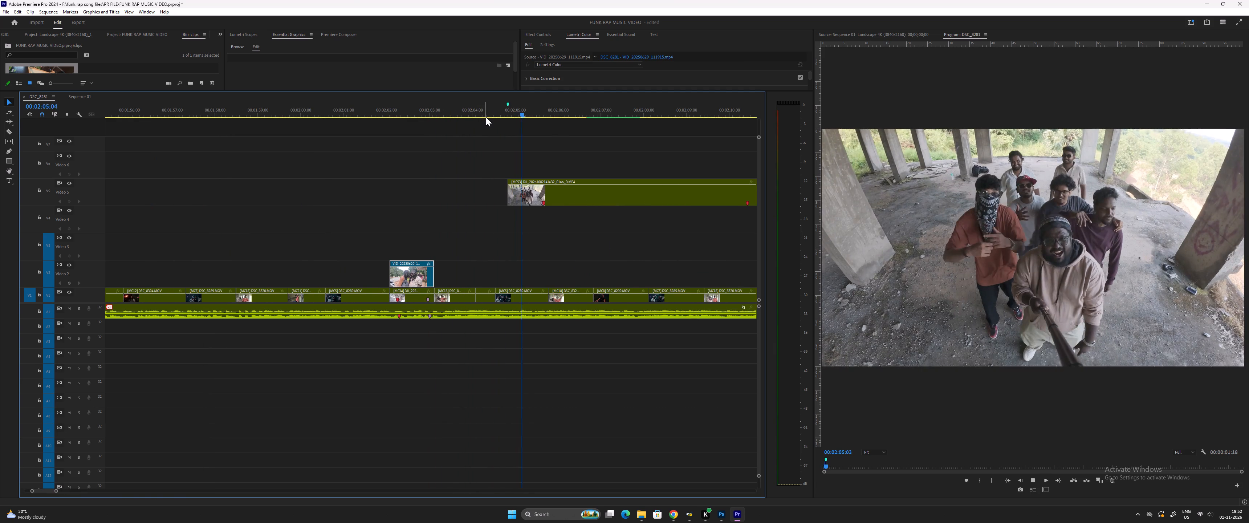
key("equal")
key("space")
left_click(346, 107)
key("space")
key("equal")
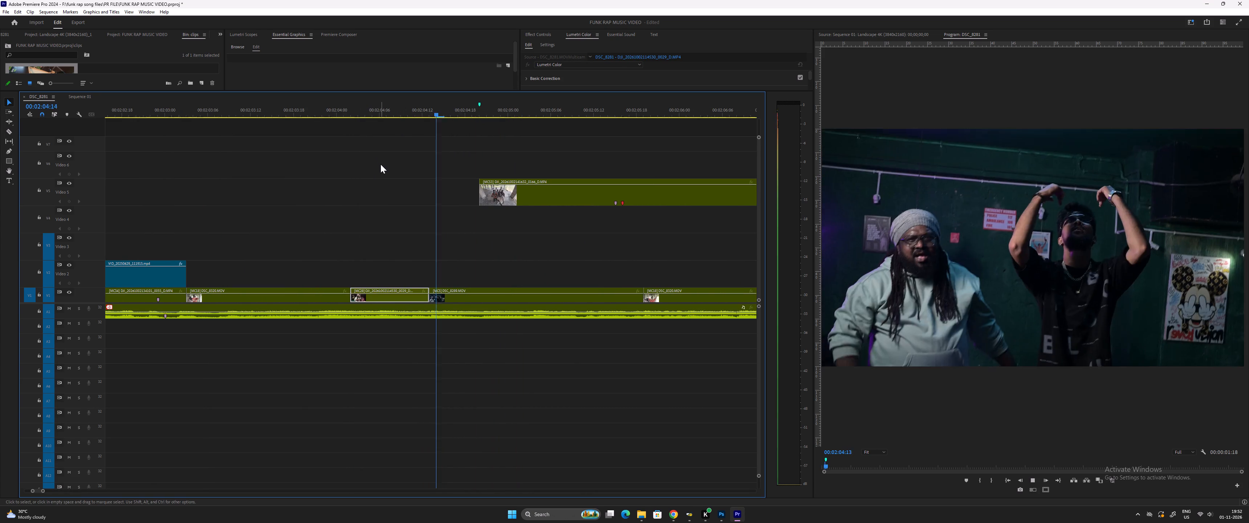
type("---")
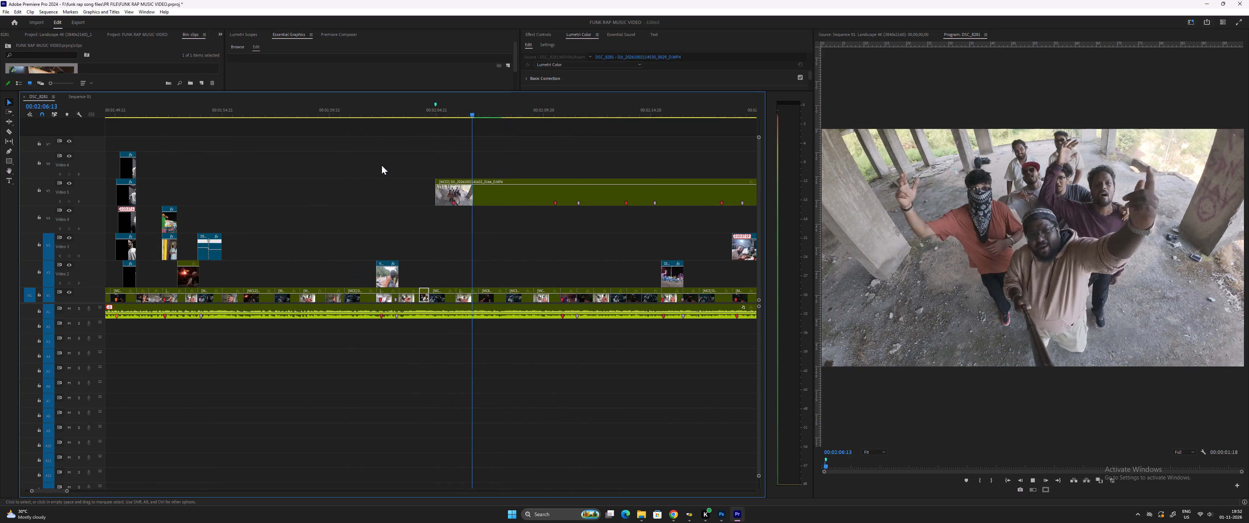
key("minus")
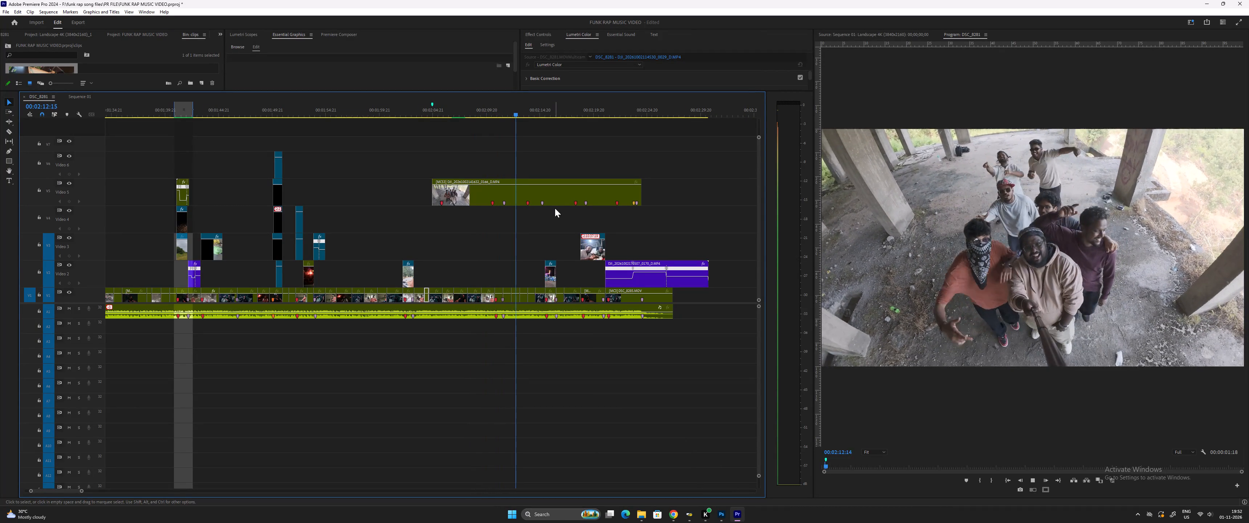
key("space")
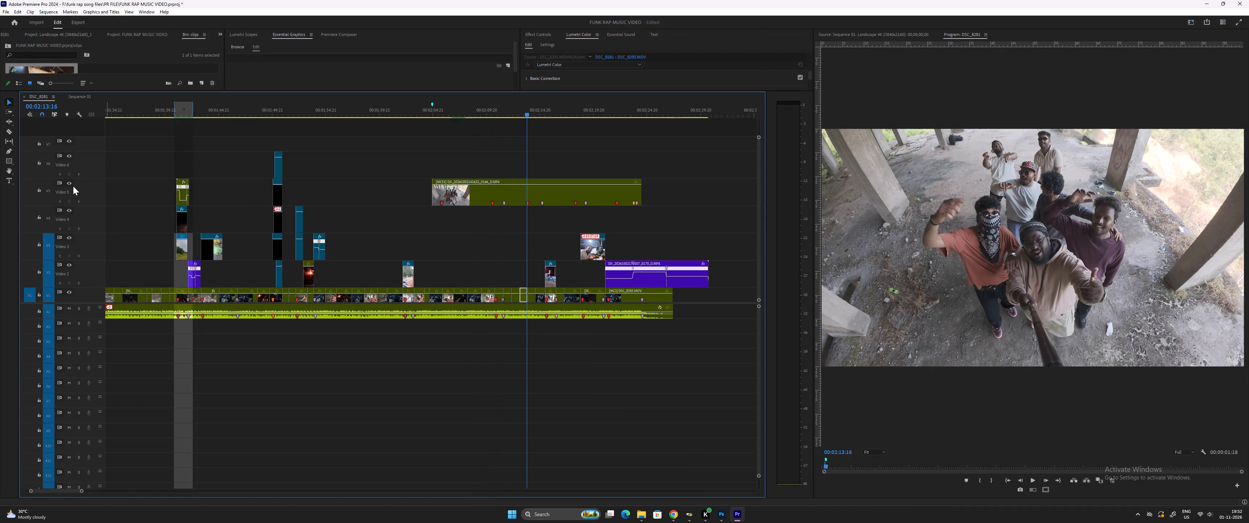
Hide the Video 5 track and play the underlying footage from about 00:02:03 to find where the selfie-stick clip should be cut.
left_click(69, 182)
left_click(417, 110)
key("equal")
key("equal")
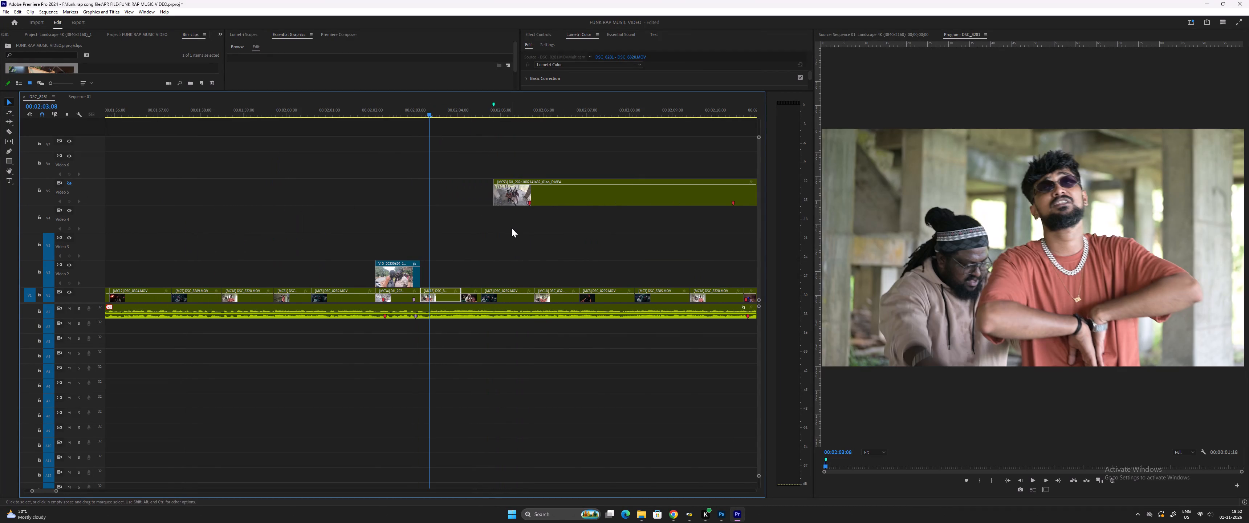
key("space")
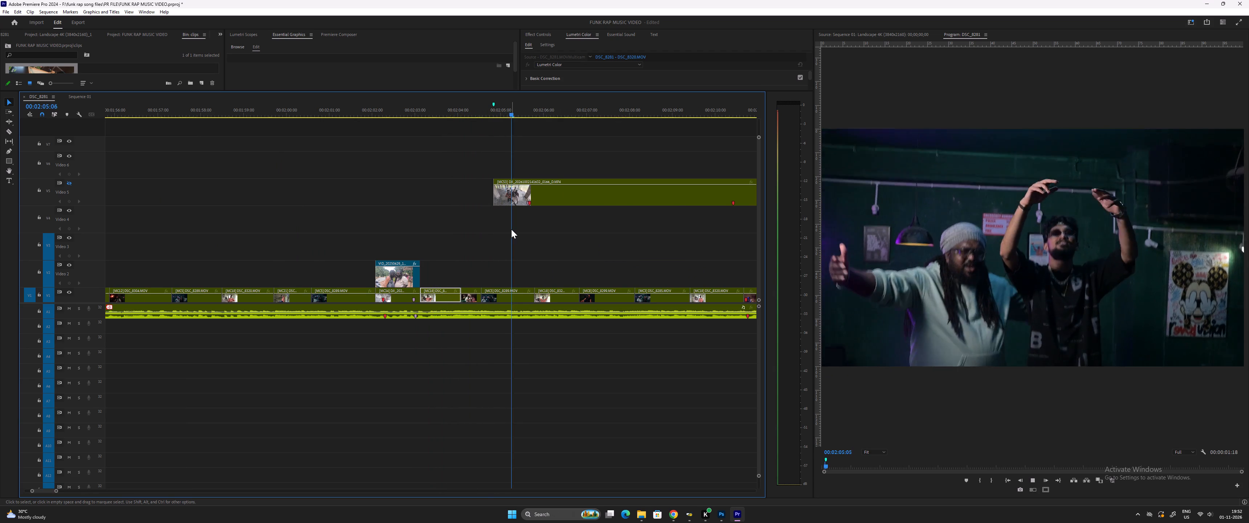
key("space")
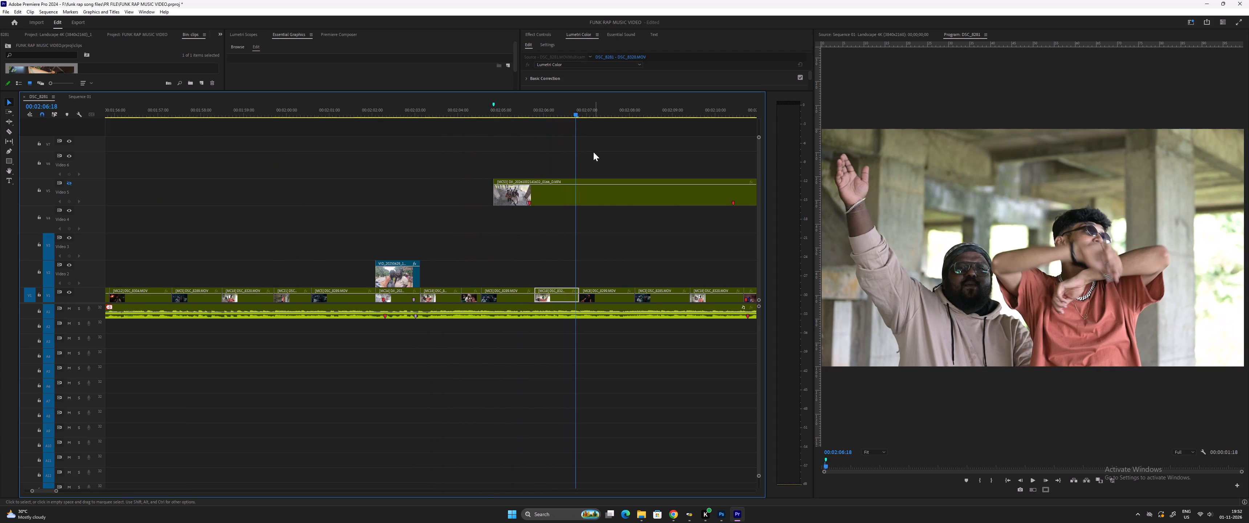
Split the selfie-stick clip on Video 5 at 00:02:06:20, at the boundary between two Video 1 shots.
left_click_drag(575, 114, 579, 115)
key("space")
key("space")
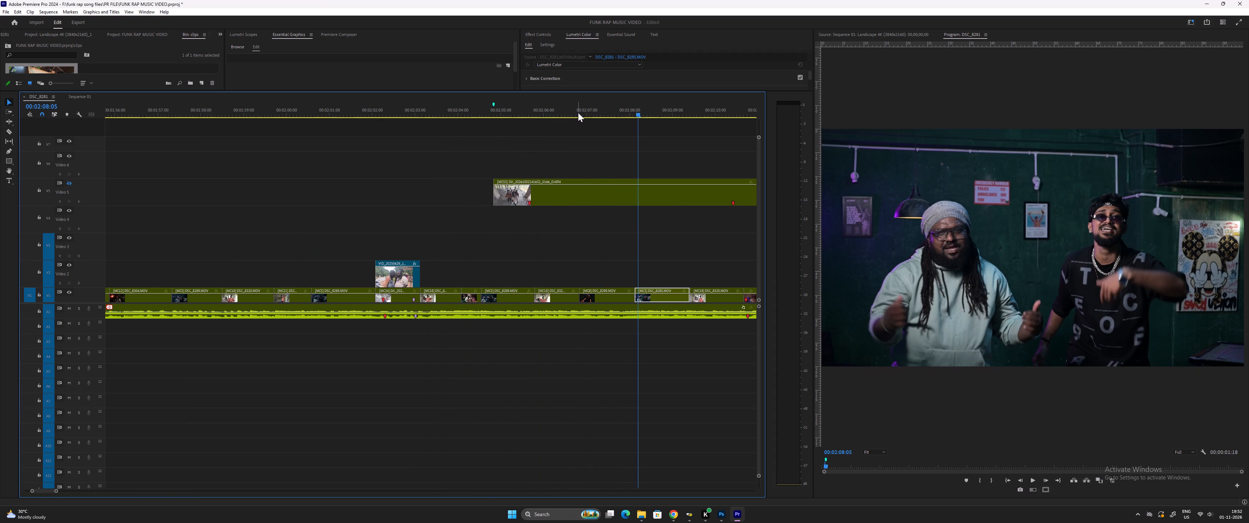
left_click_drag(564, 111, 579, 119)
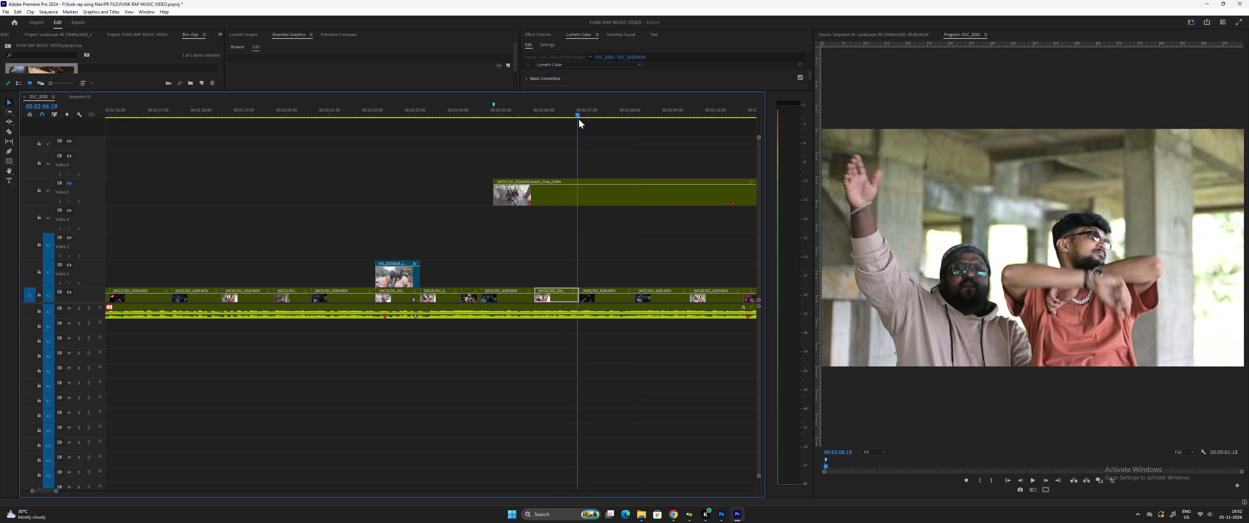
left_click_drag(579, 119, 580, 120)
left_click(593, 195)
key("ctrl+bracketleft")
Split the selfie-stick clip again at 00:02:08:03 and move the section between the two cuts down to Video 2.
left_click(553, 198)
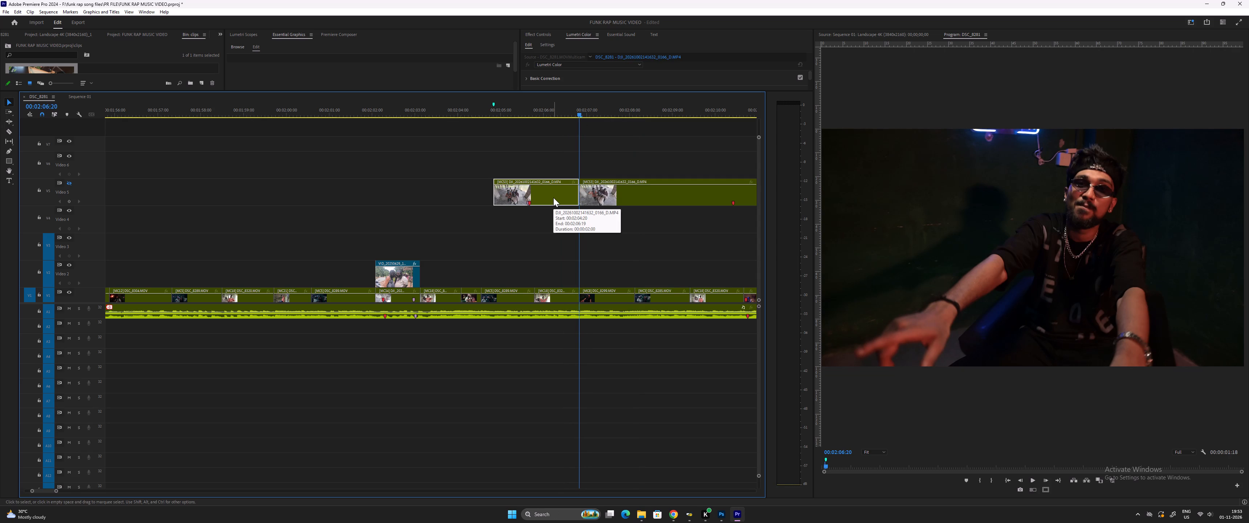
key("space")
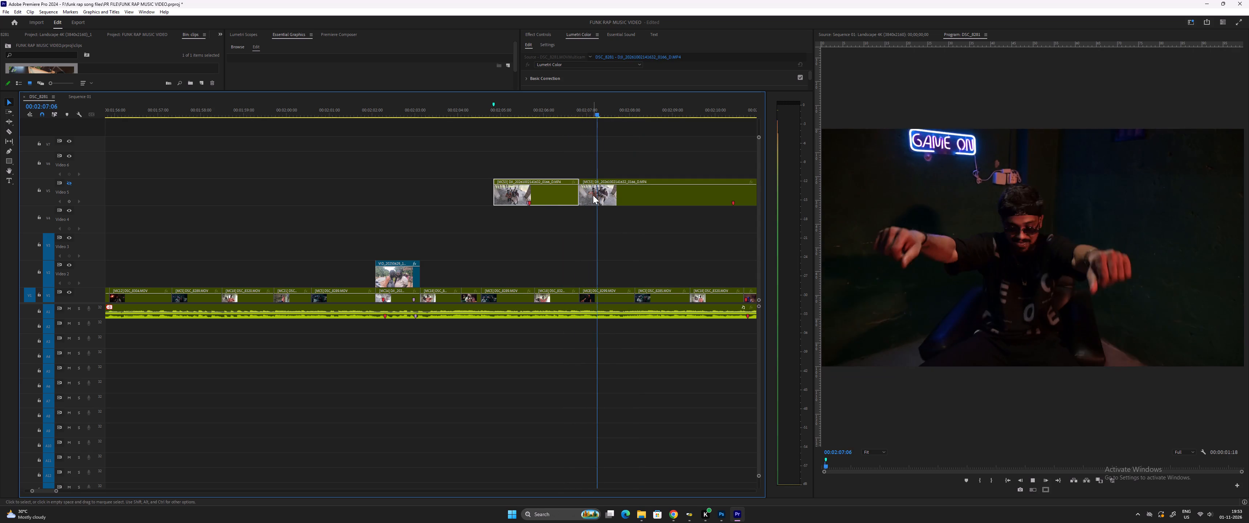
key("space")
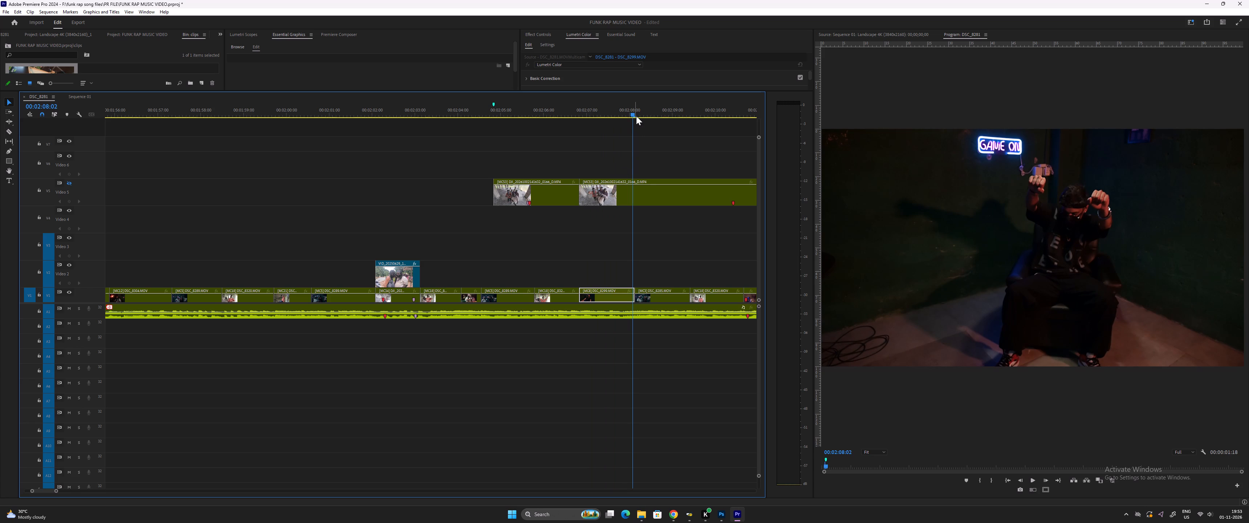
left_click_drag(632, 112, 636, 114)
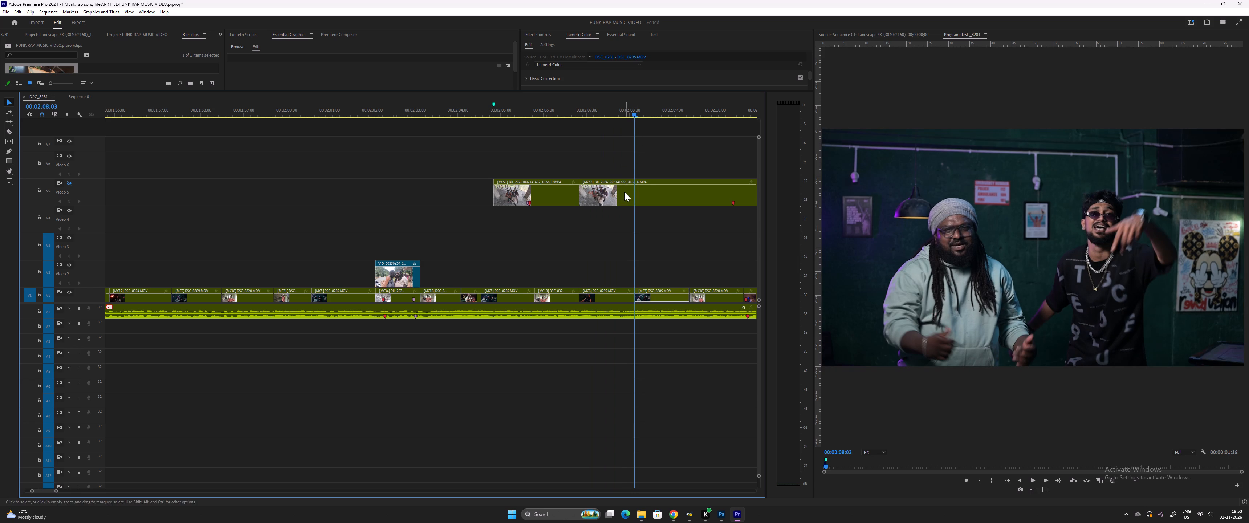
left_click(621, 203)
key("ctrl+bracketleft")
left_click_drag(608, 198, 610, 275)
Play through the section placed on Video 2, and split the remaining selfie-stick clip on Video 5 at 00:02:10:16.
key("minus")
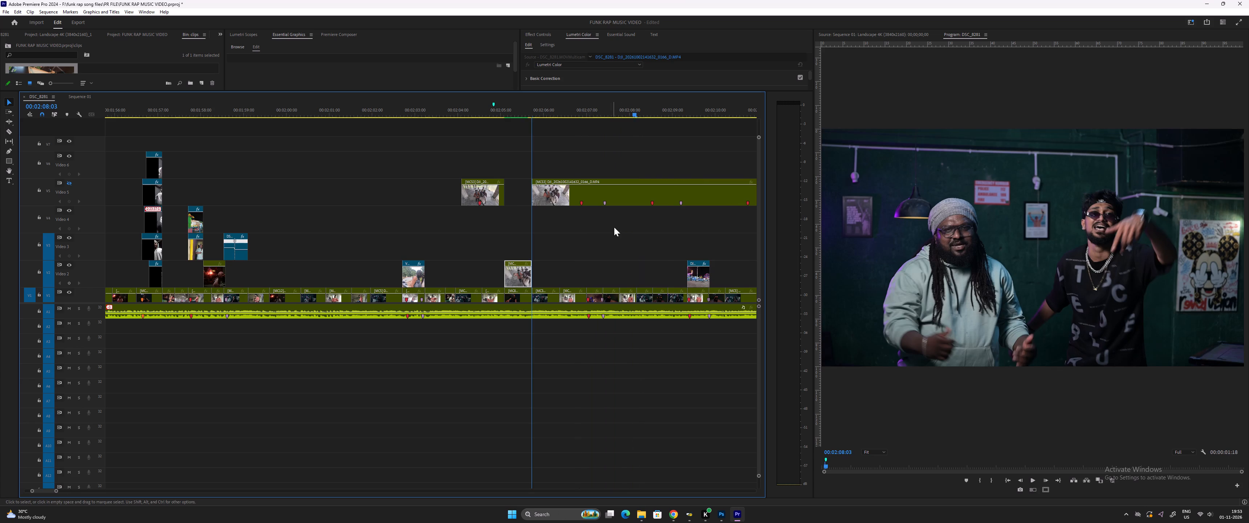
left_click(439, 112)
key("space")
type("=")
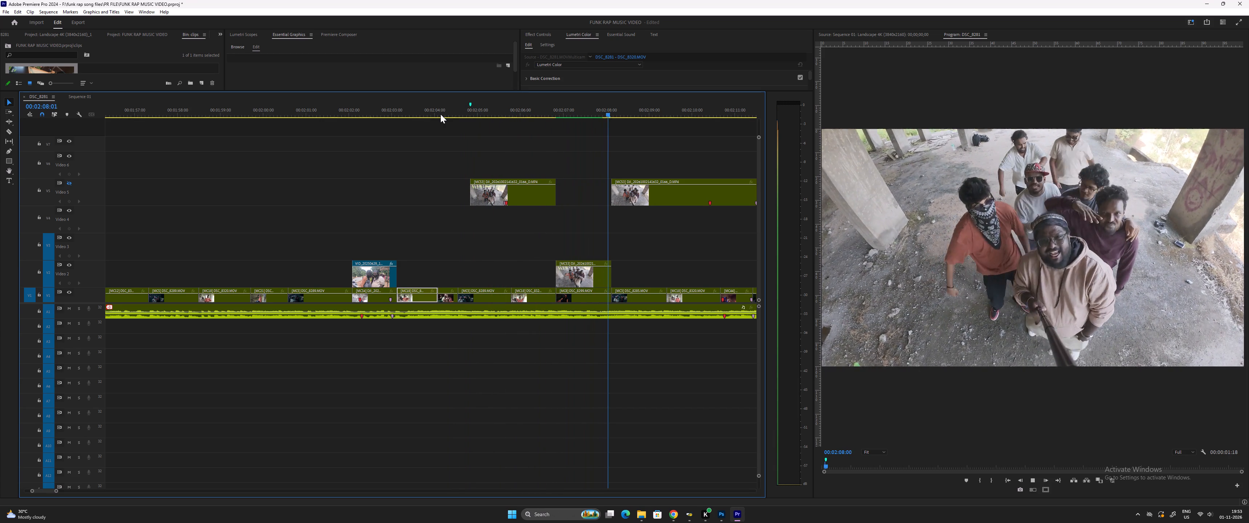
key("minus")
key("equal")
key("equal")
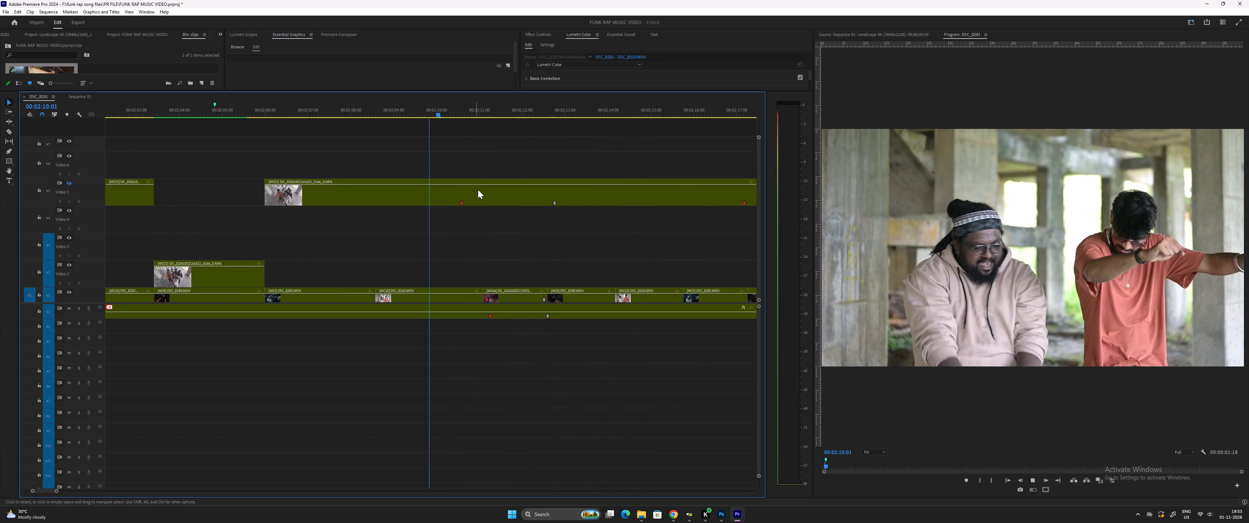
key("space")
left_click_drag(478, 113, 485, 117)
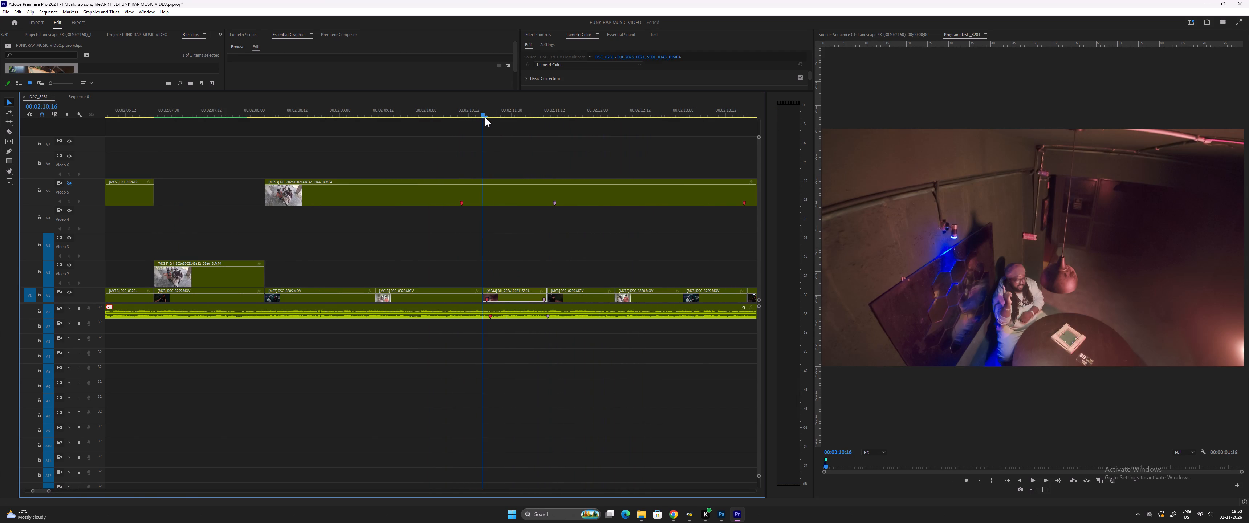
left_click_drag(485, 117, 486, 118)
left_click(493, 195)
key("ctrl+bracketleft")
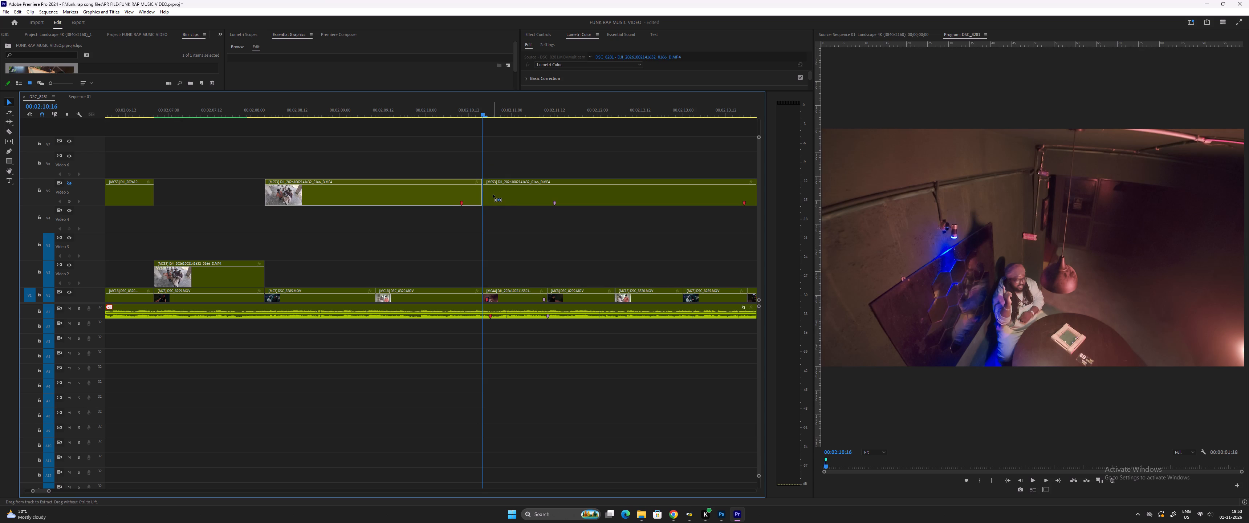
Split the selfie-stick clip at 00:02:11:10 and move the section starting at 00:02:10:16 down to Video 2.
key("space")
key("space")
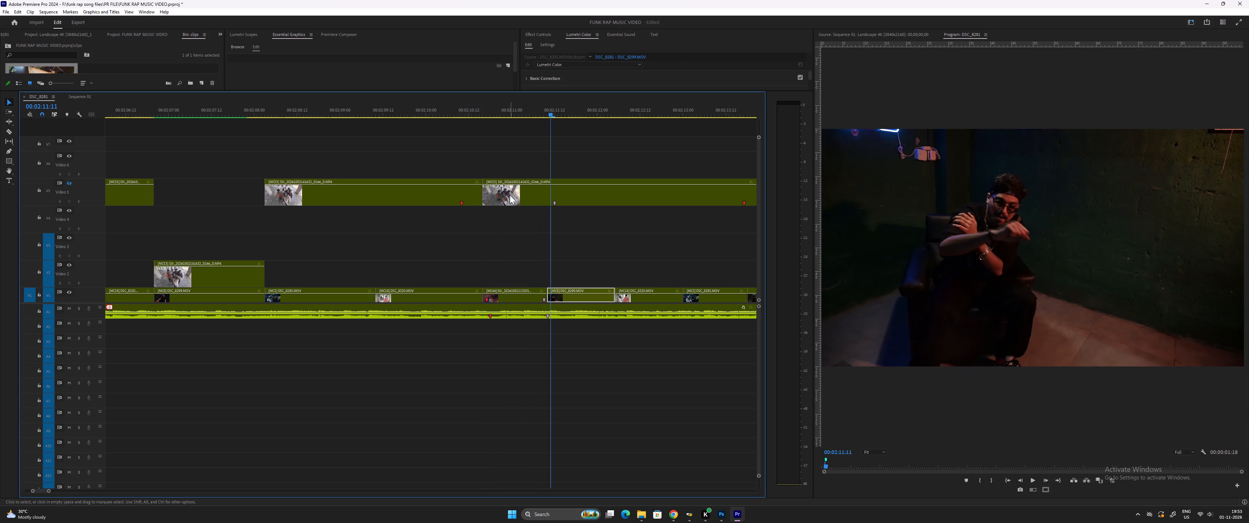
left_click_drag(545, 113, 550, 115)
left_click(528, 202)
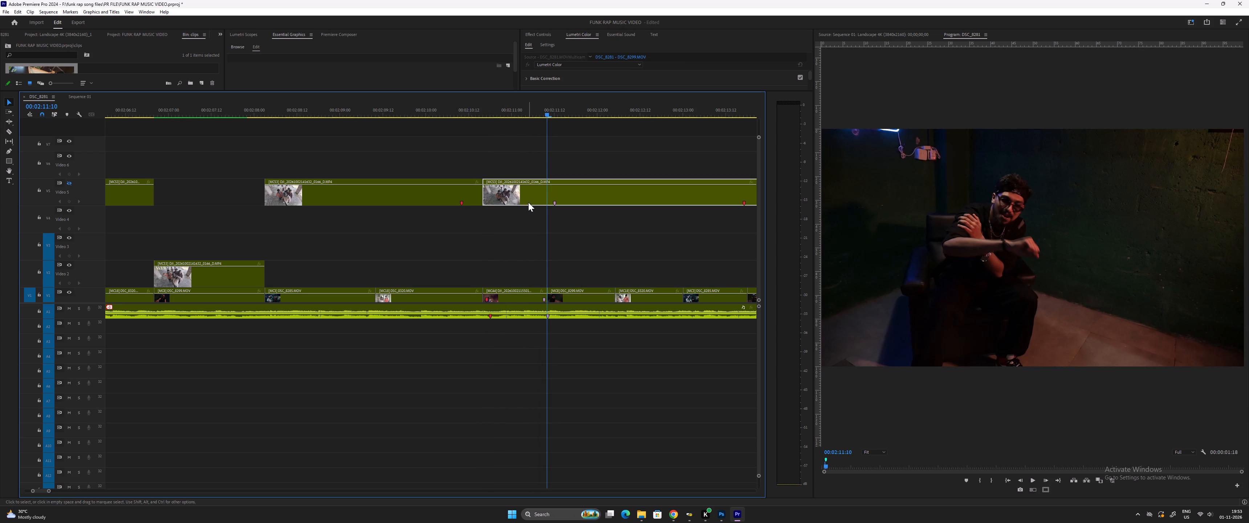
key("ctrl+bracketleft")
left_click_drag(520, 198, 524, 269)
Play the sequence from about 00:02:04 to 00:02:15 to check both selfie-stick sections placed on Video 2.
key("minus")
key("minus")
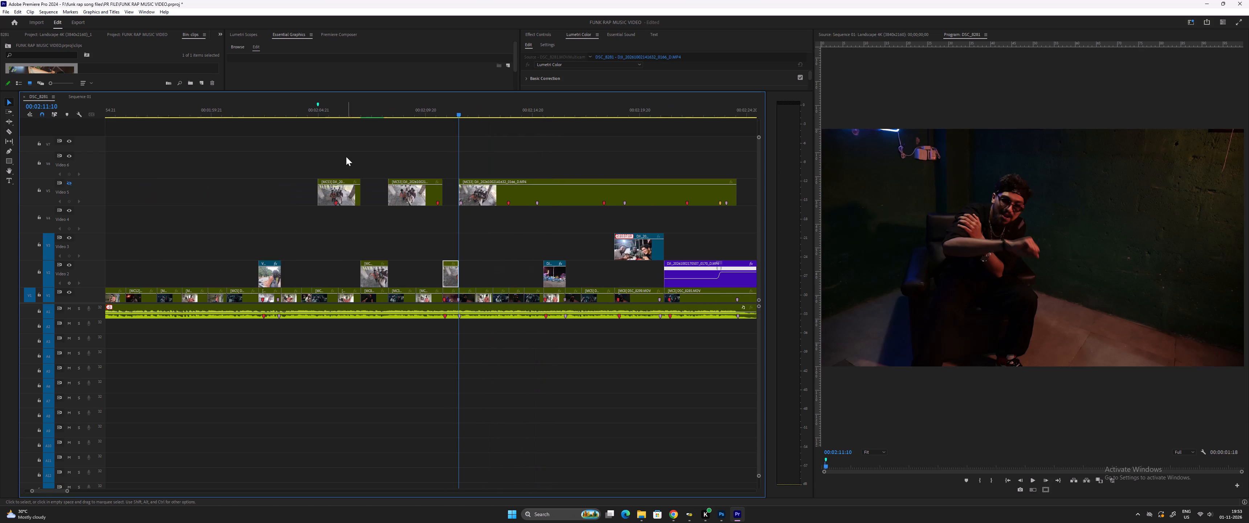
left_click(312, 113)
key("space")
type("=")
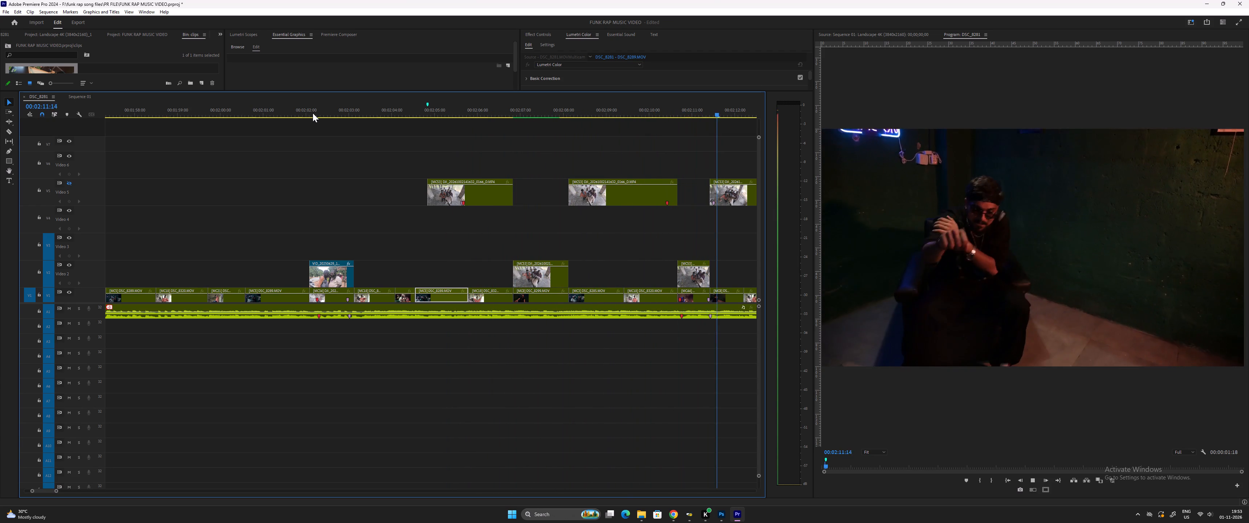
key("minus")
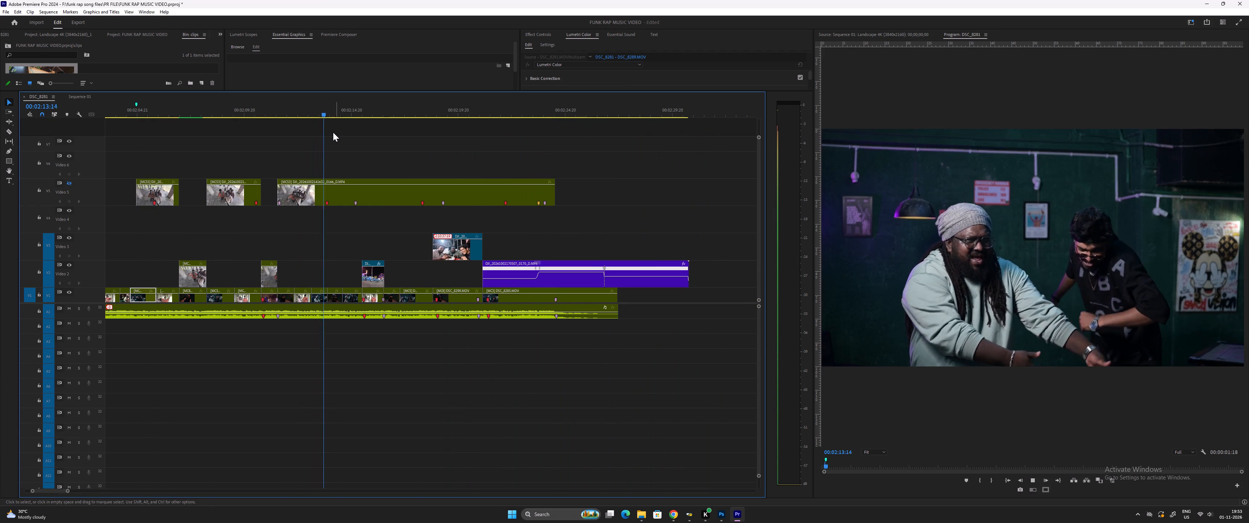
type("-")
key("space")
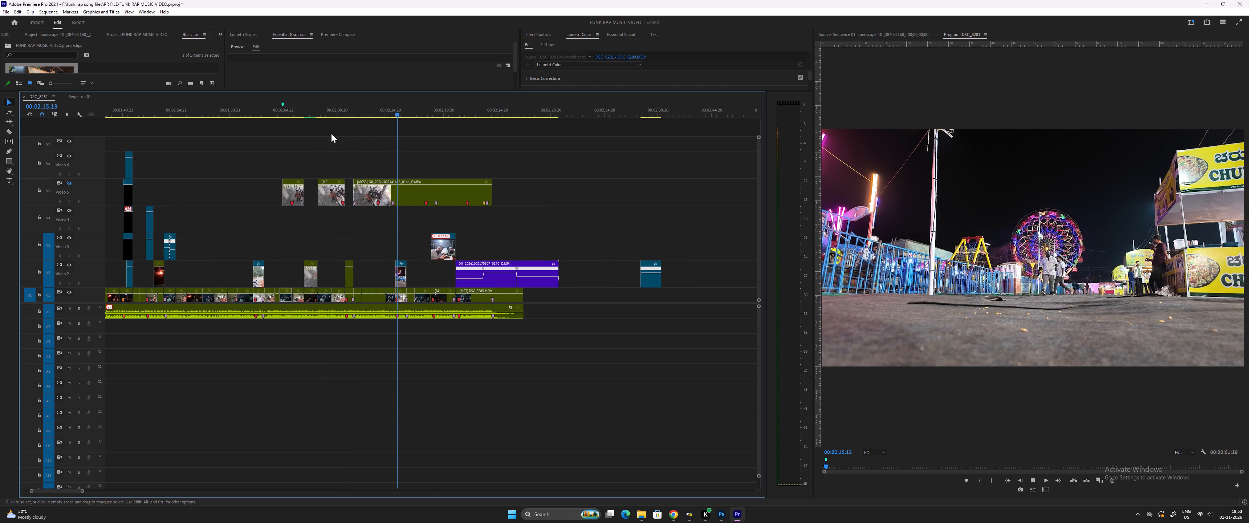
Replay the footage around 00:02:14 and split the remaining selfie-stick clip on Video 5 at 00:02:14:11.
key("equal")
key("equal")
left_click(372, 109)
key("space")
key("equal")
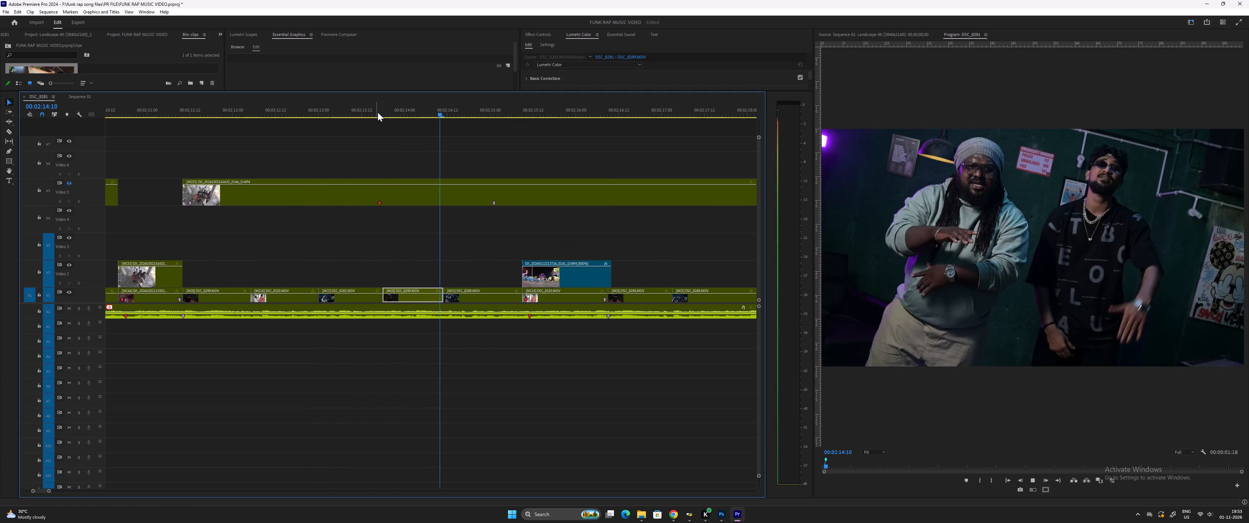
key("space")
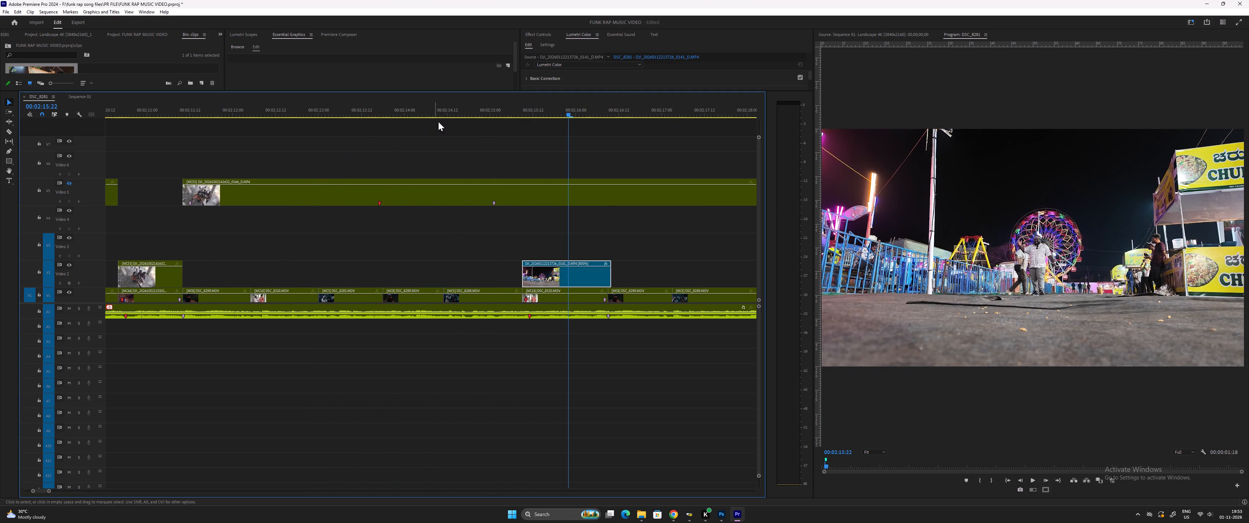
left_click(440, 111)
key("space")
key("space")
left_click_drag(440, 110, 443, 110)
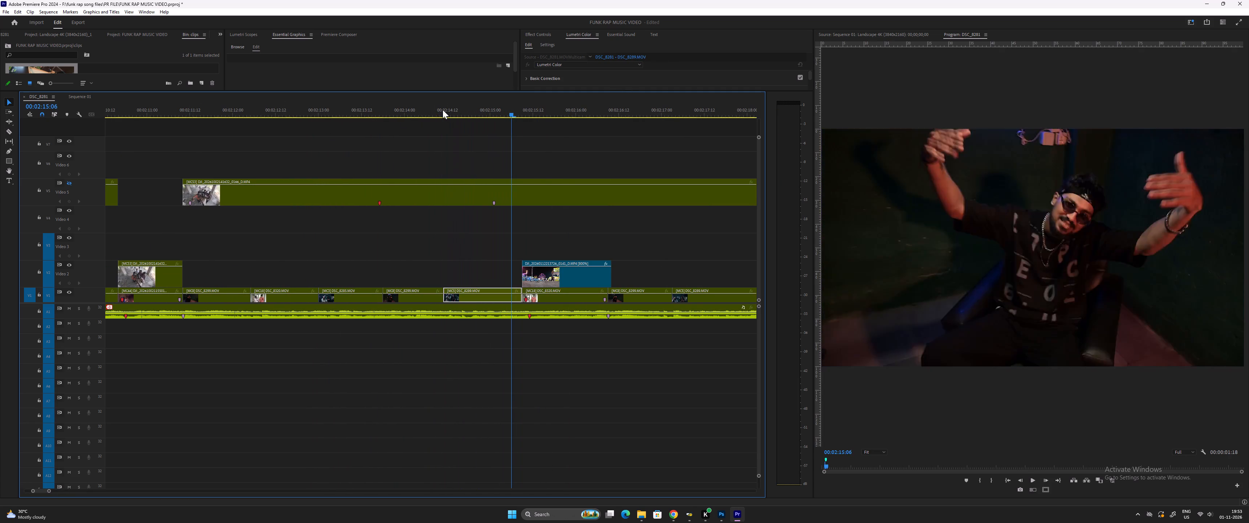
left_click_drag(443, 110, 446, 116)
left_click(460, 193)
key("ctrl+bracketleft")
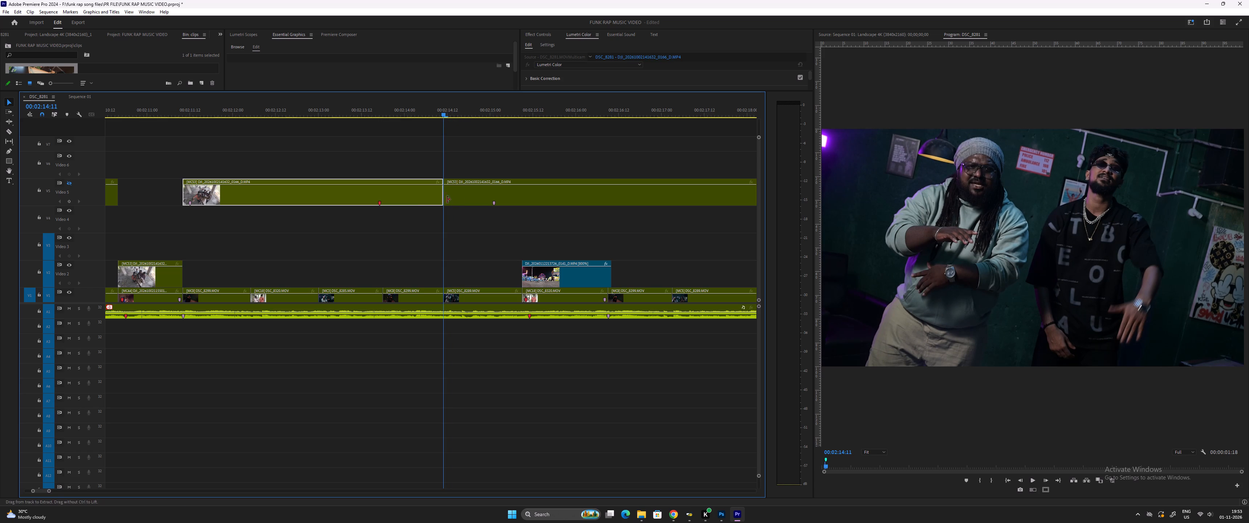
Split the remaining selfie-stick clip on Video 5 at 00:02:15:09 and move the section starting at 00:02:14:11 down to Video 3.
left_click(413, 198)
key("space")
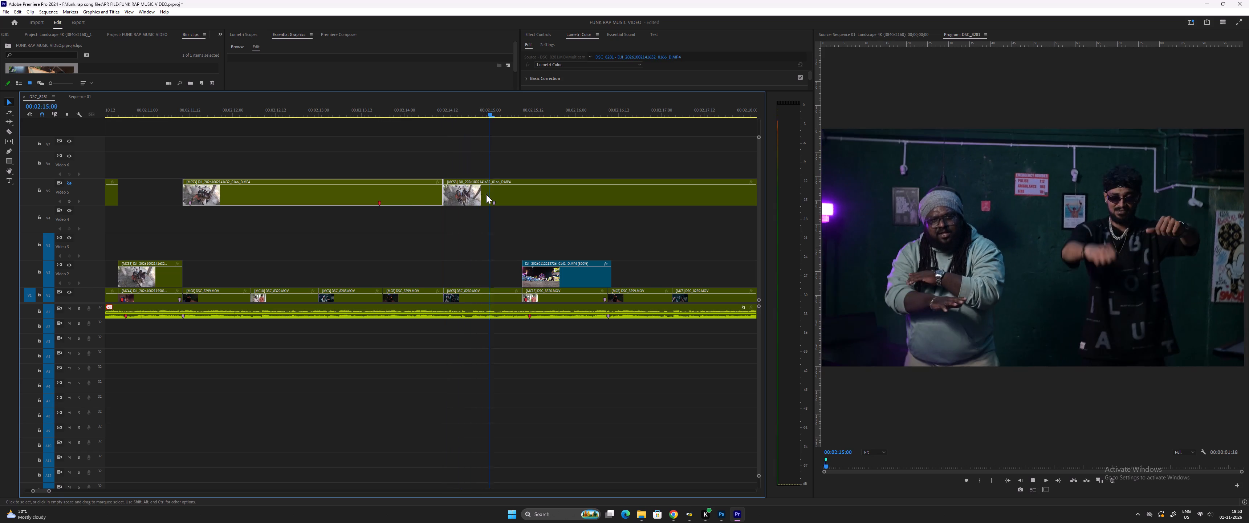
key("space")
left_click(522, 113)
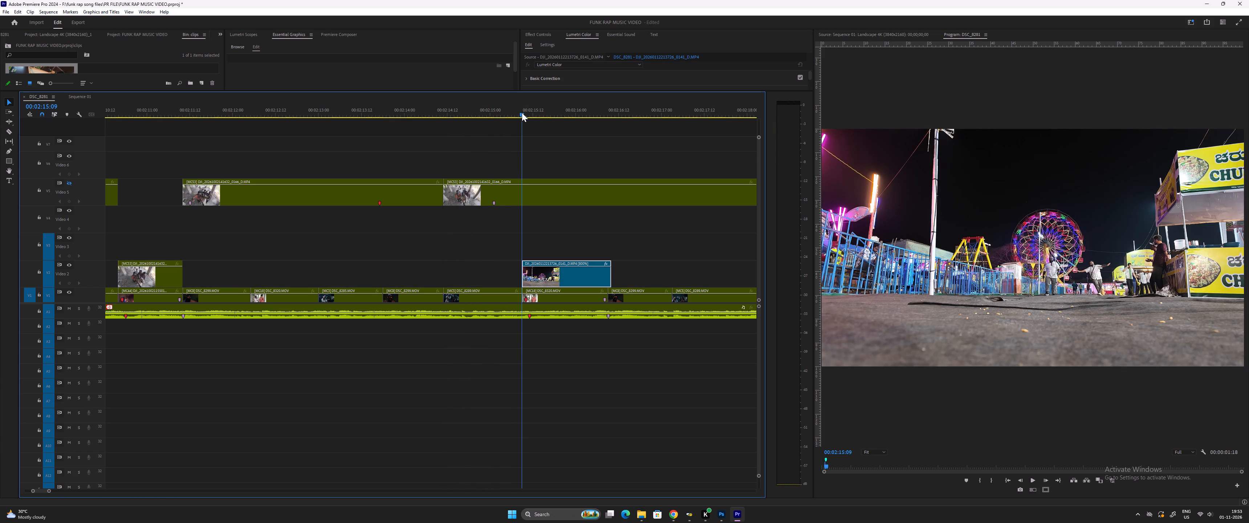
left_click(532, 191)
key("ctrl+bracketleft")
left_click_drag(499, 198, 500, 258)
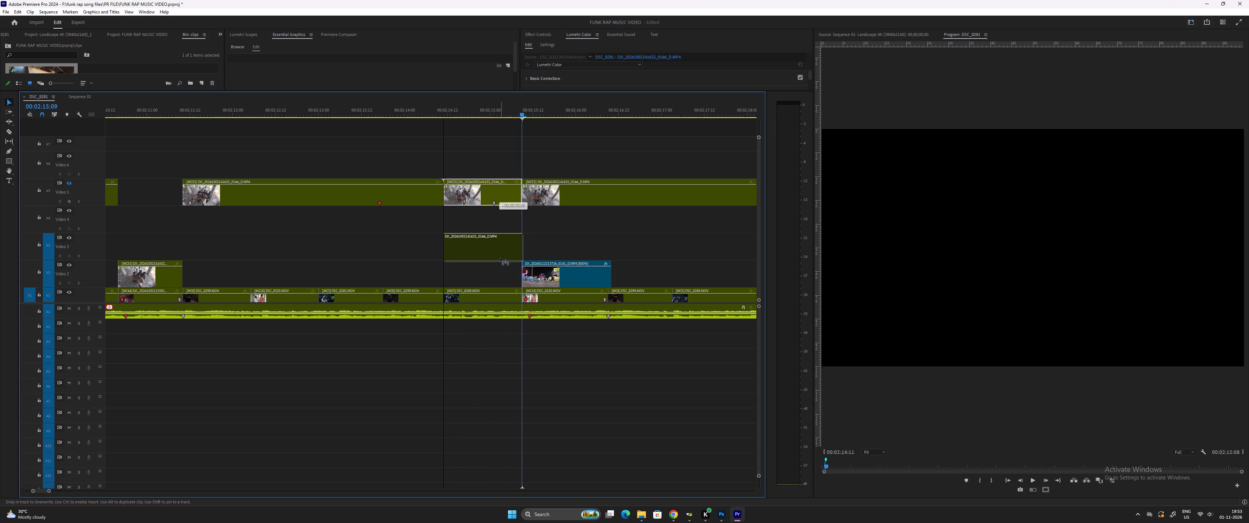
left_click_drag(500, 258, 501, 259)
Play the sequence from about 00:02:05 to 00:02:24, then recheck the food shots leading into the building drone shot.
key("minus")
key("minus")
left_click(232, 111)
key("space")
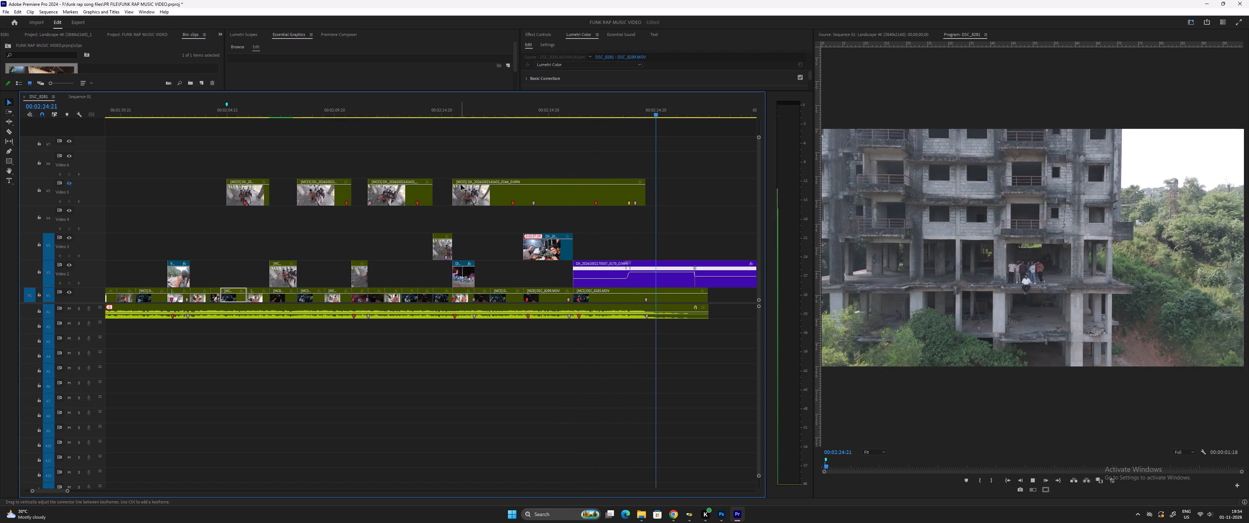
key("space")
left_click_drag(547, 111, 551, 110)
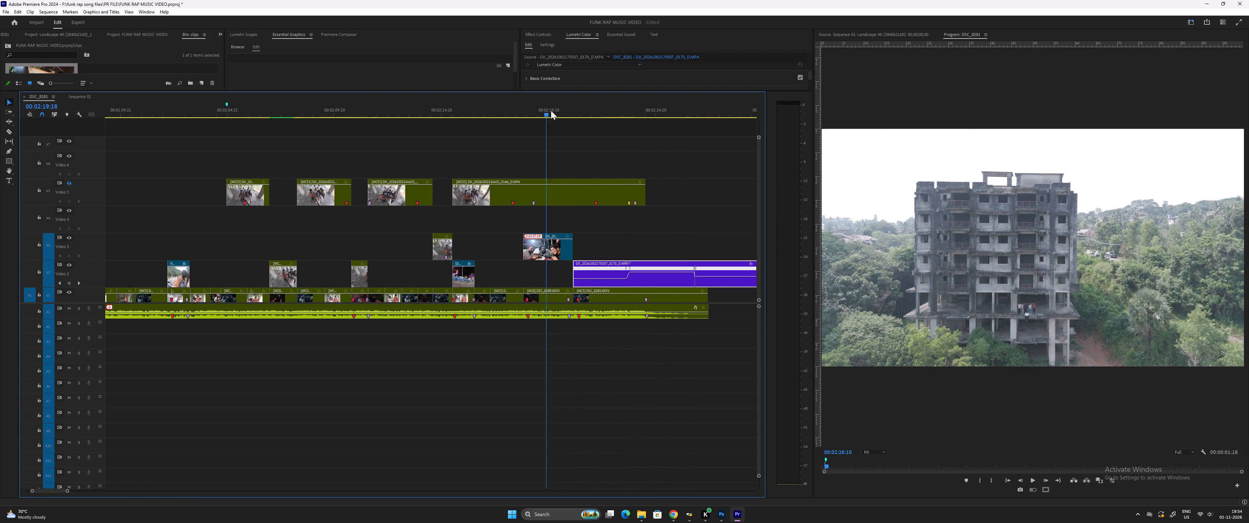
left_click_drag(551, 110, 560, 112)
key("space")
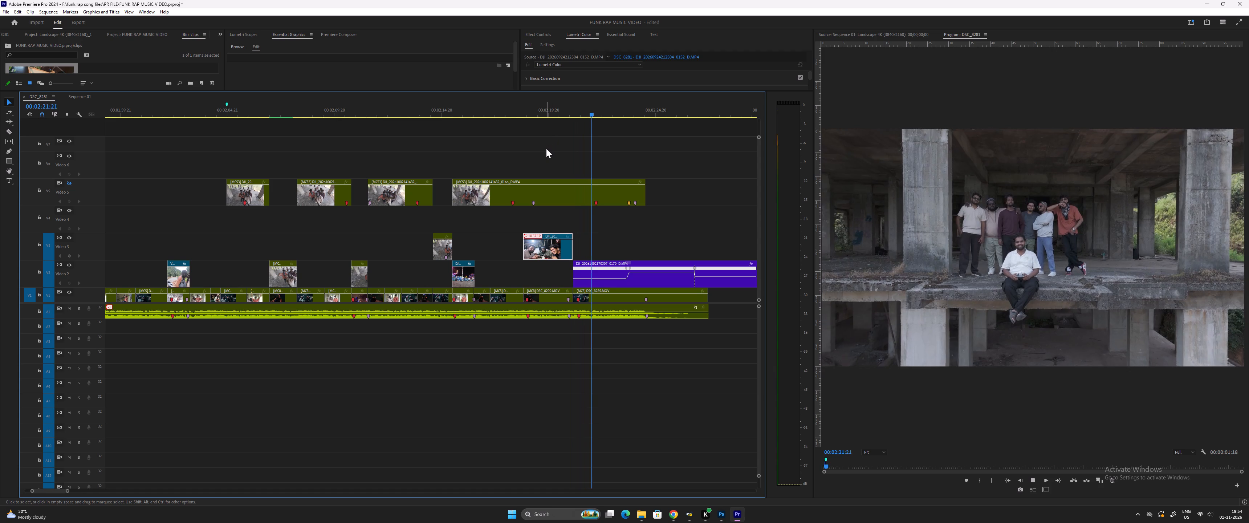
key("space")
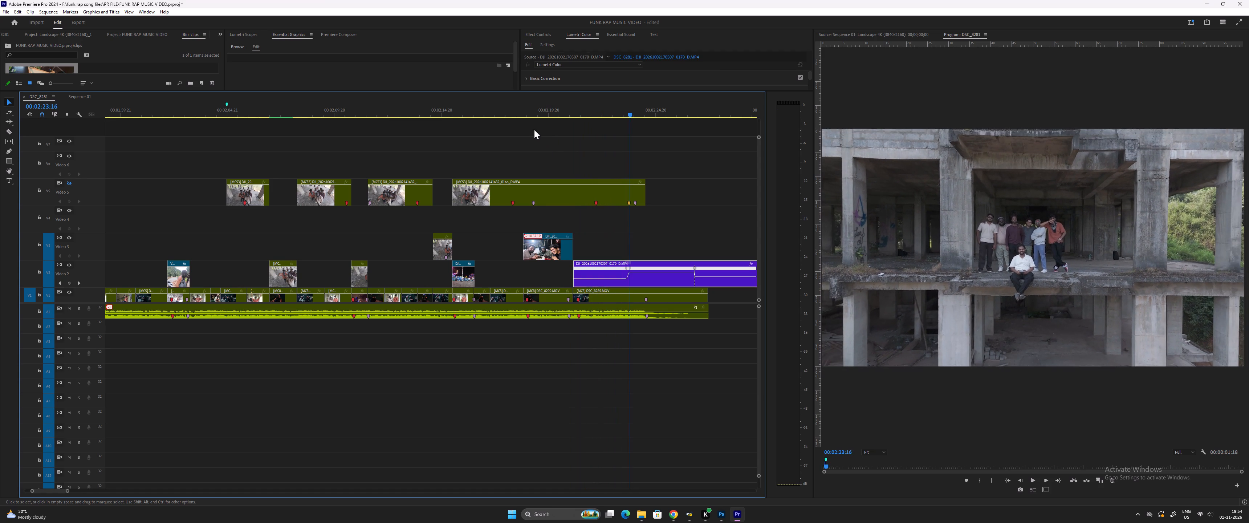
left_click_drag(528, 109, 516, 114)
key("space")
key("space")
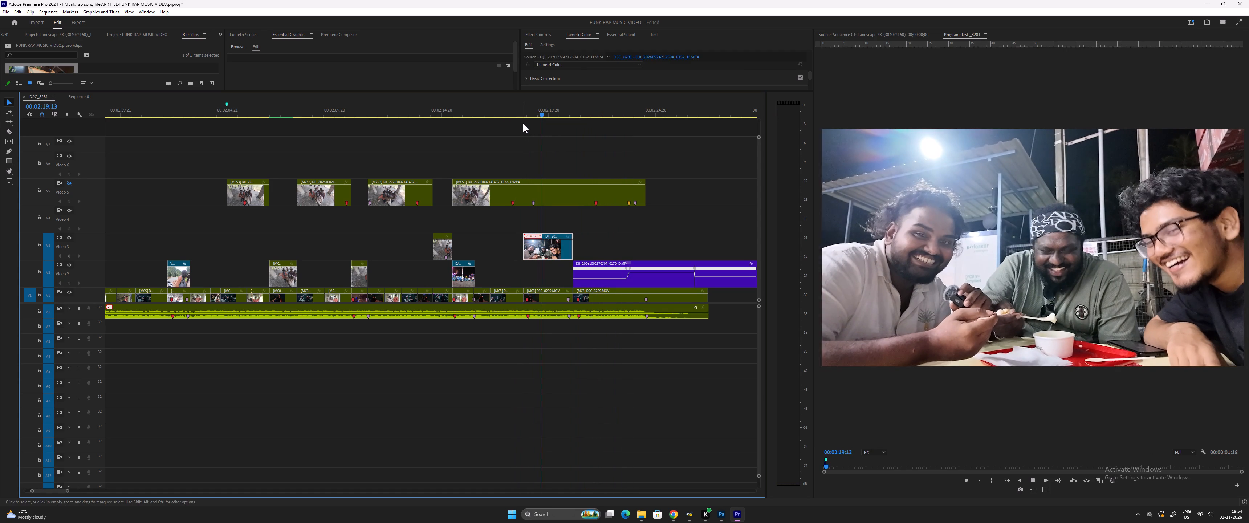
Split the remaining selfie-stick clip on Video 5 at 00:02:18:14, where the food shots on Video 3 begin.
left_click(521, 113)
left_click(537, 200)
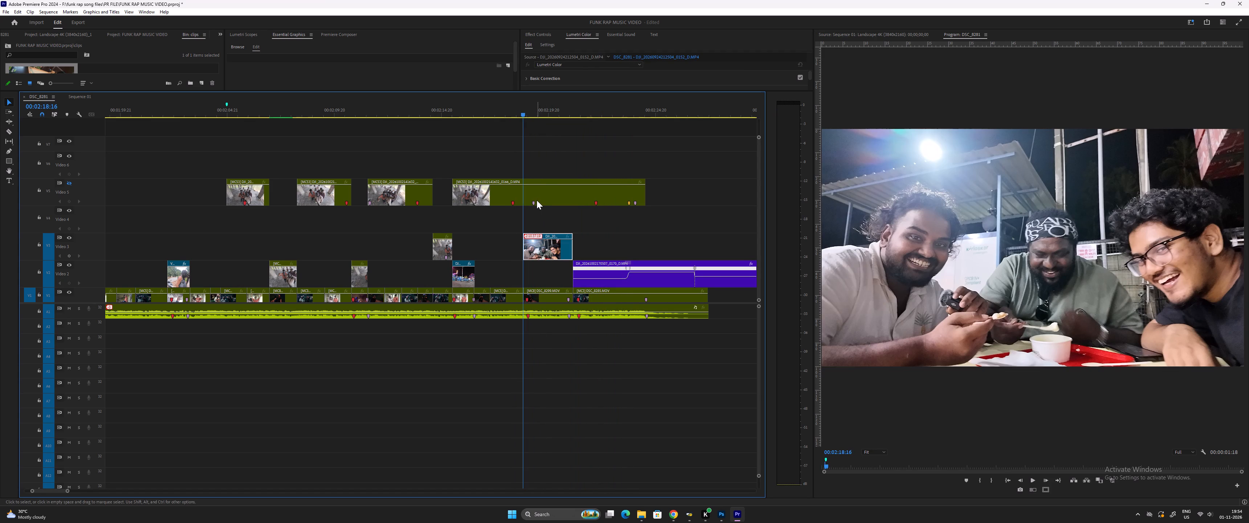
key("ctrl+bracketleft")
Trim the last selfie-stick section to end with the food shots on Video 3 and move it down to Video 4.
key("space")
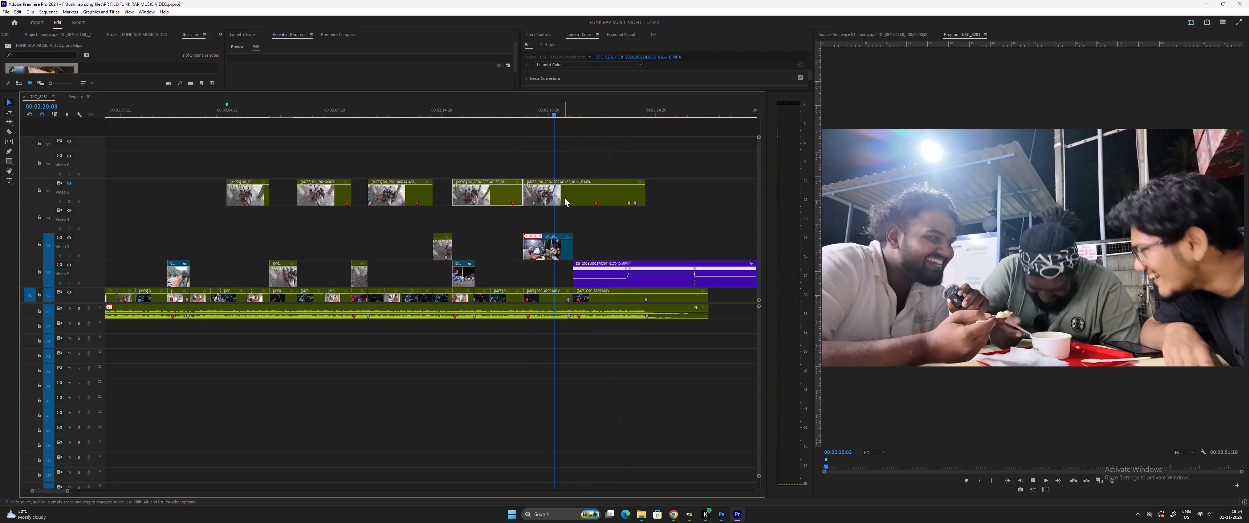
key("space")
key("space")
key("space")
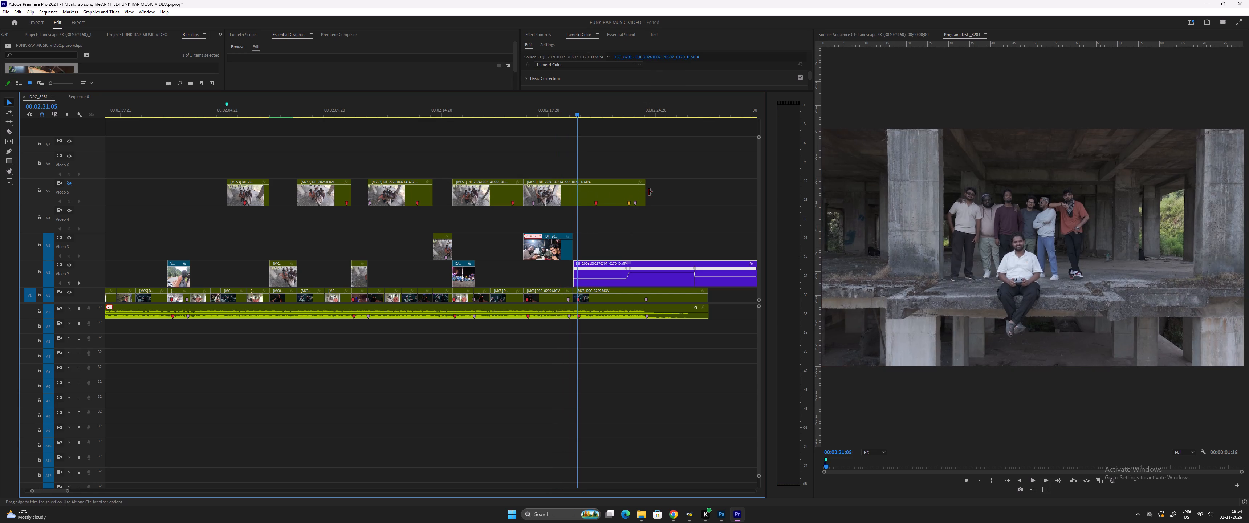
left_click_drag(649, 192, 577, 191)
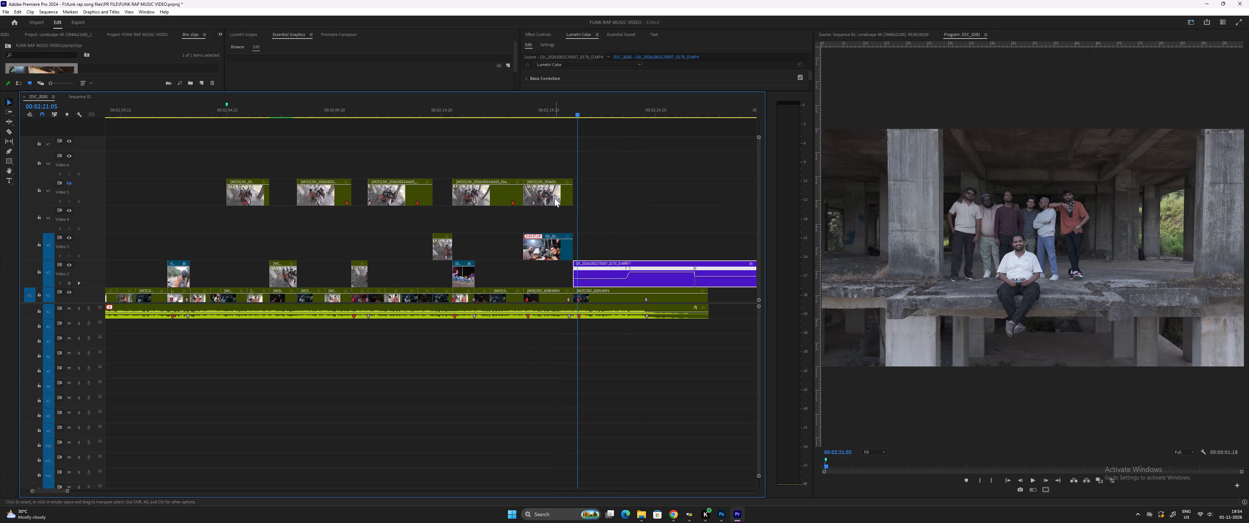
left_click_drag(554, 198, 554, 227)
Delete all the leftover selfie-stick clips on Video 5.
key("minus")
left_click(313, 113)
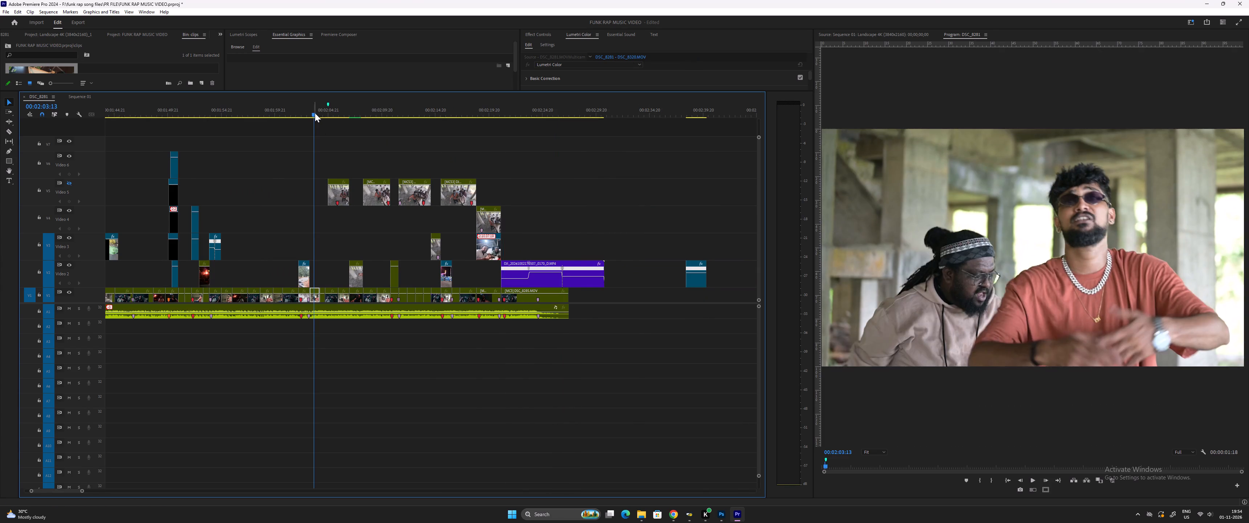
key("space")
key("equal")
key("space")
left_click_drag(478, 158, 628, 193)
key("minus")
key("Delete")
key("minus")
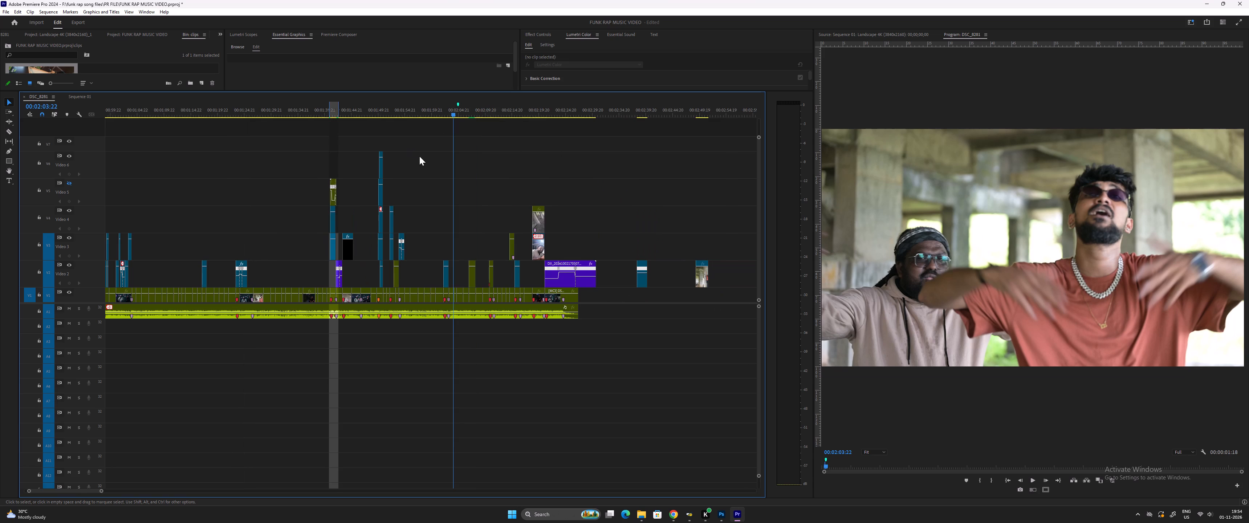
Play the sequence from about 00:01:12 to 00:01:38 to review the earlier verse and its cutaway shots.
left_click(177, 109)
key("space")
key("equal")
key("equal")
key("minus")
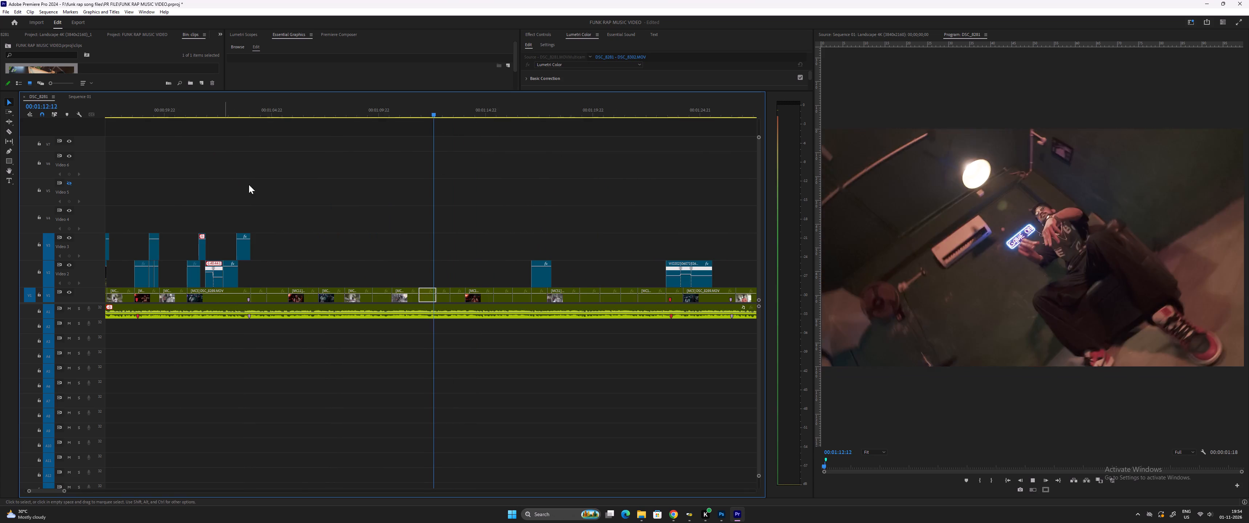
key("minus")
key("minus")
type("==")
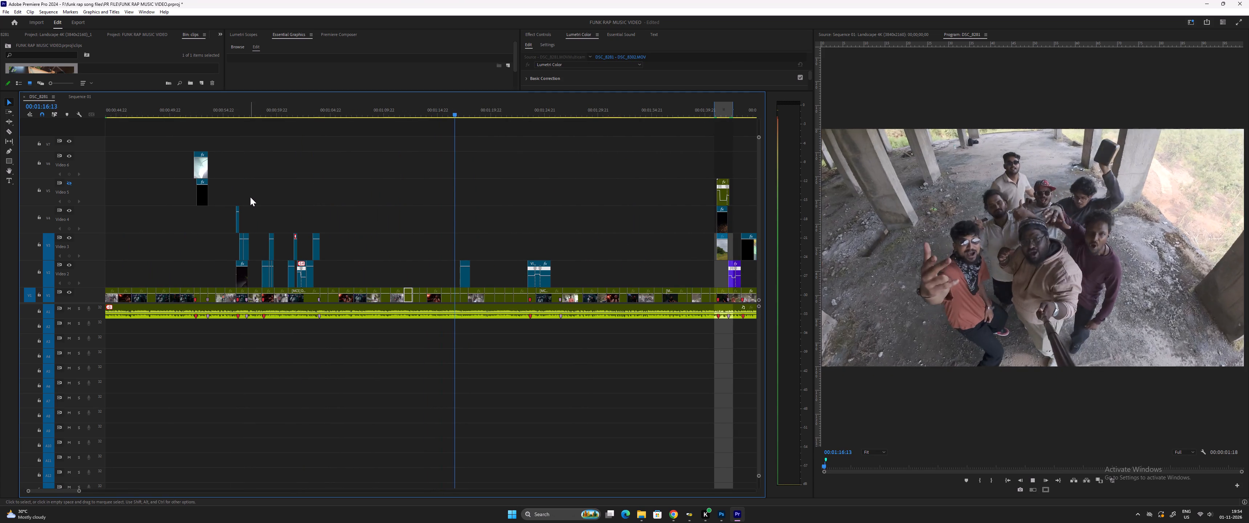
type("===")
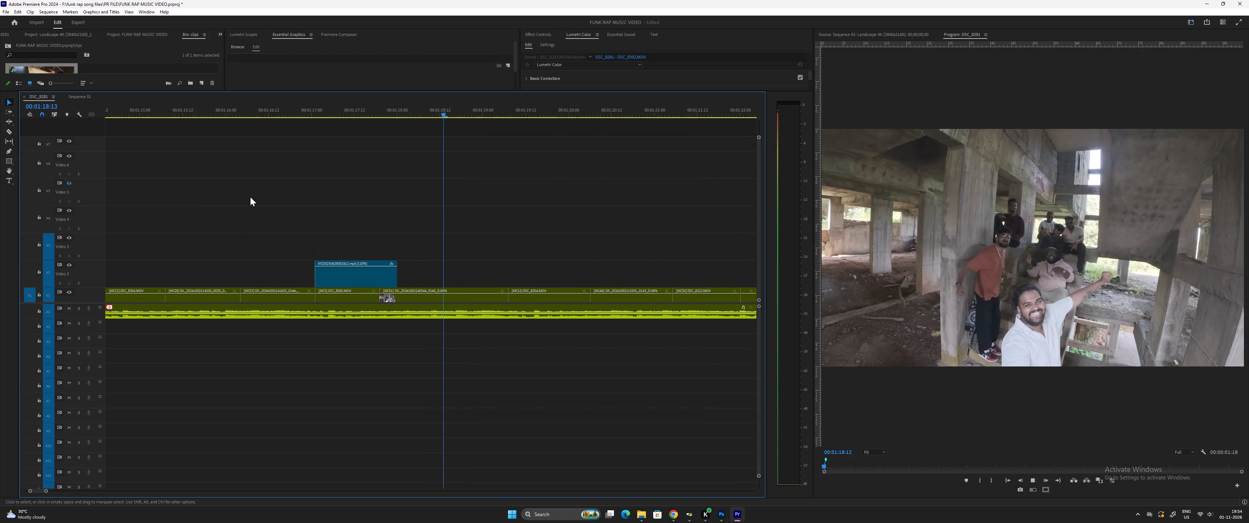
key("minus")
key("minus")
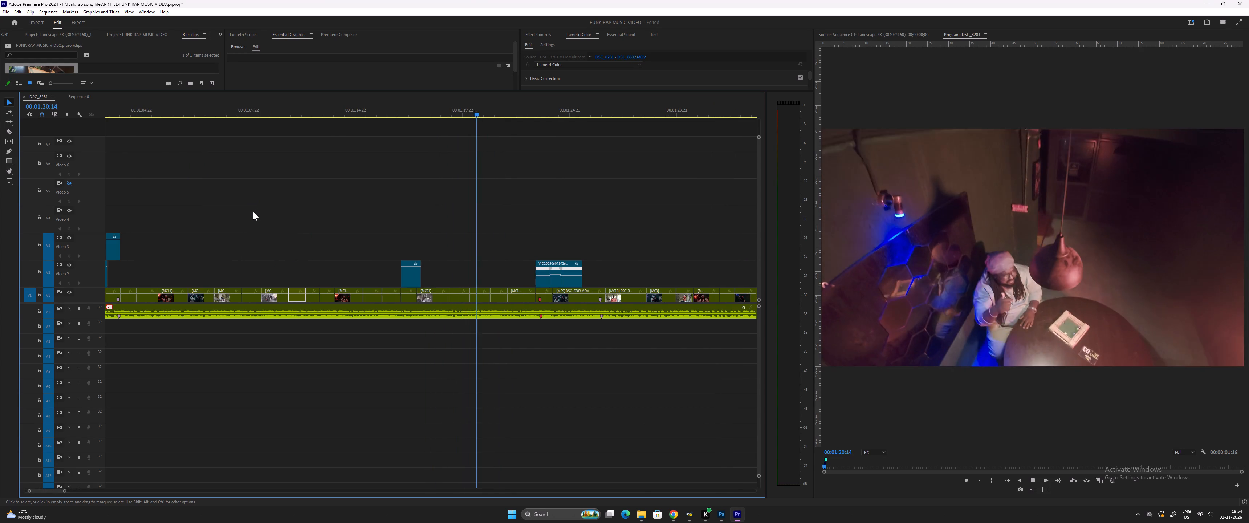
key("minus")
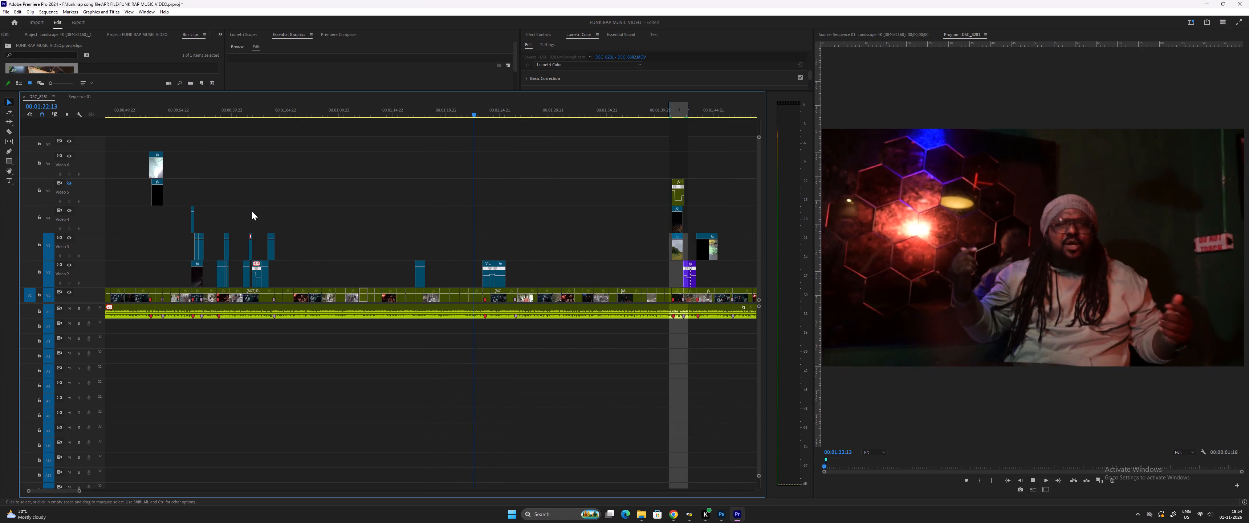
type("==")
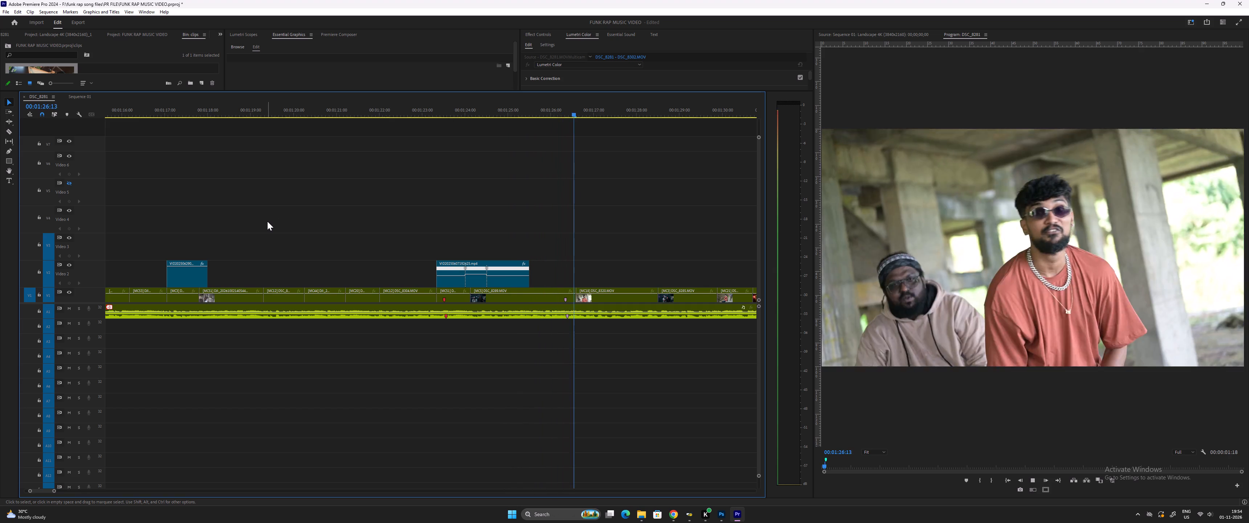
type("--")
type("==")
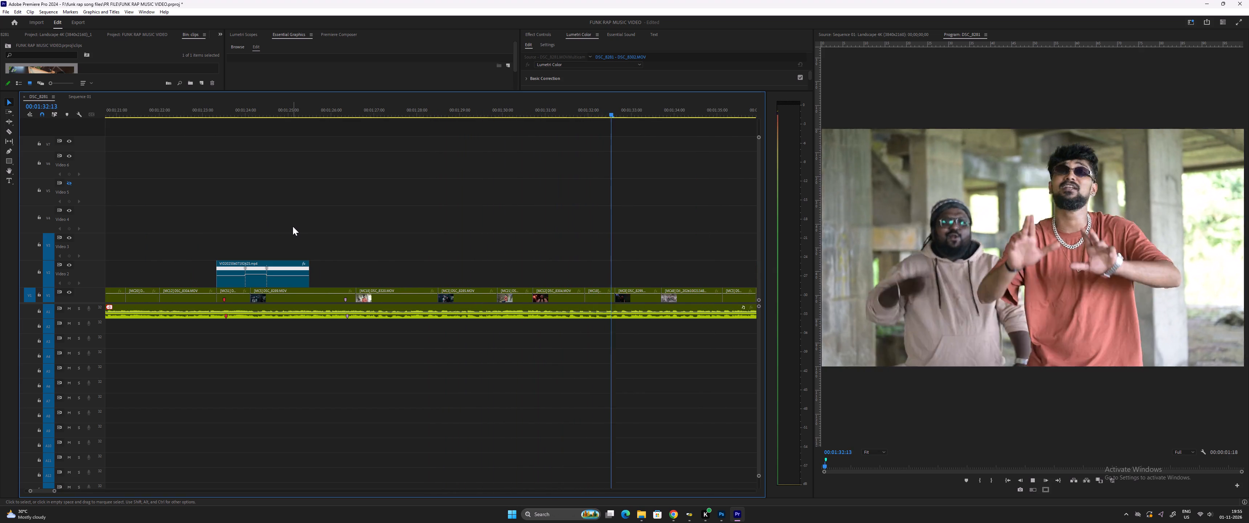
key("minus")
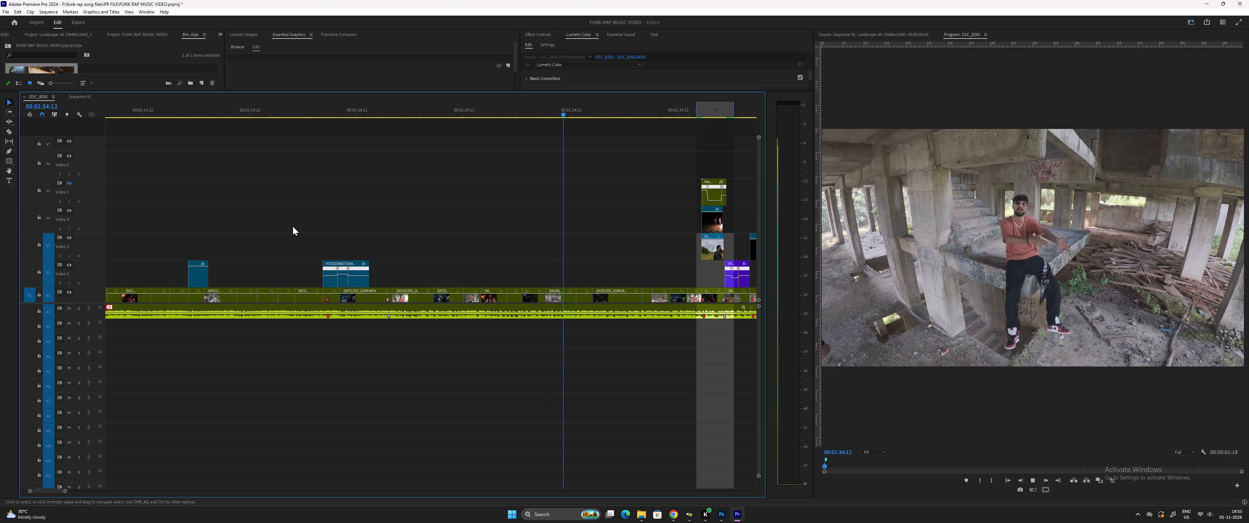
key("minus")
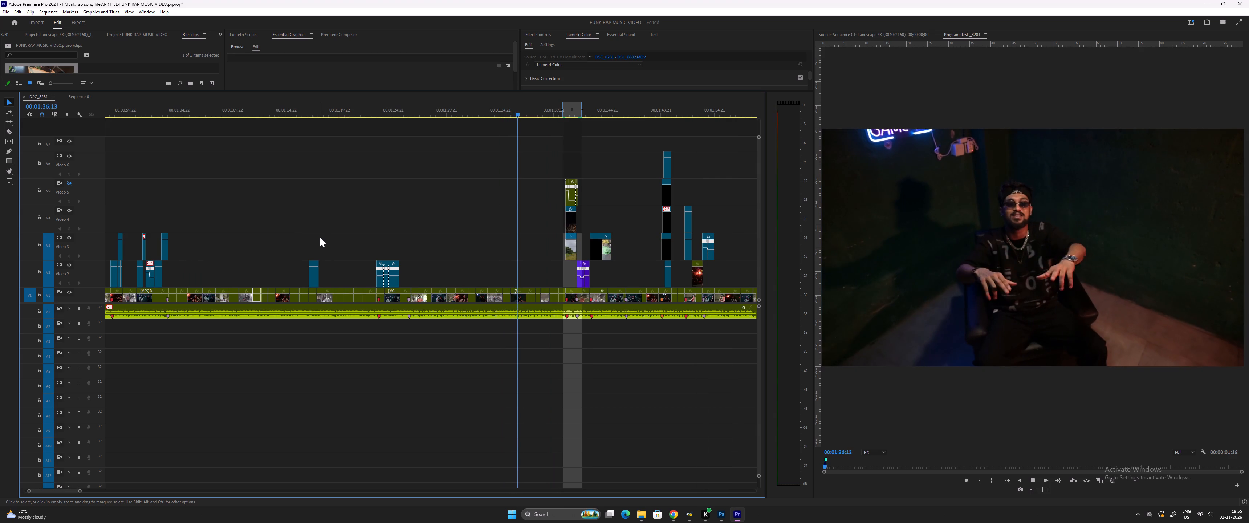
key("equal")
key("space")
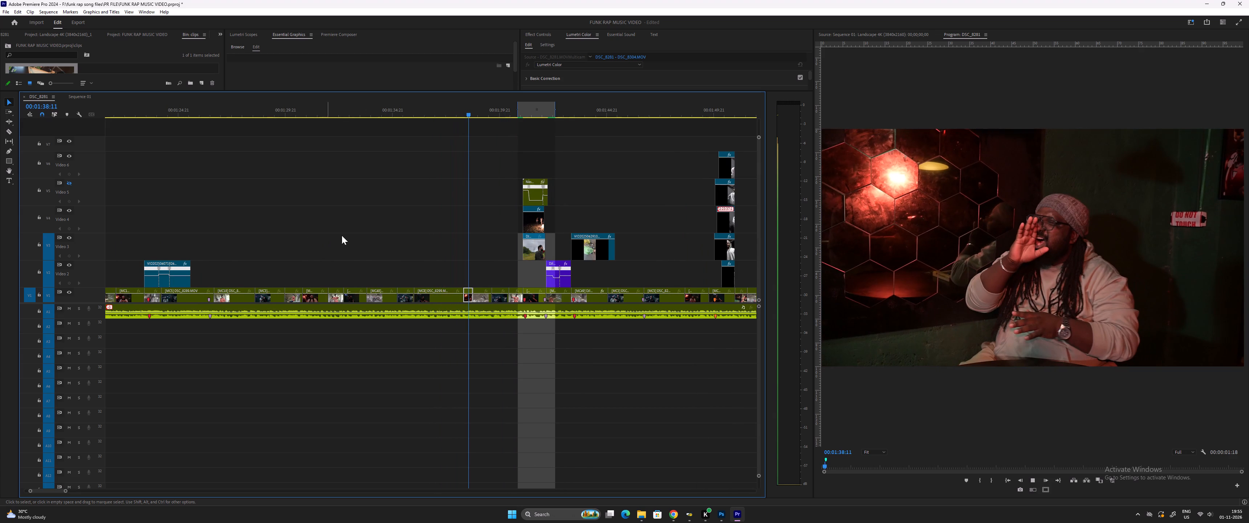
Replay the sequence from about 00:01:35 to 00:01:41, up to the campfire shot.
left_click(395, 113)
key("space")
key("equal")
key("equal")
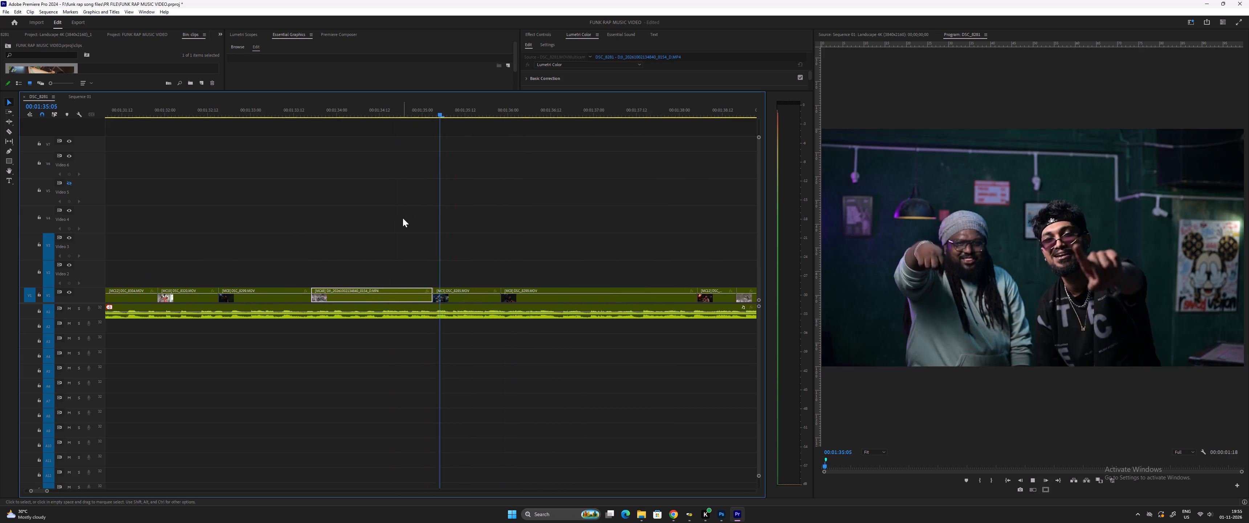
key("space")
key("space")
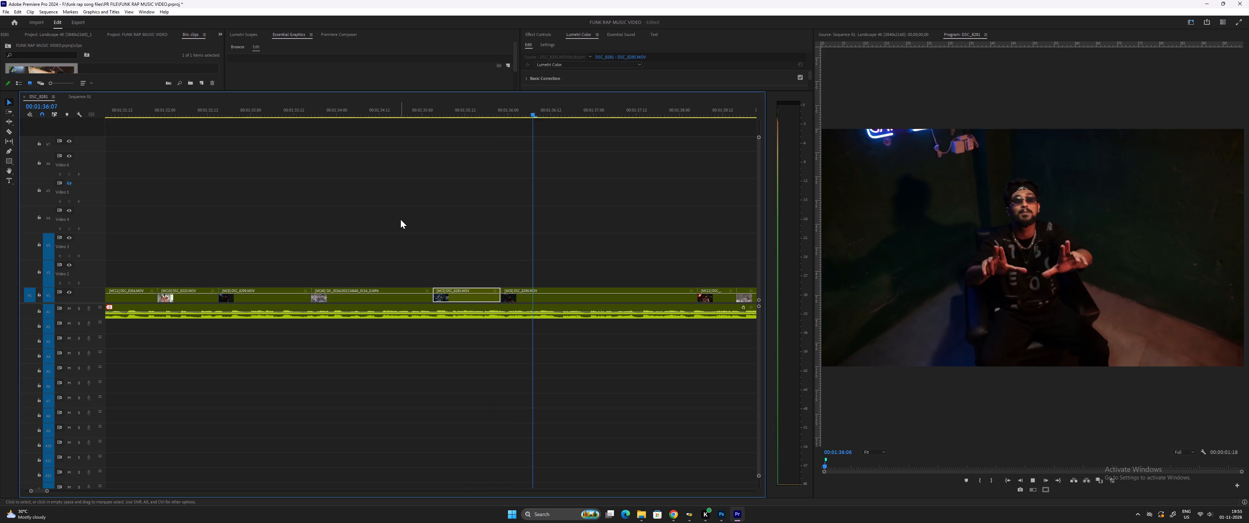
type("-=")
type("--")
key("minus")
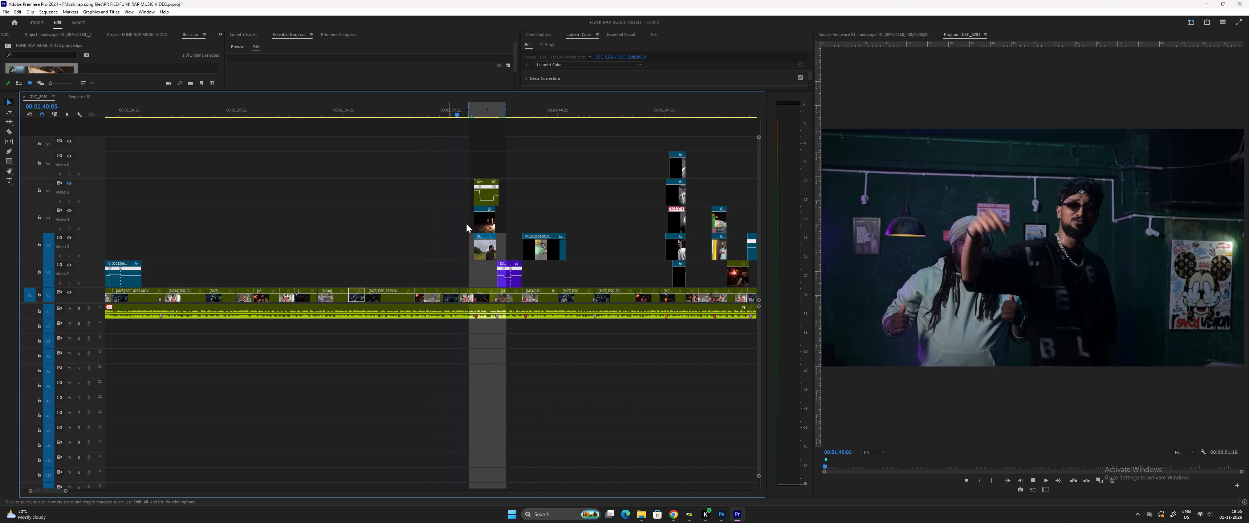
key("space")
key("minus")
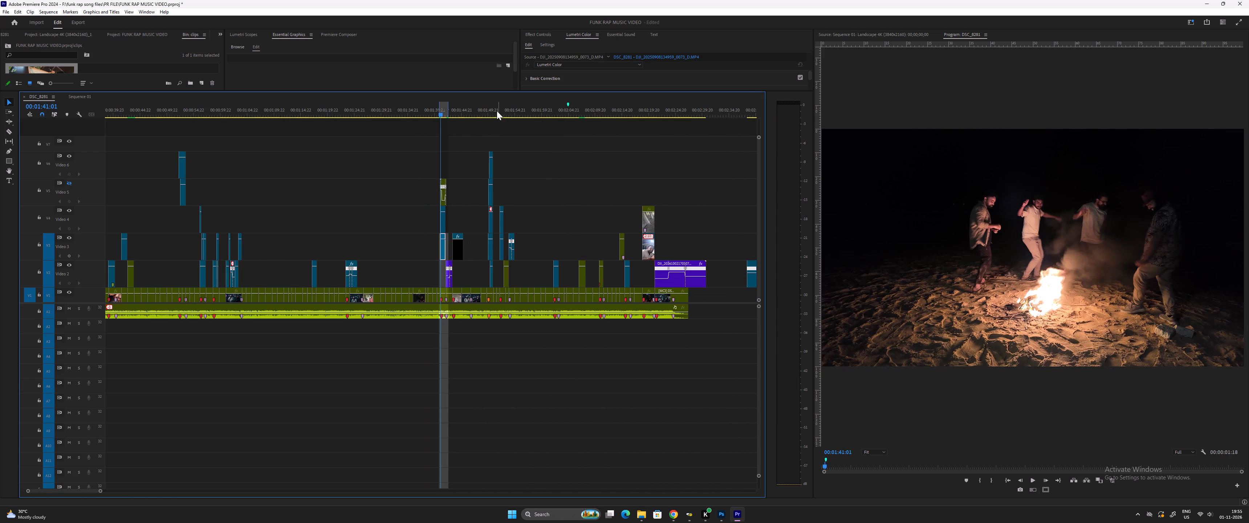
Play the sequence from about 00:01:57 to 00:02:12 to check the selfie-stick inserts on Video 2.
left_click(528, 110)
key("space")
key("equal")
key("equal")
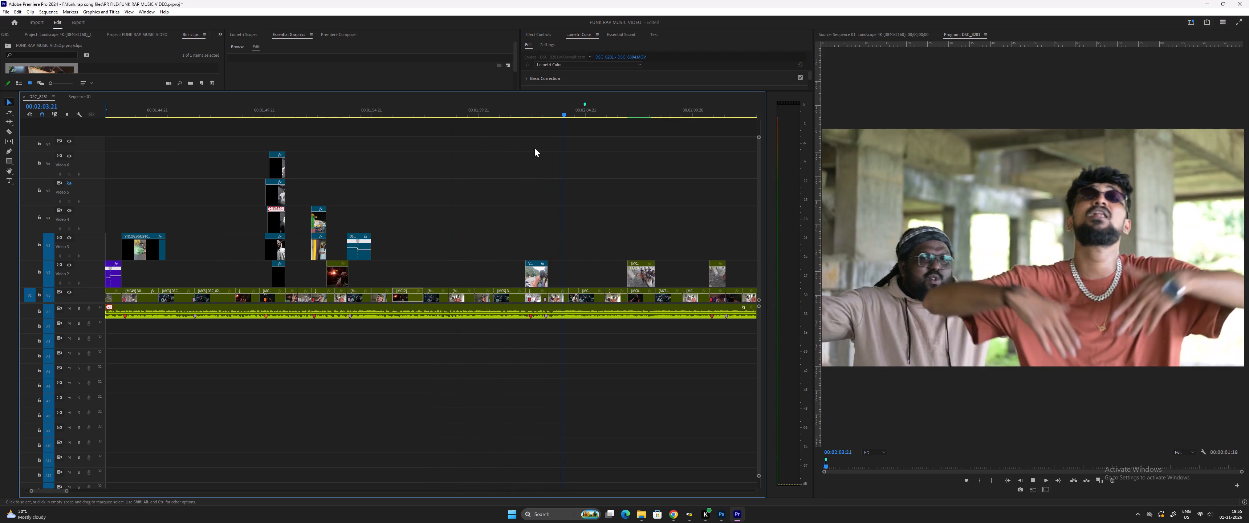
type("==")
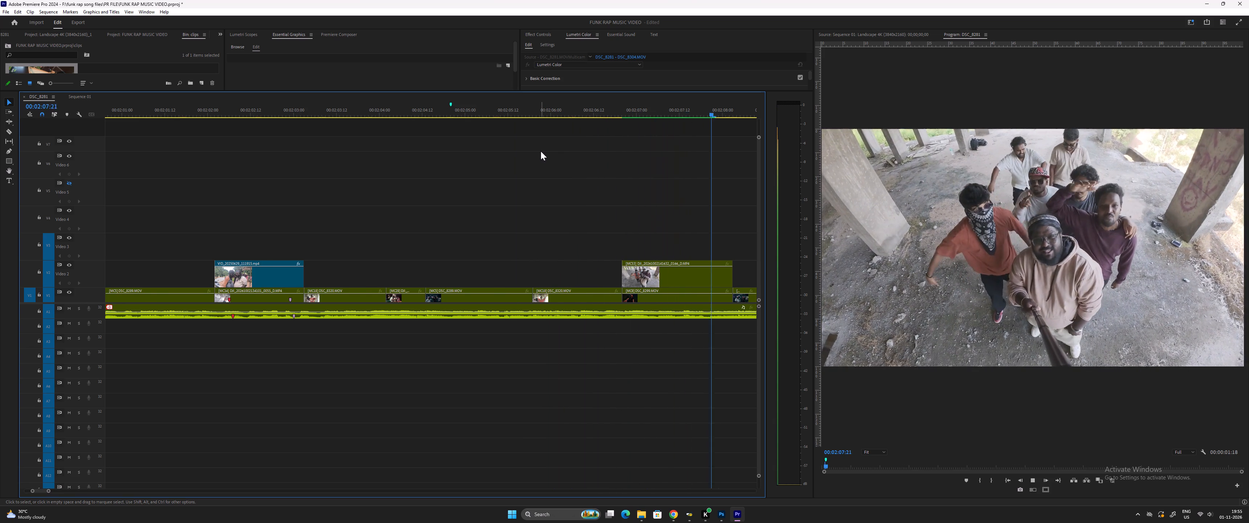
key("minus")
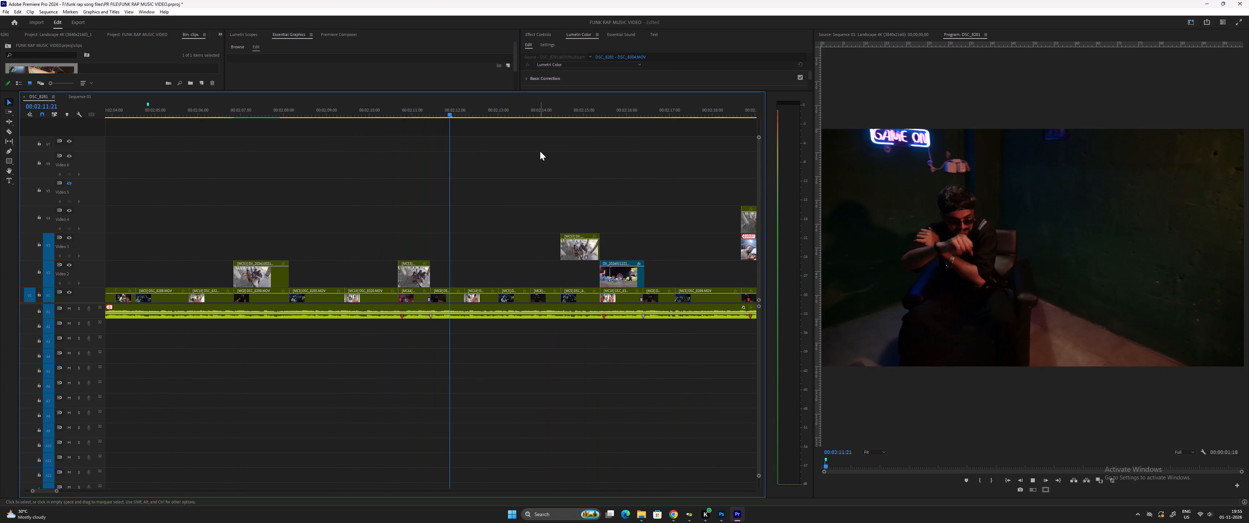
key("space")
Replay the footage from about 00:02:10 to 00:02:16 and delete the selfie-stick clip on Video 3 just before the fairground shot.
left_click(364, 107)
key("space")
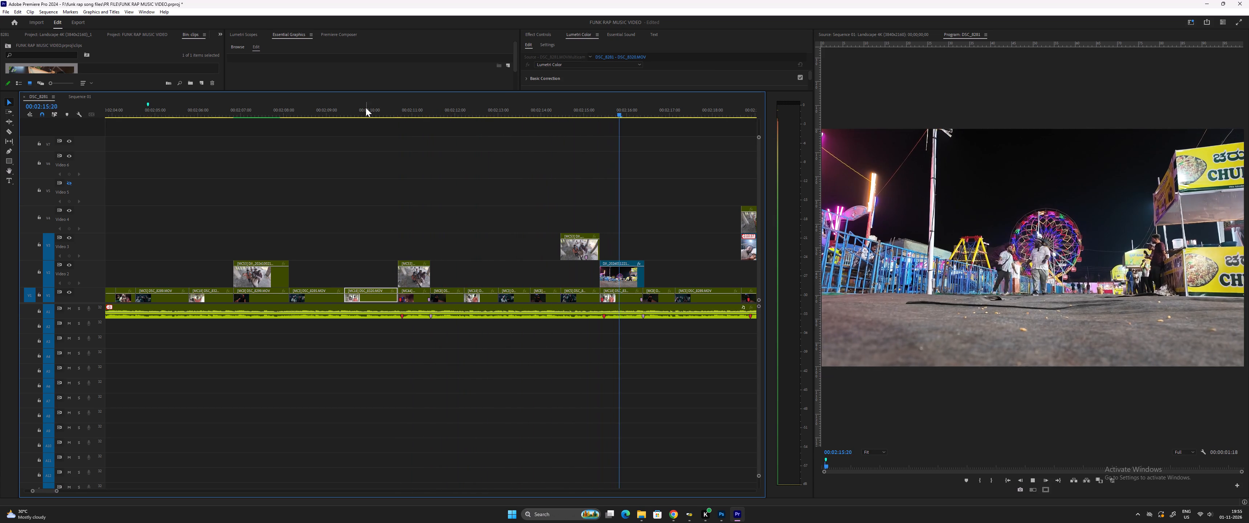
key("space")
left_click(510, 106)
key("space")
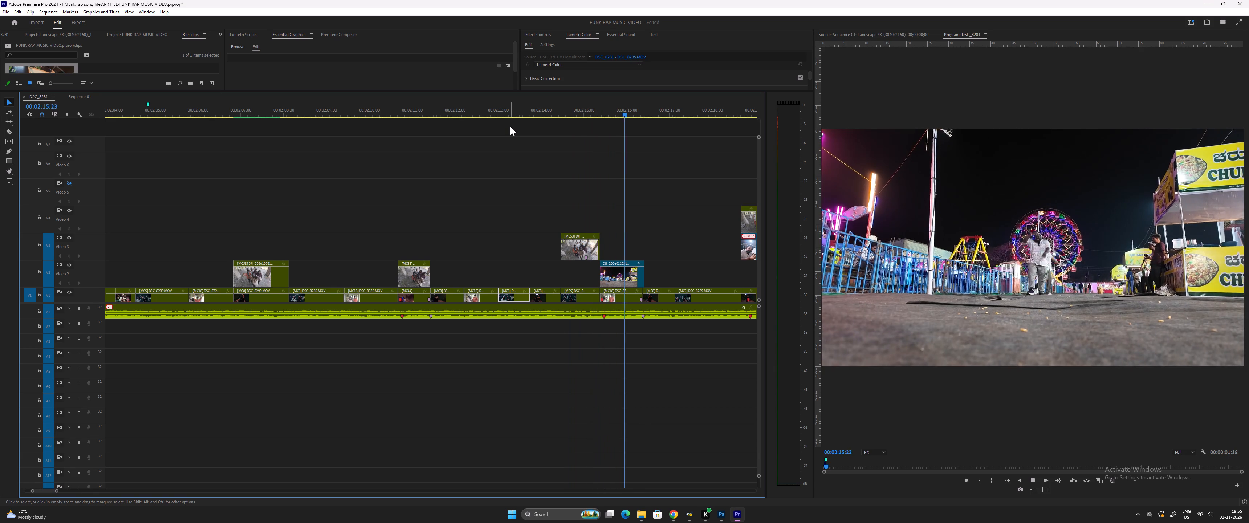
key("space")
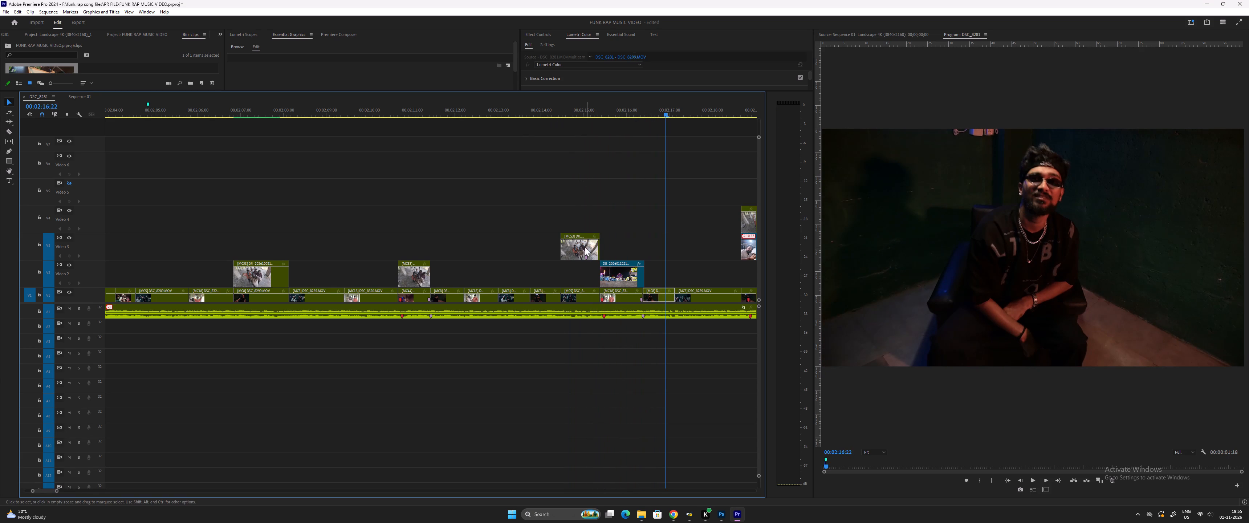
left_click(582, 250)
key("Delete")
key("space")
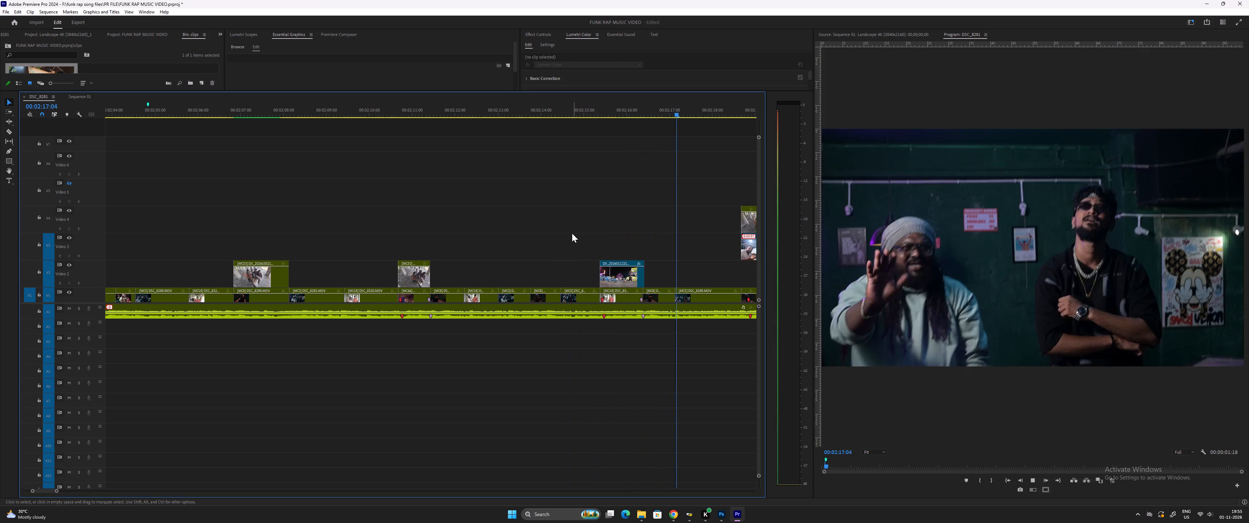
Play the sequence from about 00:02:14 to 00:02:23, through the fairground and selfie-stick shots into the concrete-building group shot.
key("minus")
key("space")
left_click_drag(463, 115, 467, 116)
key("space")
key("equal")
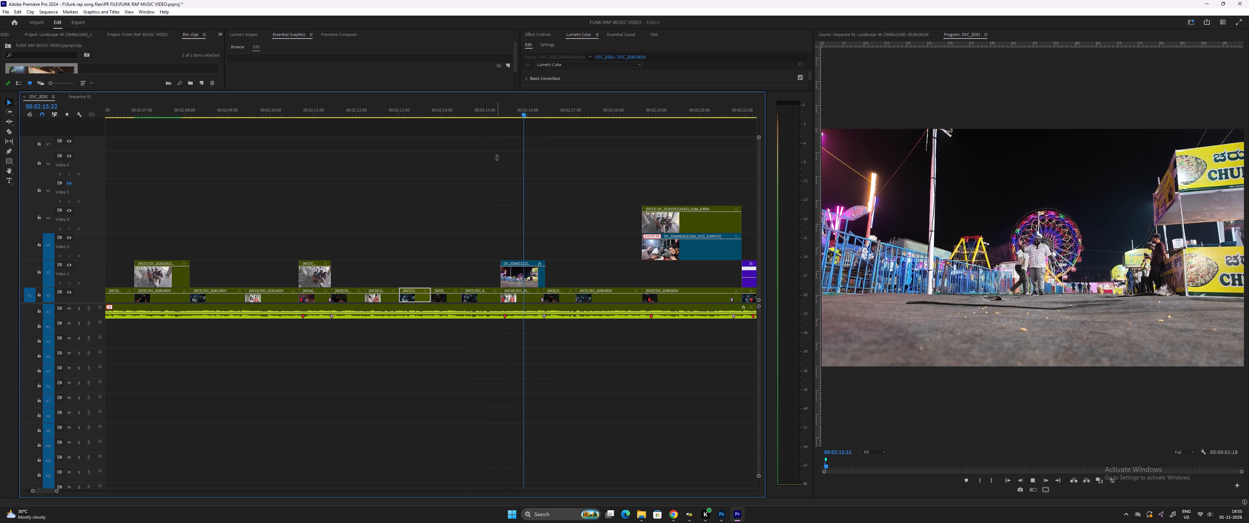
key("space")
left_click(465, 114)
key("space")
key("space")
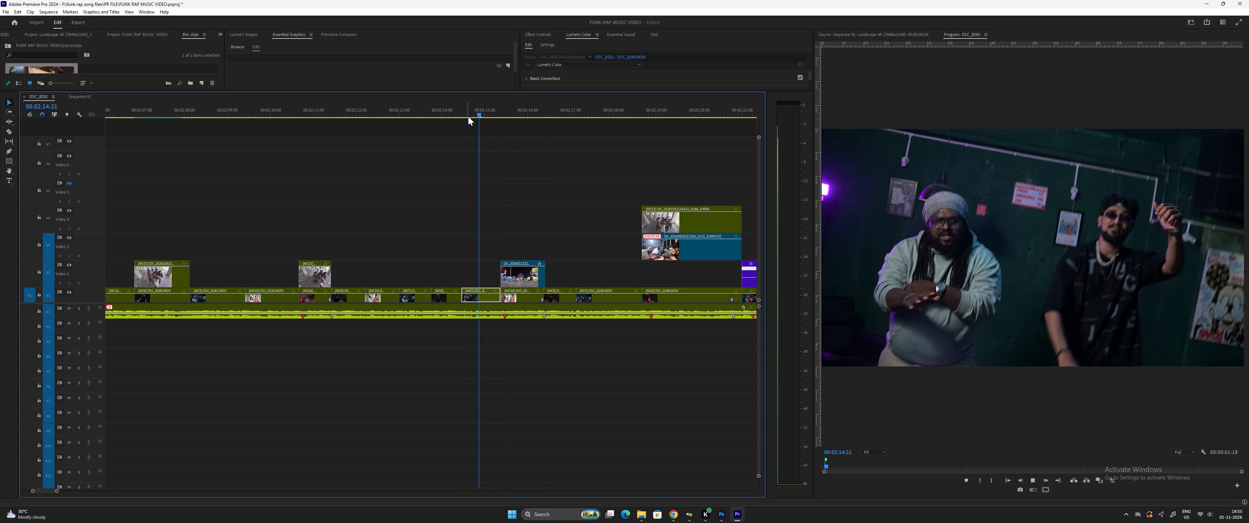
key("space")
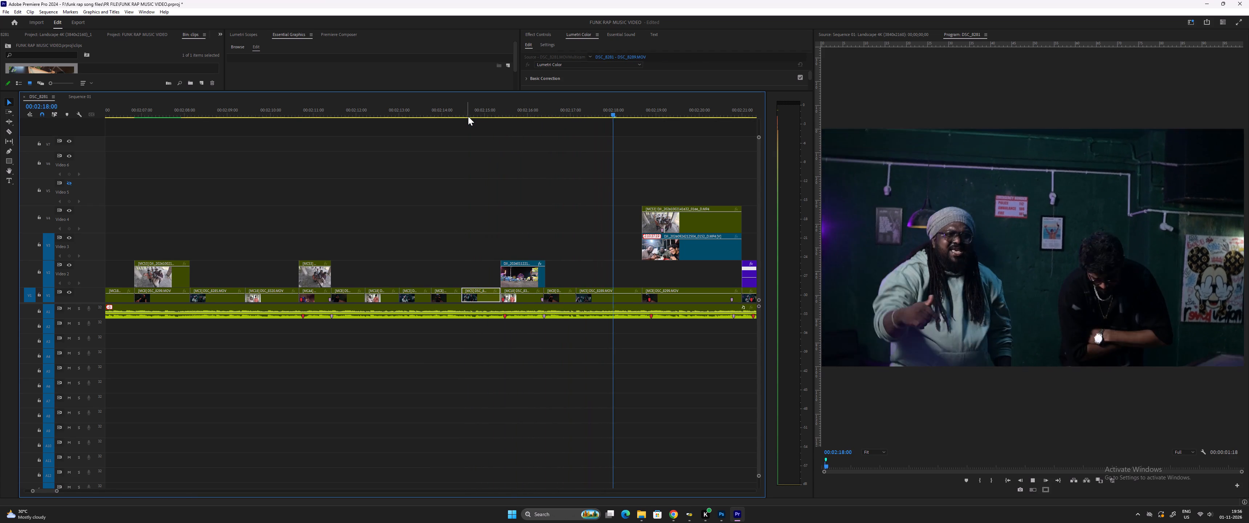
key("minus")
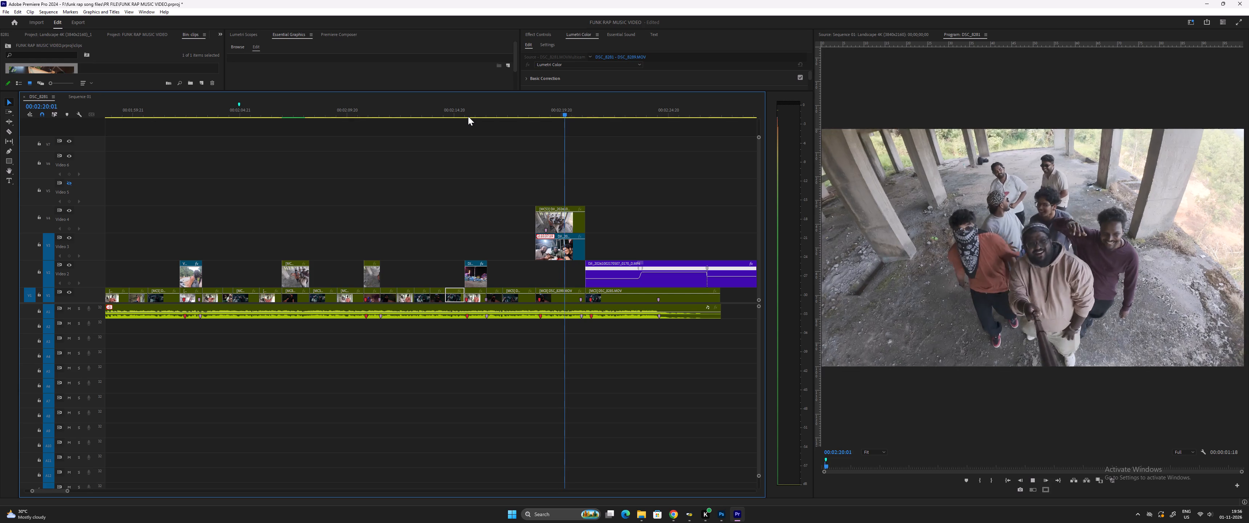
key("space")
key("minus")
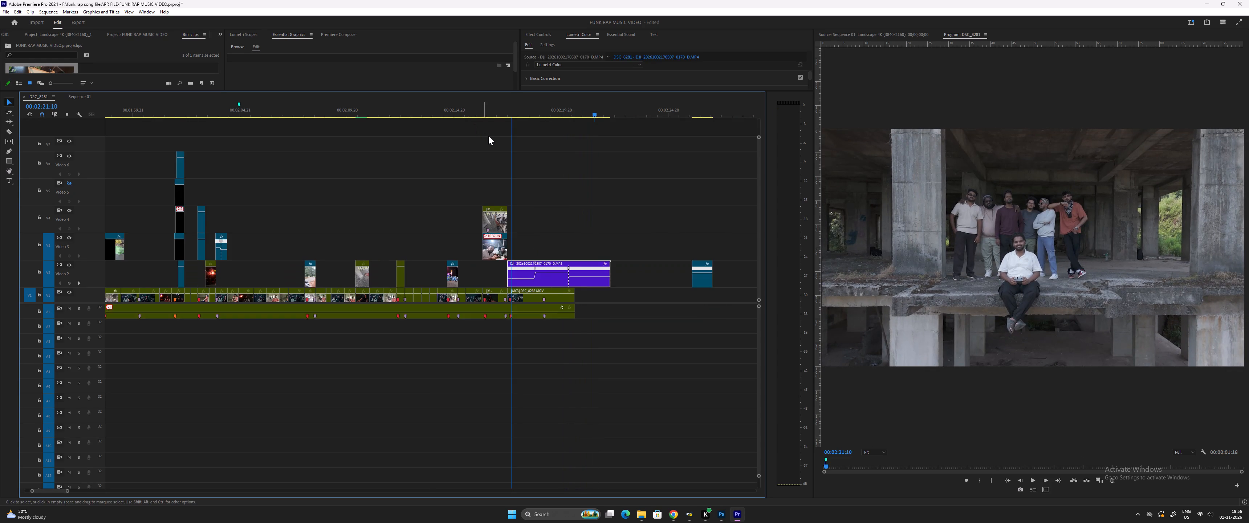
key("space")
type("=")
key("equal")
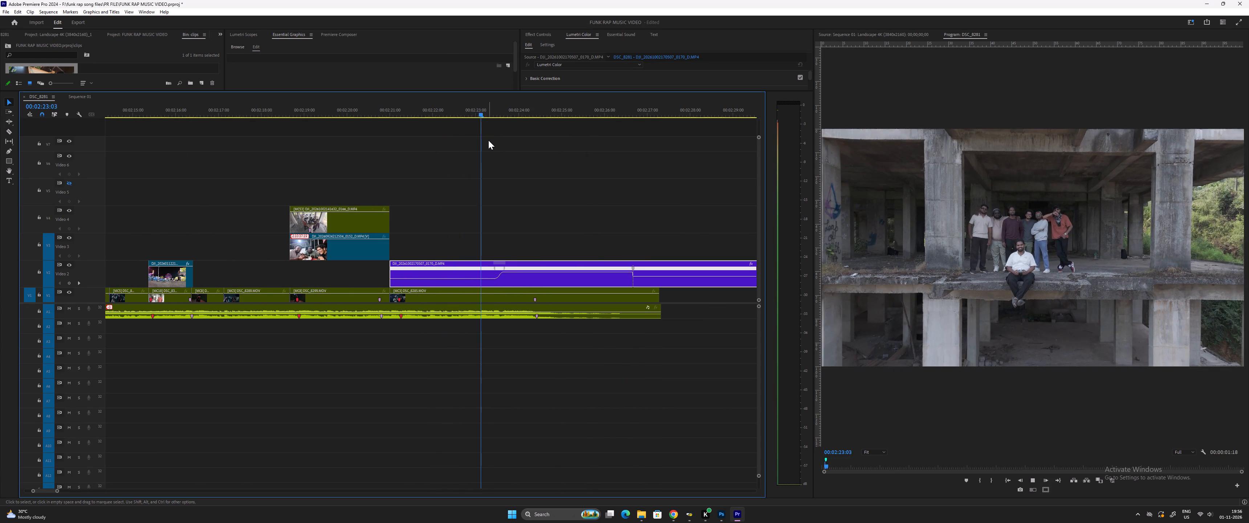
key("space")
Move the selfie-stick clip from Video 4 down to Video 2, directly before the purple concrete-building clip.
left_click(326, 228)
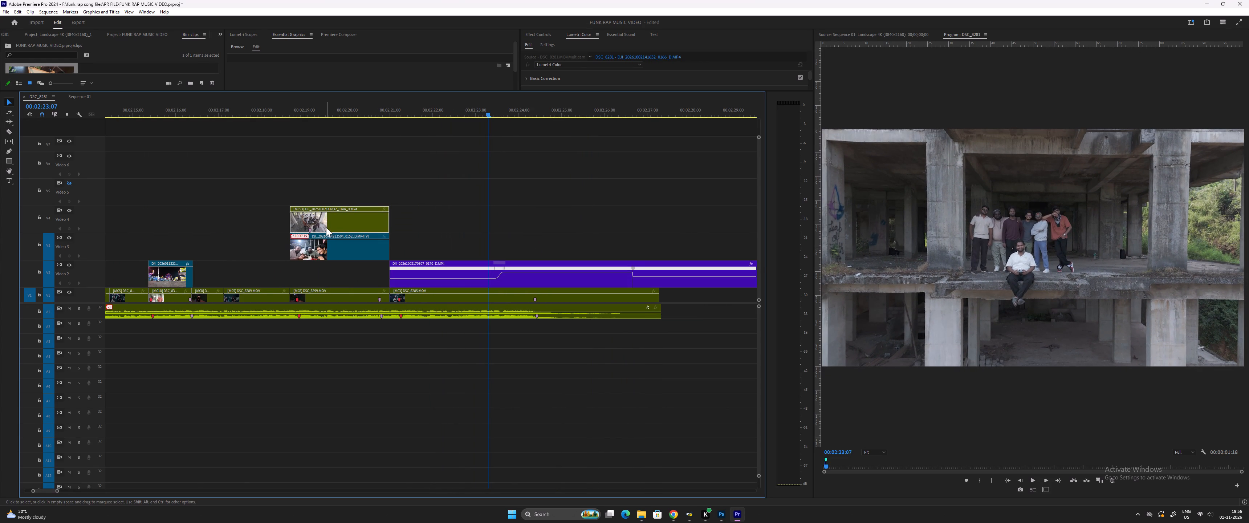
key("minus")
left_click_drag(378, 224, 375, 268)
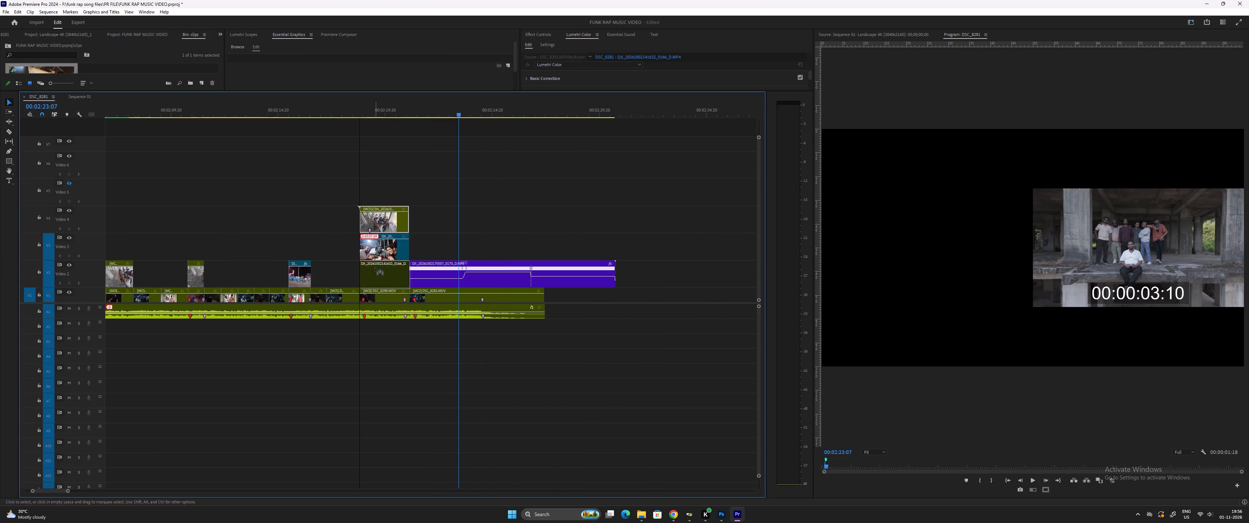
left_click_drag(375, 268, 375, 268)
Review the eating shot on Video 3 and trim its start to just before 00:02:20, leaving the selfie-stick clip exposed ahead of it.
left_click(326, 113)
key("space")
type("==")
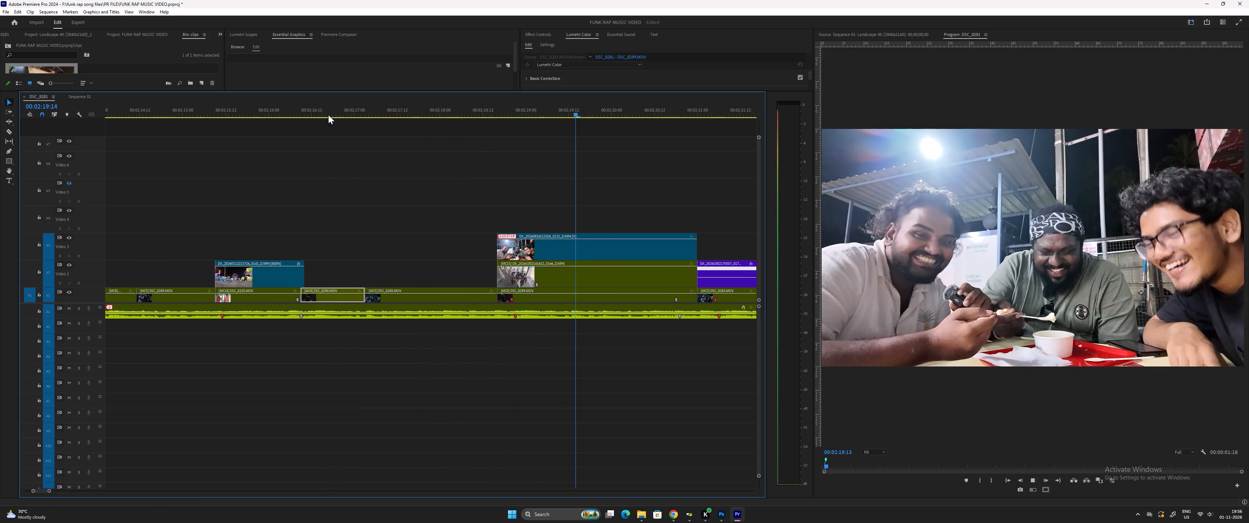
key("space")
key("space")
key("space")
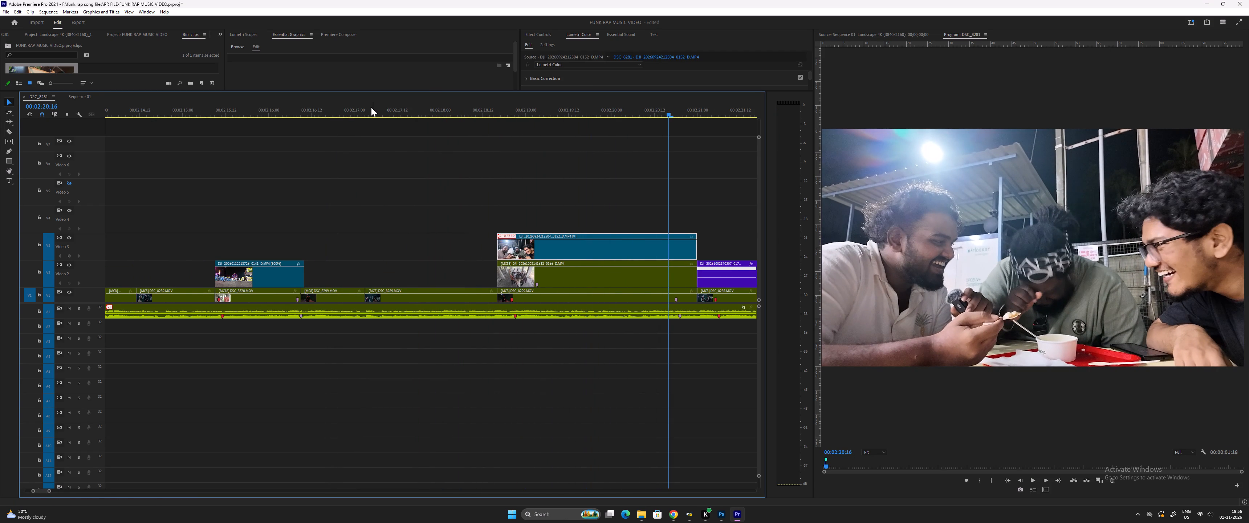
left_click_drag(639, 112, 584, 120)
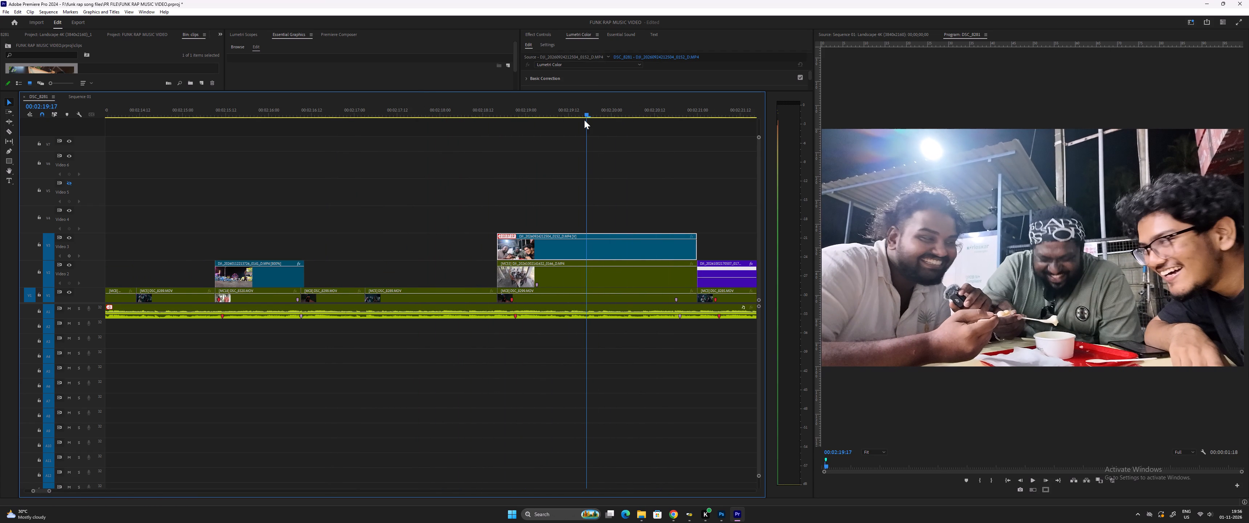
left_click_drag(496, 248, 587, 240)
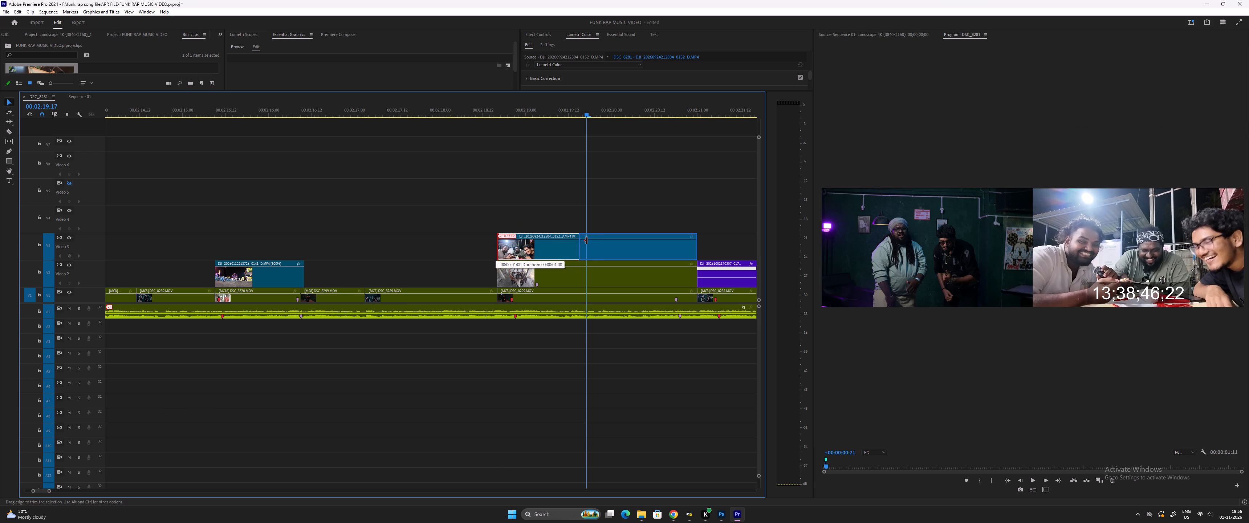
left_click_drag(587, 240, 600, 240)
key("space")
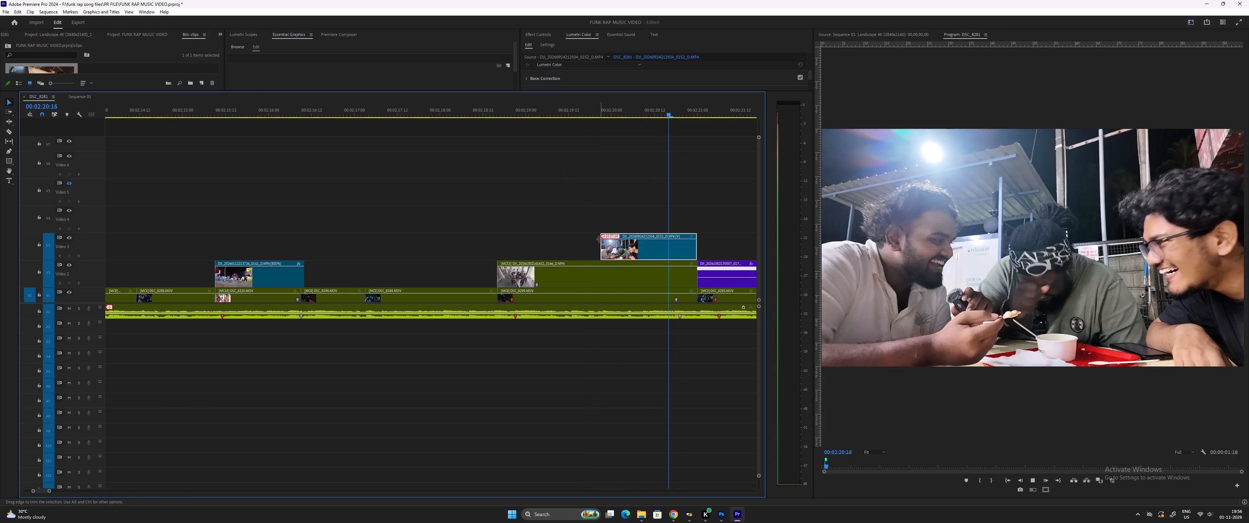
key("space")
Preview the carrom-board clip parked past the end of the song at about 00:02:39.
key("minus")
key("minus")
key("minus")
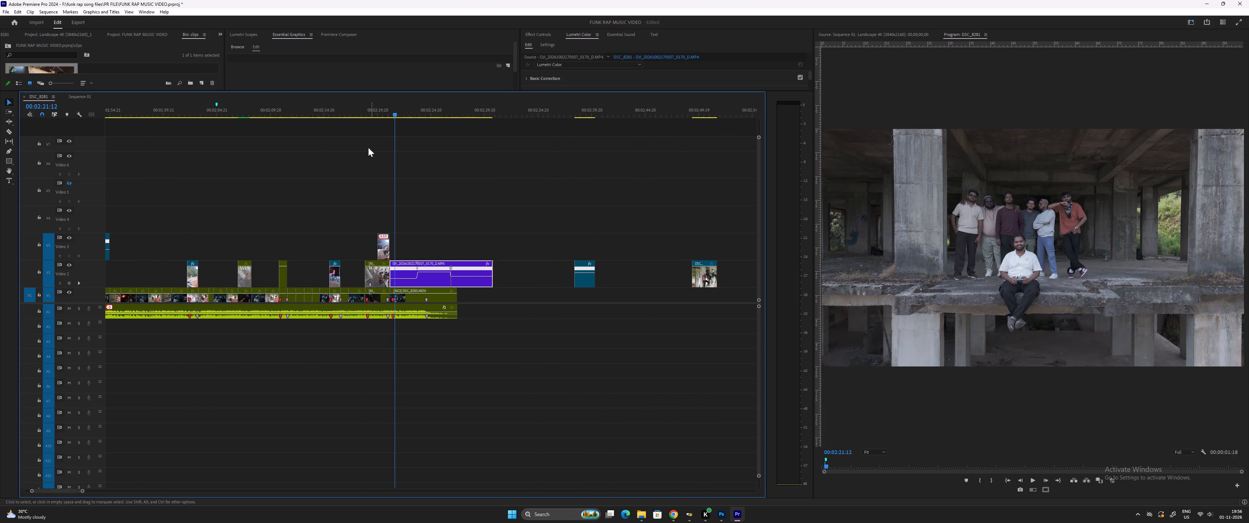
left_click(360, 110)
key("minus")
key("minus")
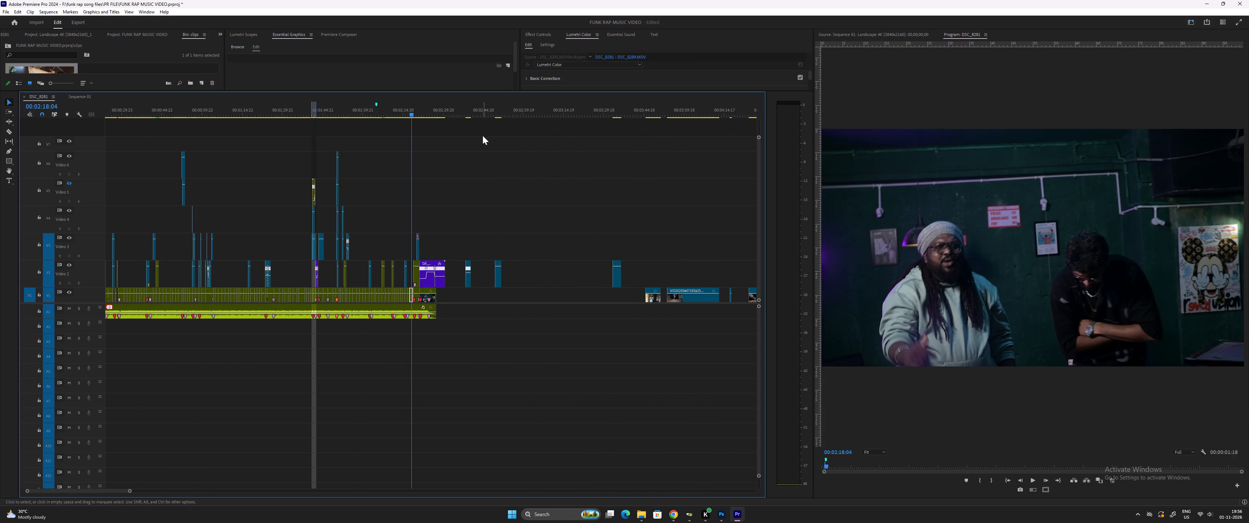
left_click(464, 117)
key("space")
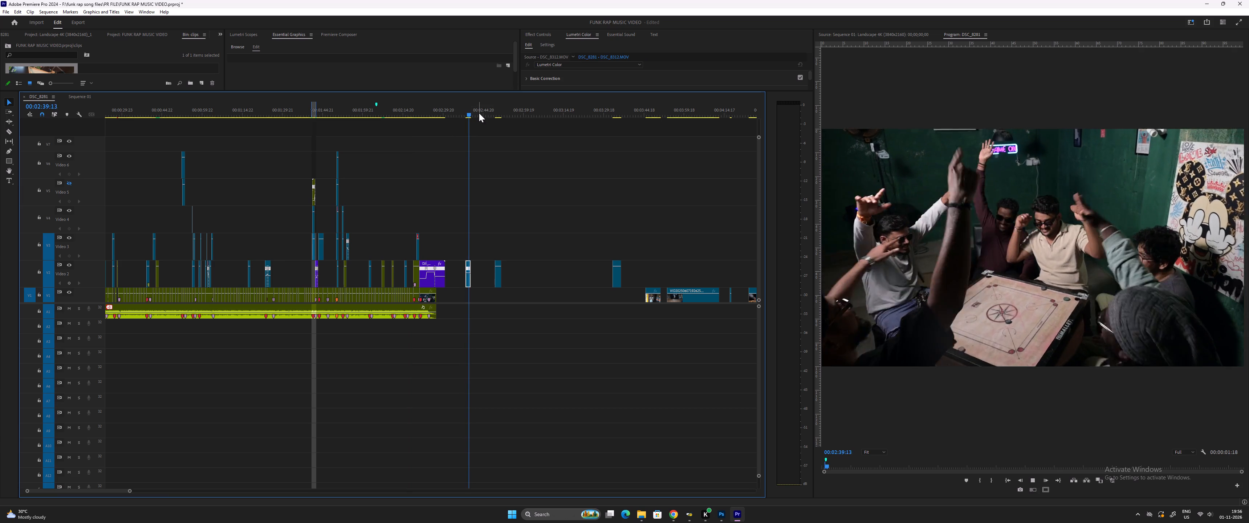
key("space")
Preview the staircase group clip parked at about 00:02:50 and move it to Video 4, aligned with the start of the Video 2 selfie-stick clip.
left_click(499, 109)
key("space")
key("equal")
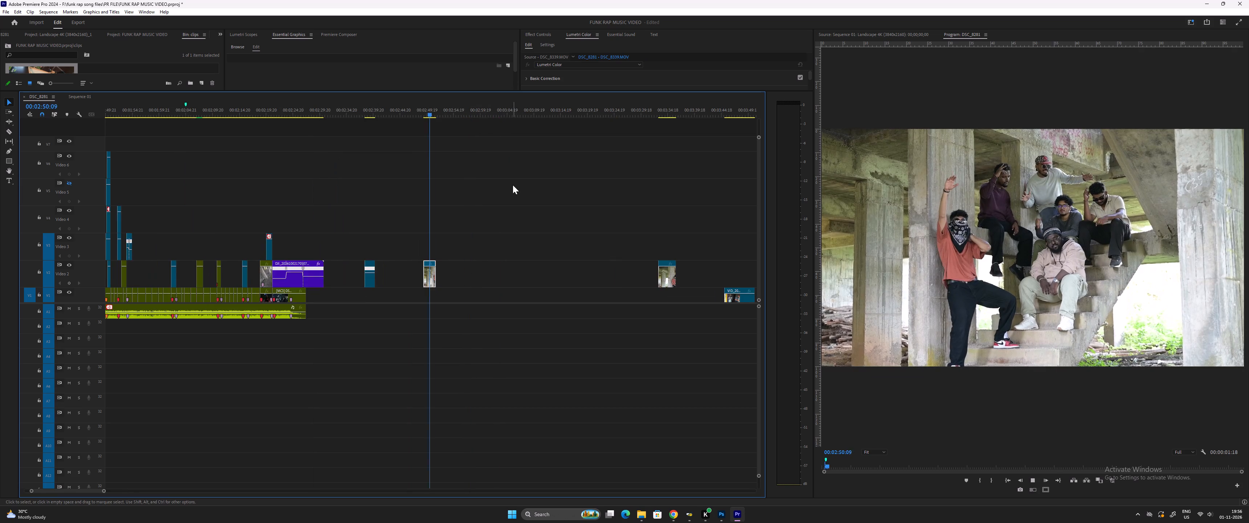
key("equal")
key("equal")
key("minus")
key("space")
left_click_drag(424, 279, 347, 198)
key("minus")
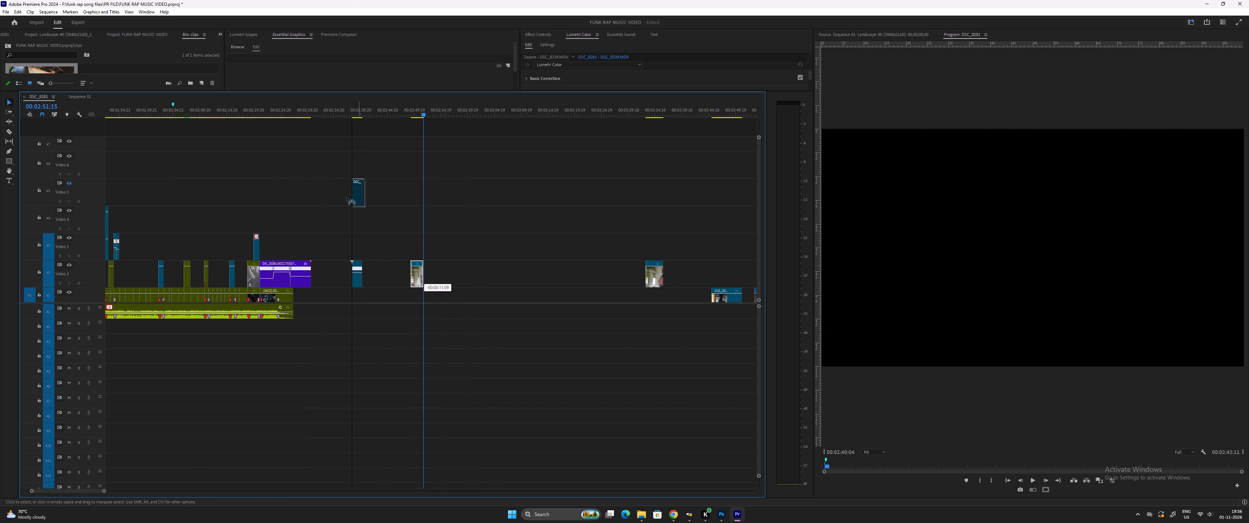
key("minus")
left_click_drag(347, 198, 548, 227)
key("equal")
key("equal")
key("equal")
key("equal")
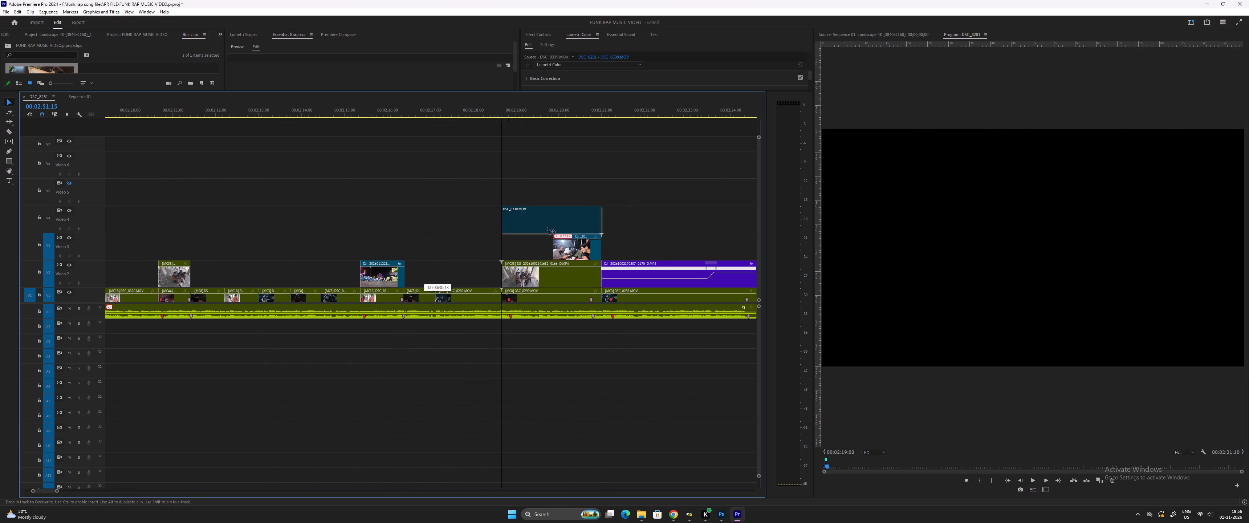
left_click_drag(548, 227, 552, 227)
Trim the end of the staircase clip on Video 4 to the start of the eating clip on Video 3.
left_click_drag(602, 219, 557, 219)
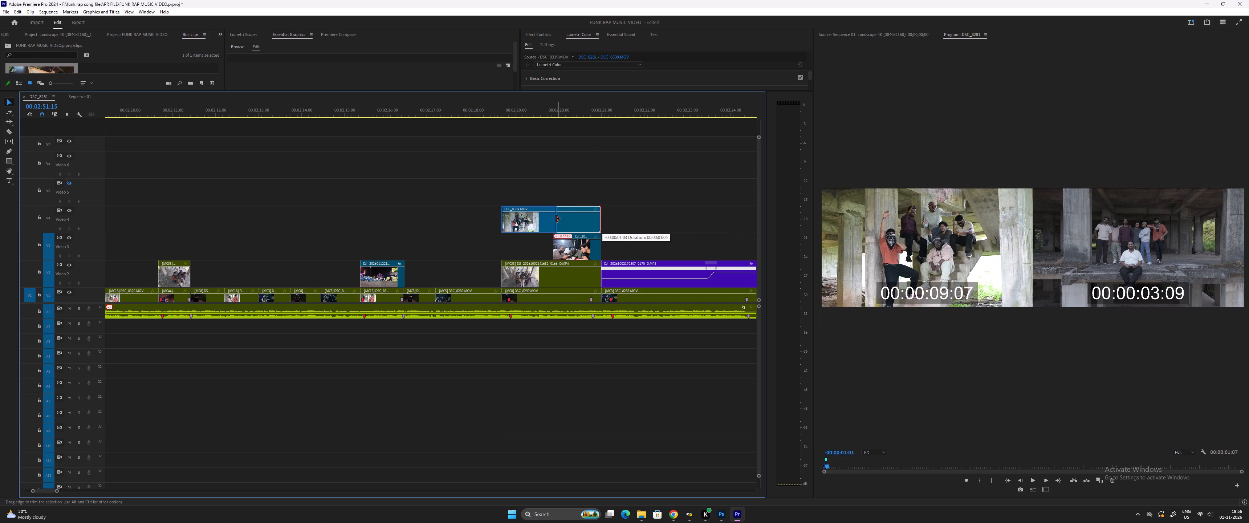
left_click_drag(557, 219, 555, 219)
Play the sequence from about 00:02:17 through the staircase and eating inserts, on to the aerial building shot near 00:02:29.
left_click(437, 108)
key("space")
type("=")
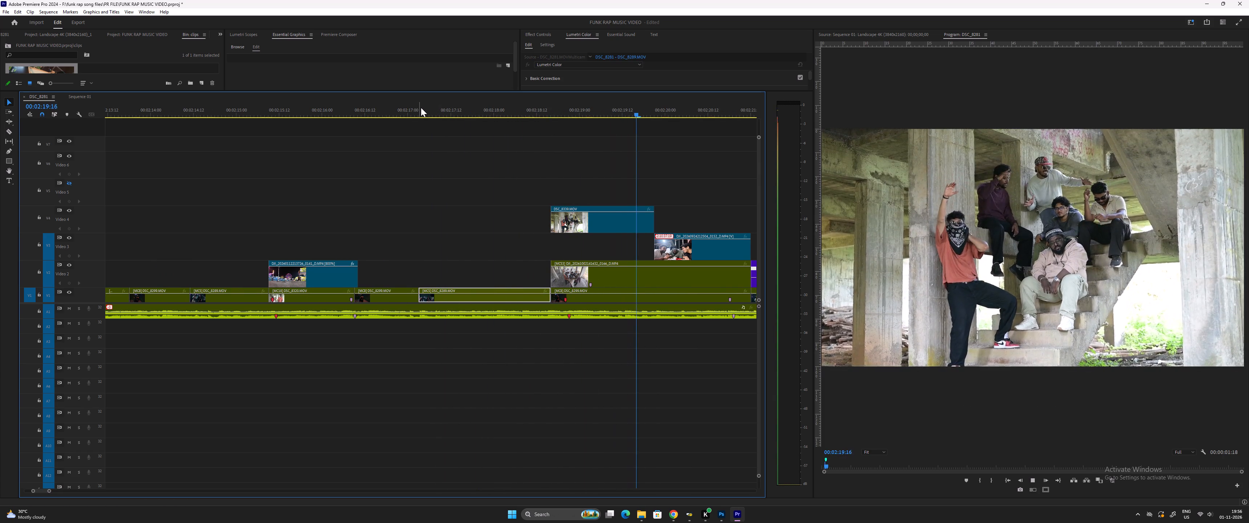
key("space")
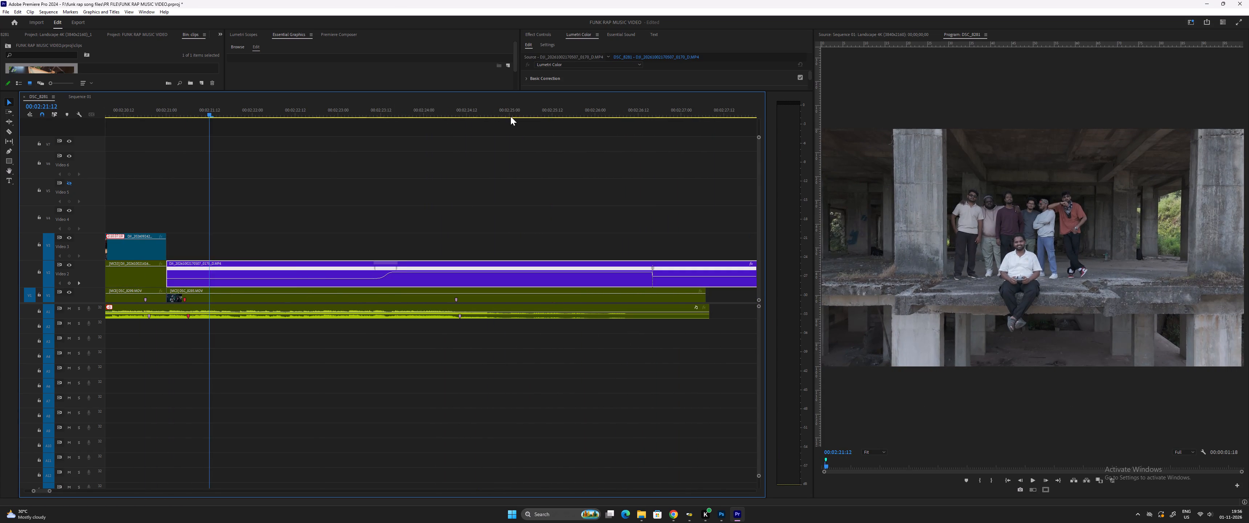
key("minus")
key("minus")
left_click(325, 117)
key("space")
key("equal")
key("equal")
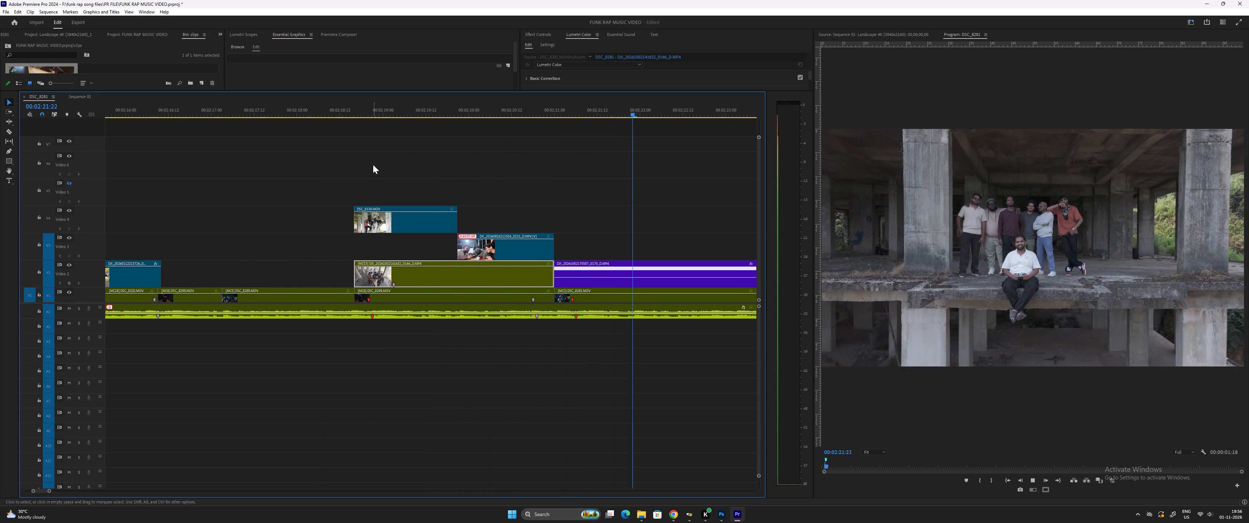
key("minus")
key("minus")
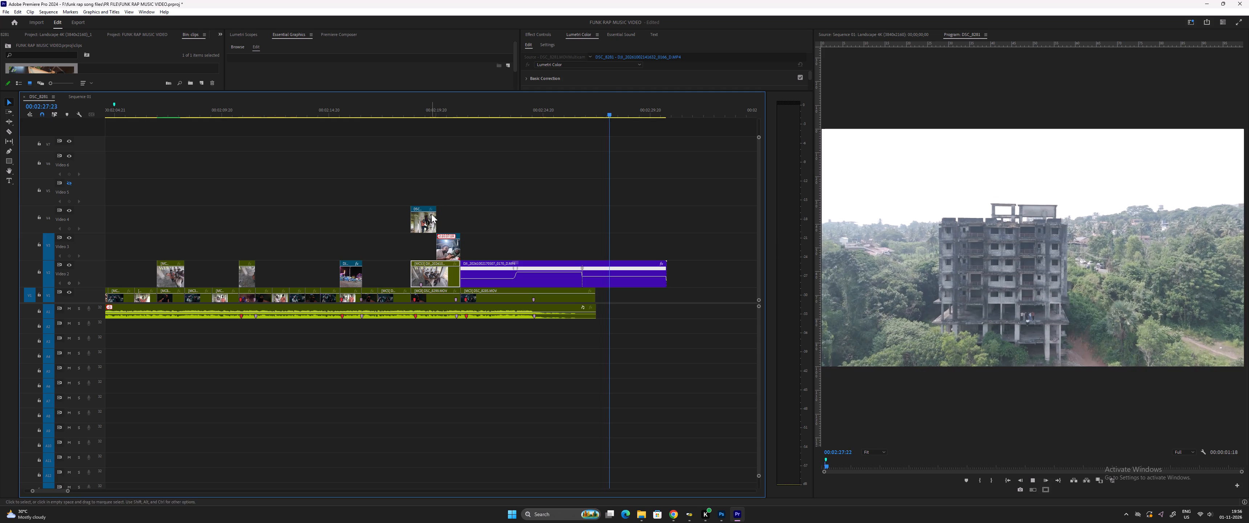
key("minus")
key("minus")
key("space")
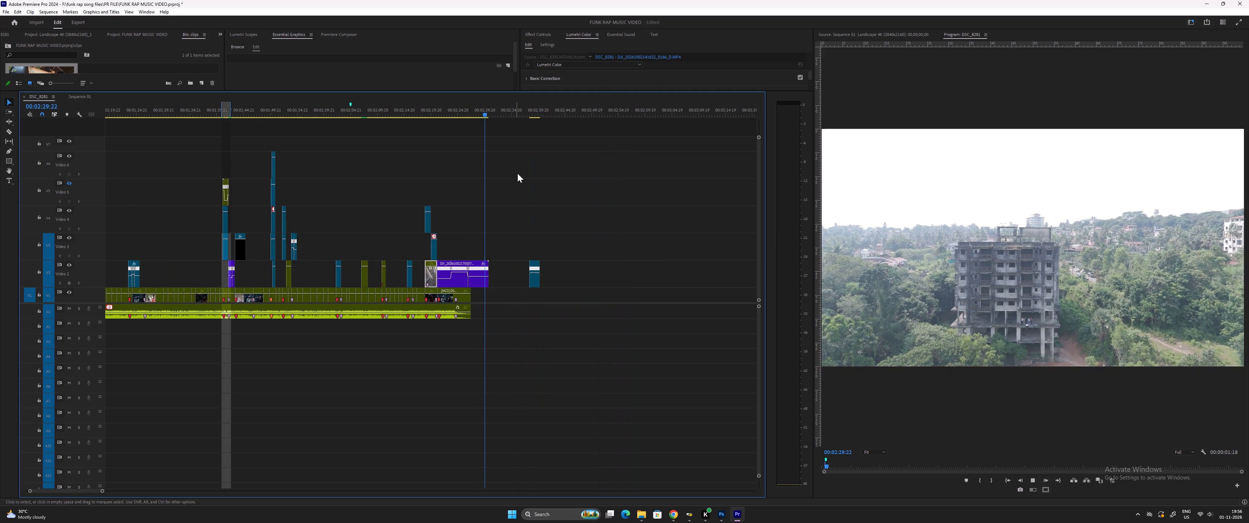
Preview the parked carrom-board clip again, up to about 00:02:40.
left_click_drag(528, 108, 537, 115)
key("space")
key("space")
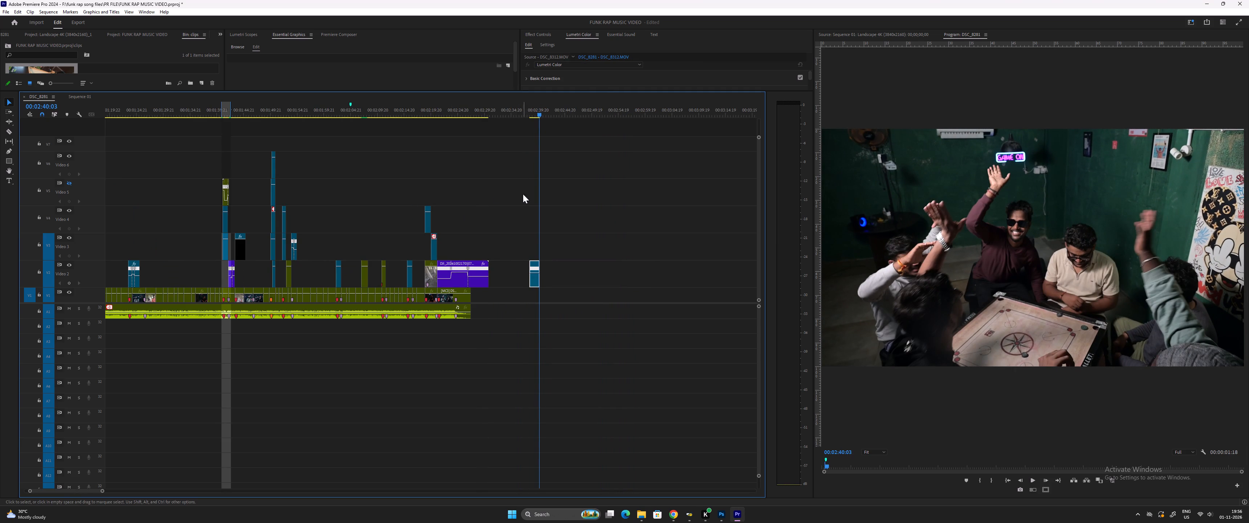
key("minus")
key("minus")
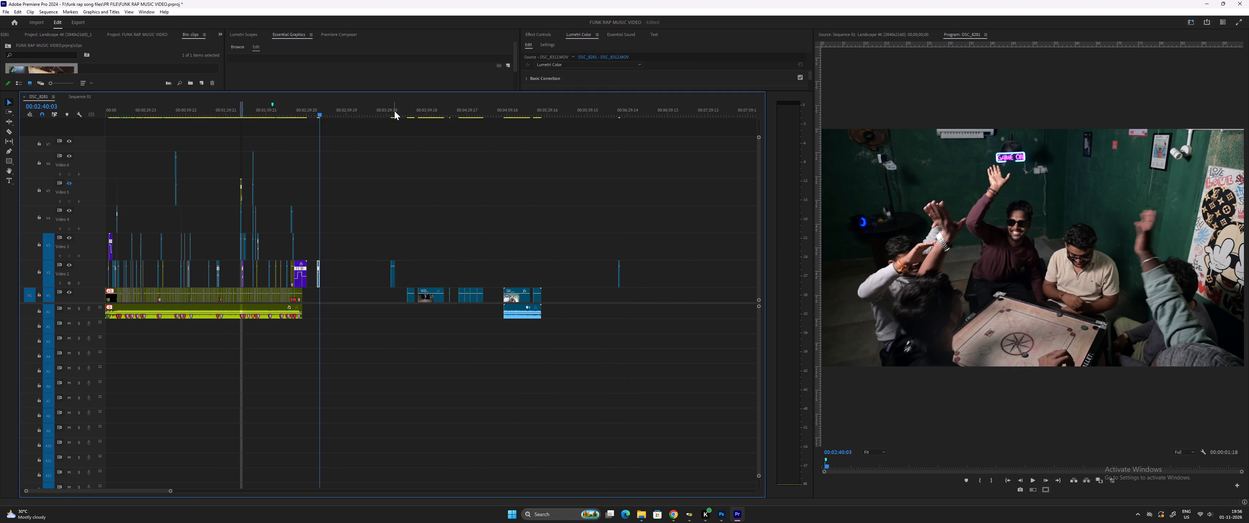
Review the second staircase group clip parked near 00:03:35 and split it at 00:03:34:22.
left_click(394, 111)
key("space")
left_click_drag(396, 110, 397, 117)
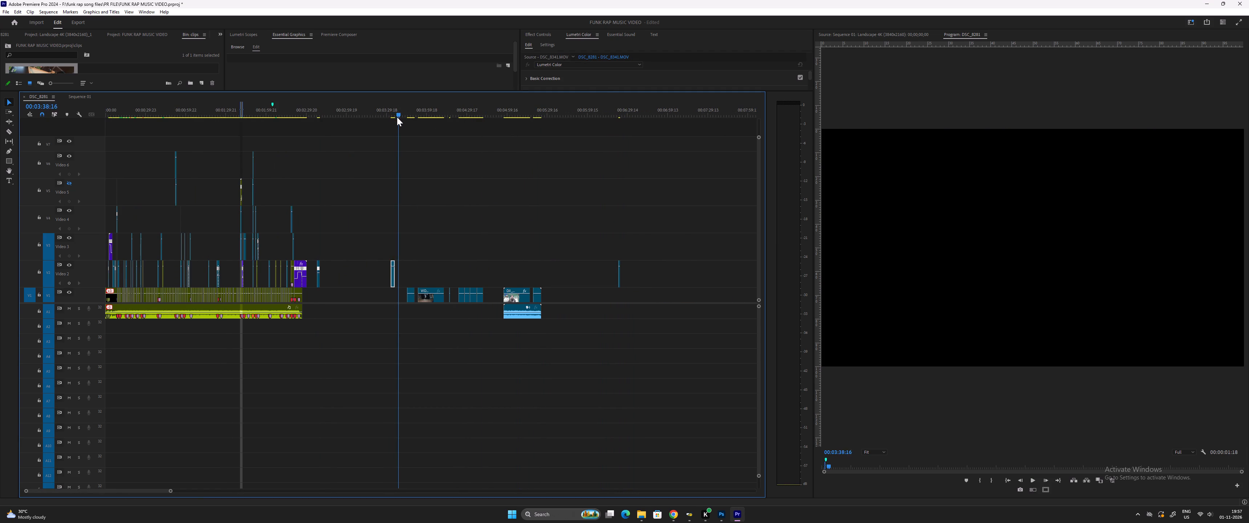
left_click_drag(397, 117, 390, 117)
key("space")
key("equal")
key("equal")
key("equal")
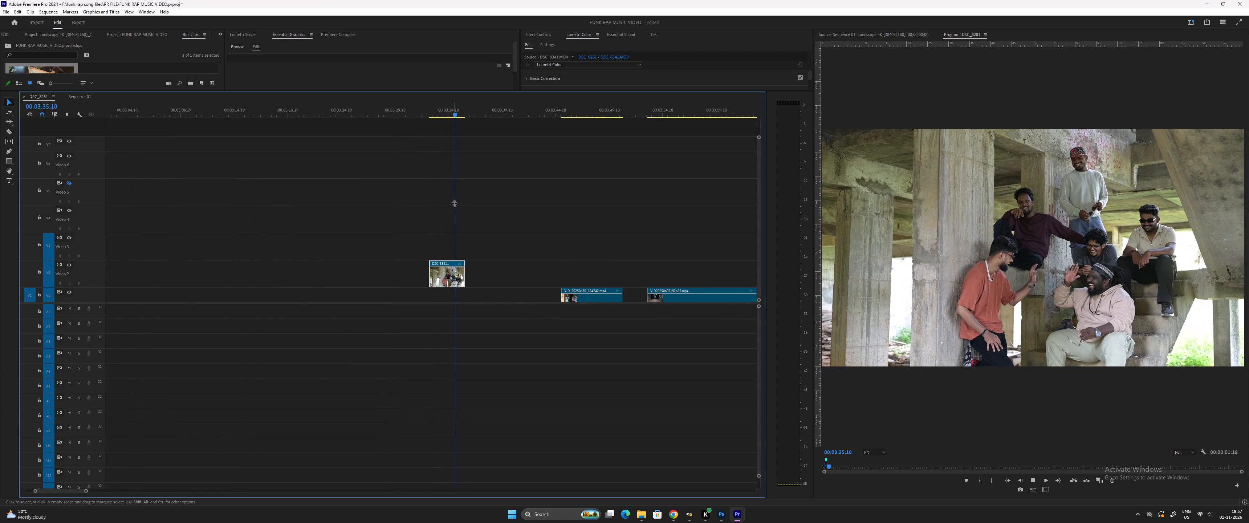
key("space")
key("equal")
key("equal")
left_click_drag(430, 112, 416, 117)
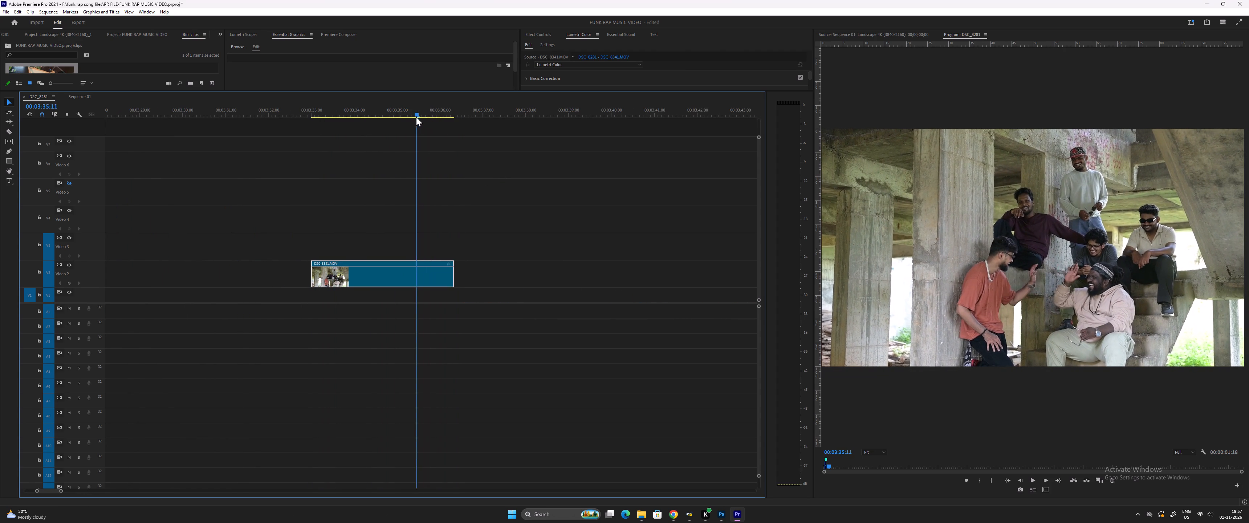
left_click_drag(416, 117, 394, 120)
left_click(404, 273)
key("ctrl+bracketleft")
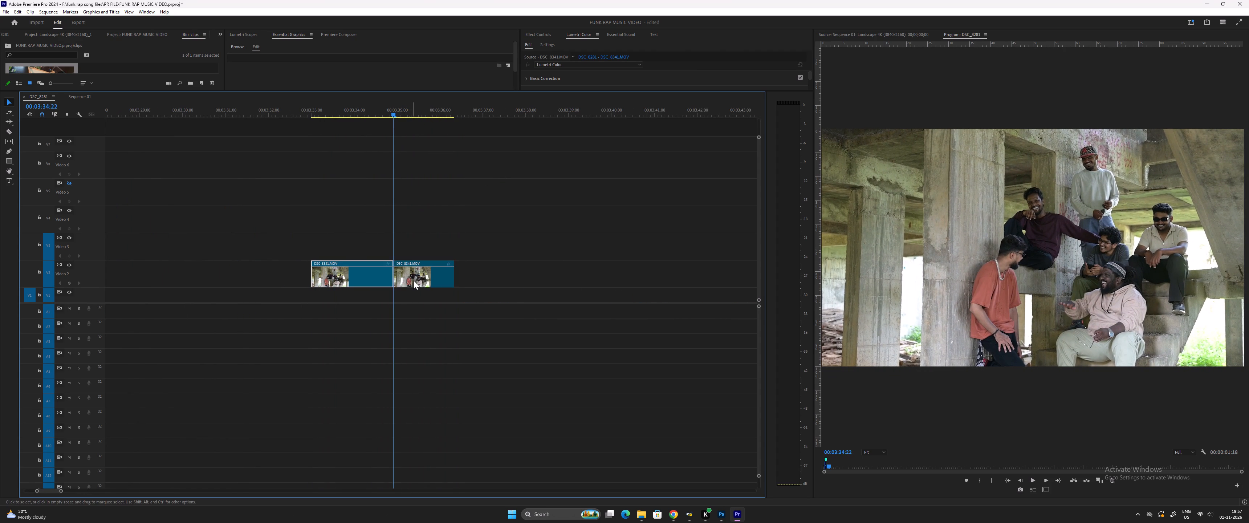
Move the latter half of the split staircase clip to Video 5, aligned with the start of the staircase clip on Video 4.
left_click_drag(414, 280, 139, 195)
key("minus")
key("minus")
key("minus")
key("minus")
key("minus")
key("equal")
key("equal")
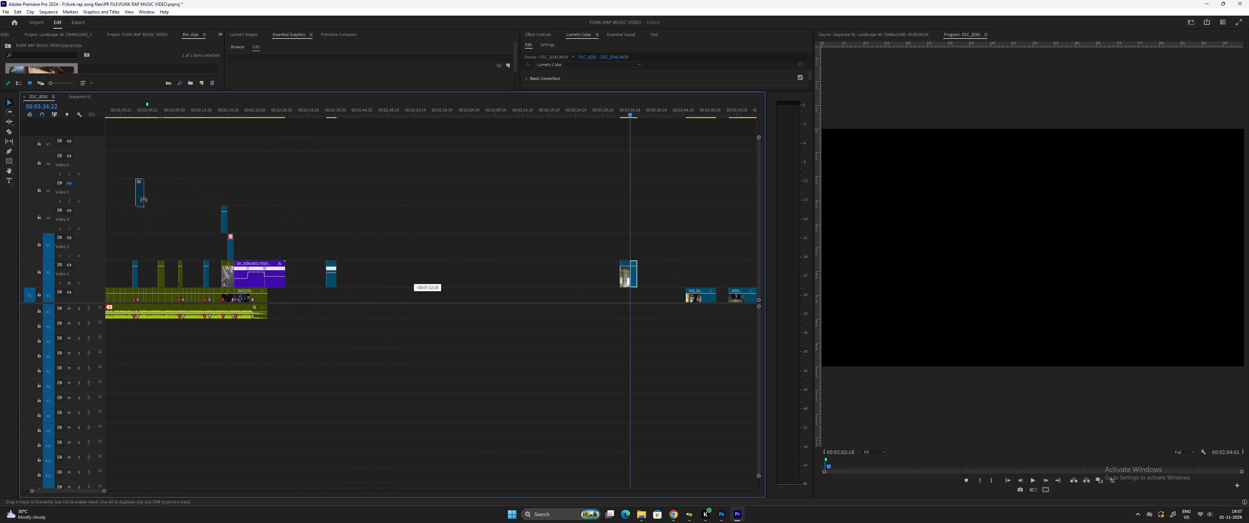
left_click_drag(139, 195, 659, 196)
key("equal")
key("equal")
key("equal")
key("minus")
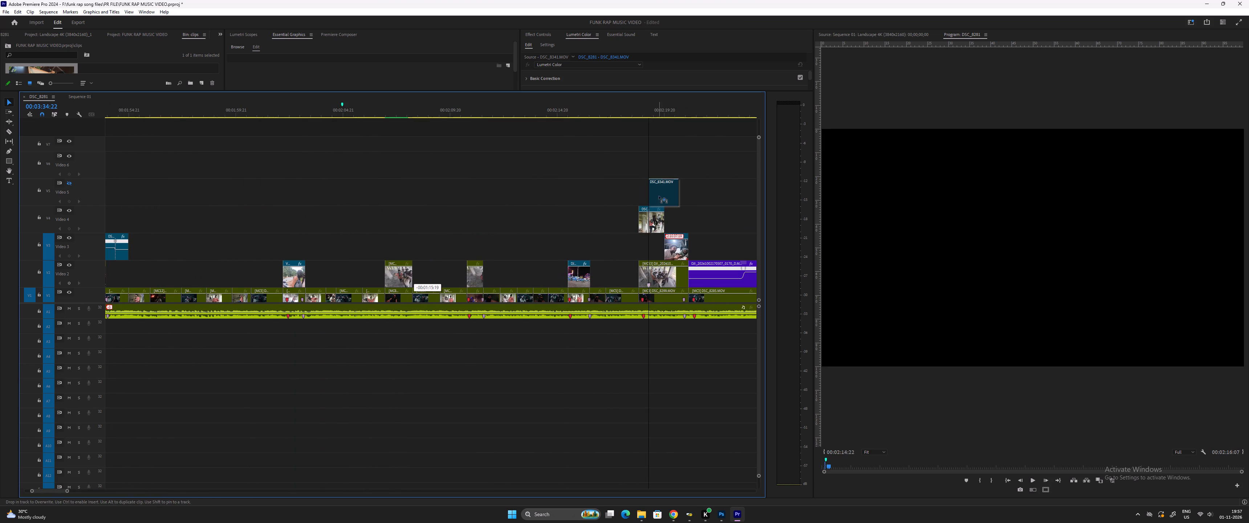
left_click_drag(659, 196, 648, 198)
Play the section from about 00:02:18 through the staircase insert and into the eating insert.
left_click(633, 113)
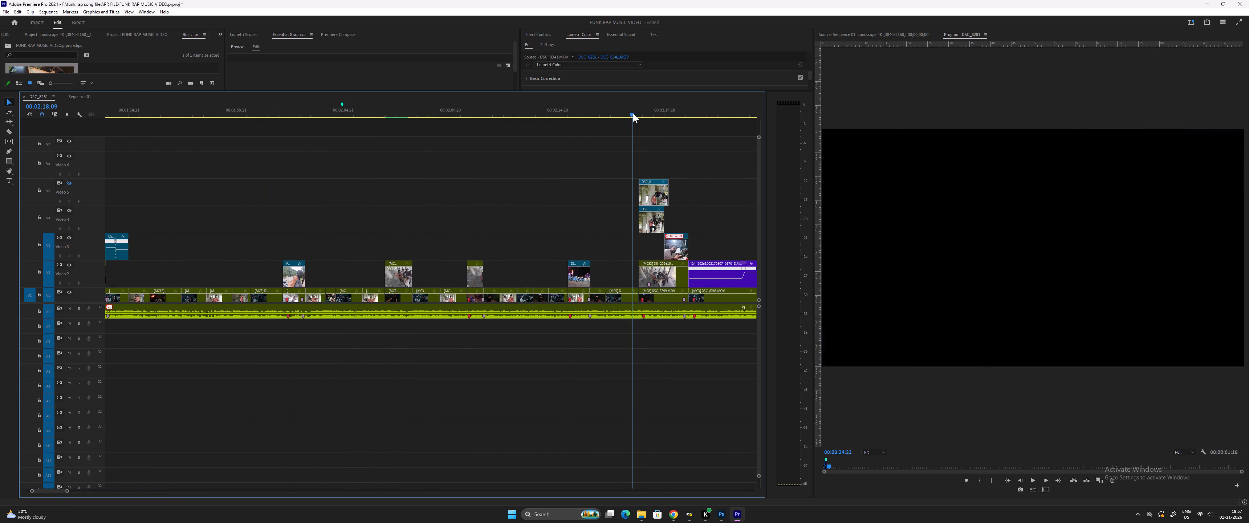
key("equal")
key("equal")
key("space")
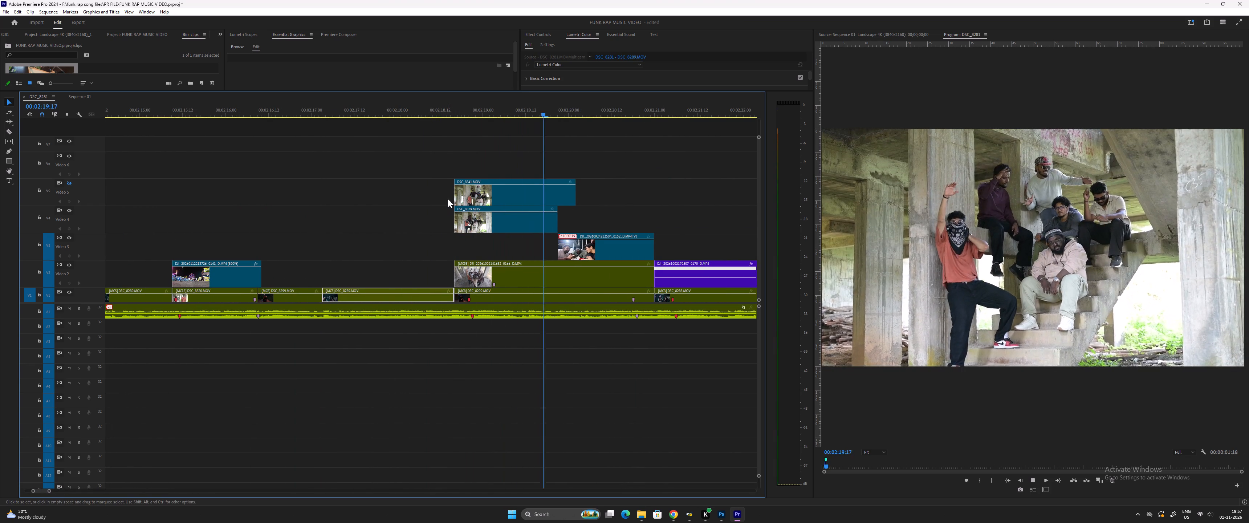
key("space")
Turn on the output of Video 5 and preview the second staircase clip from about 00:02:18.
left_click(70, 183)
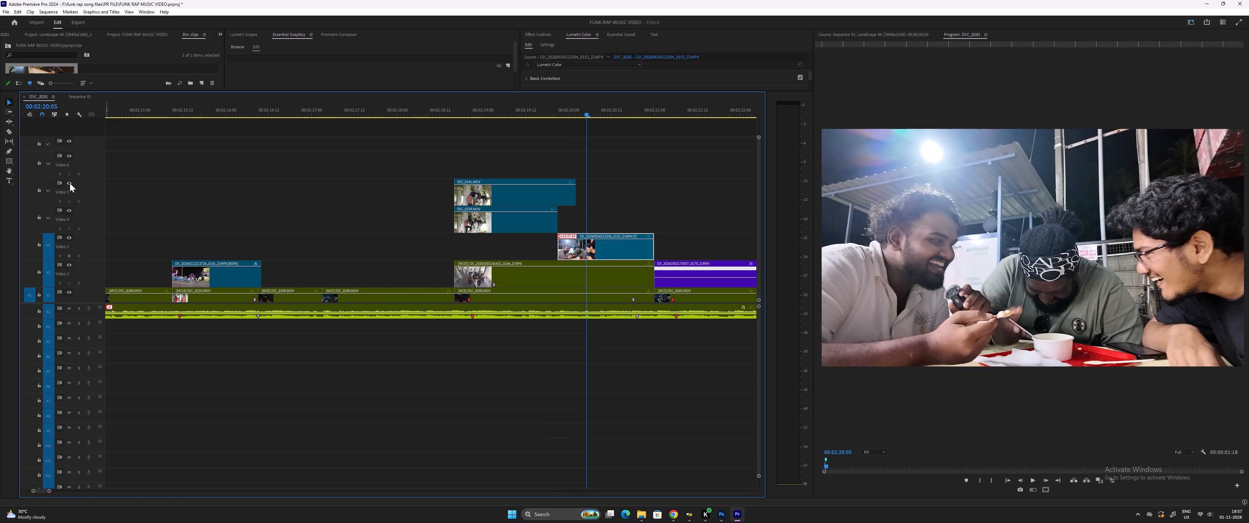
key("minus")
left_click(436, 108)
key("space")
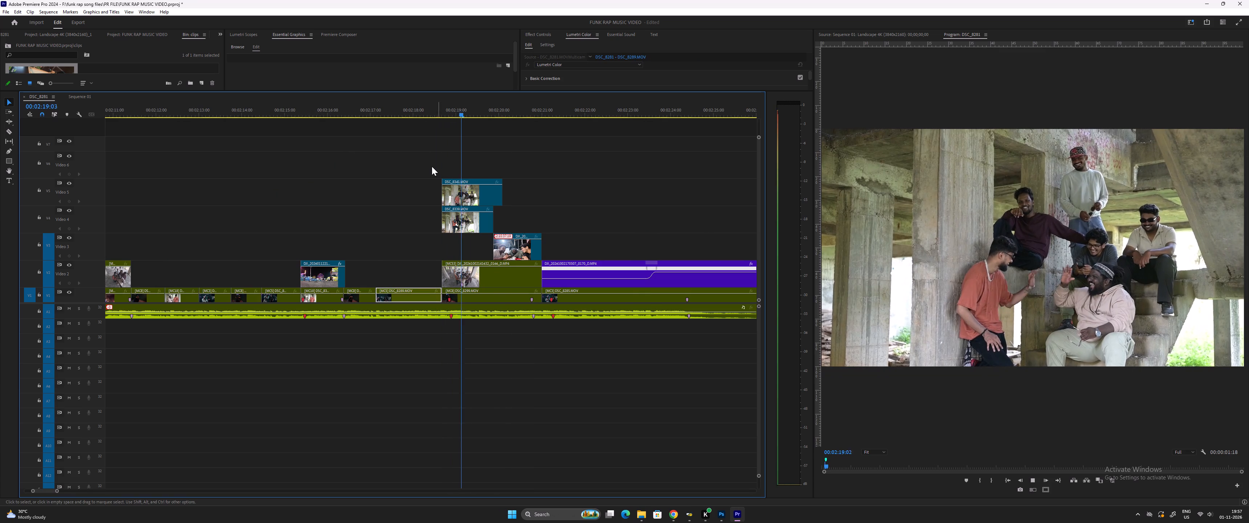
key("space")
left_click_drag(459, 113, 449, 113)
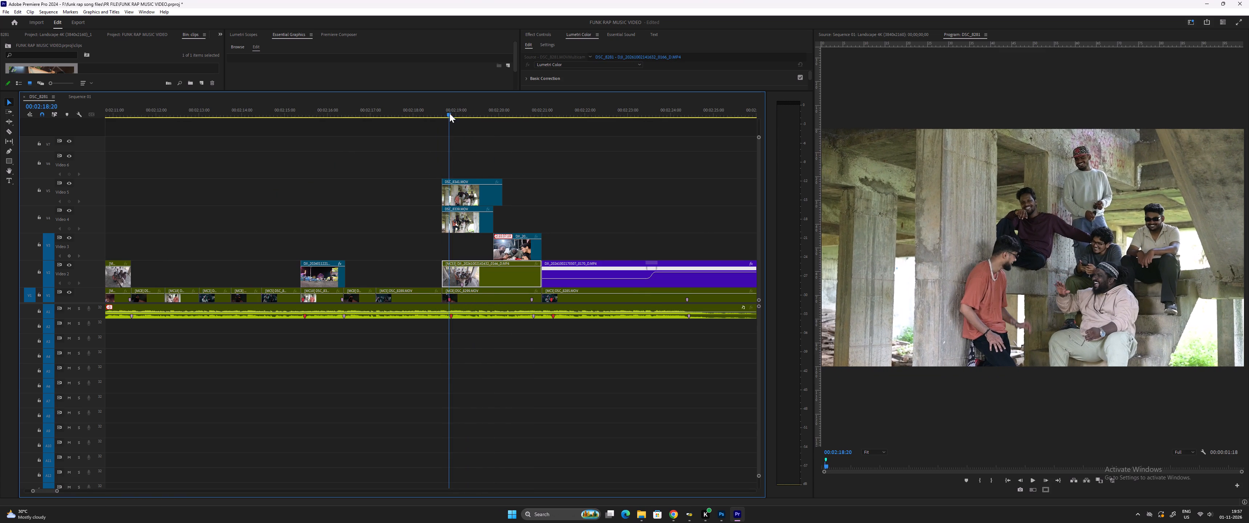
key("space")
key("space")
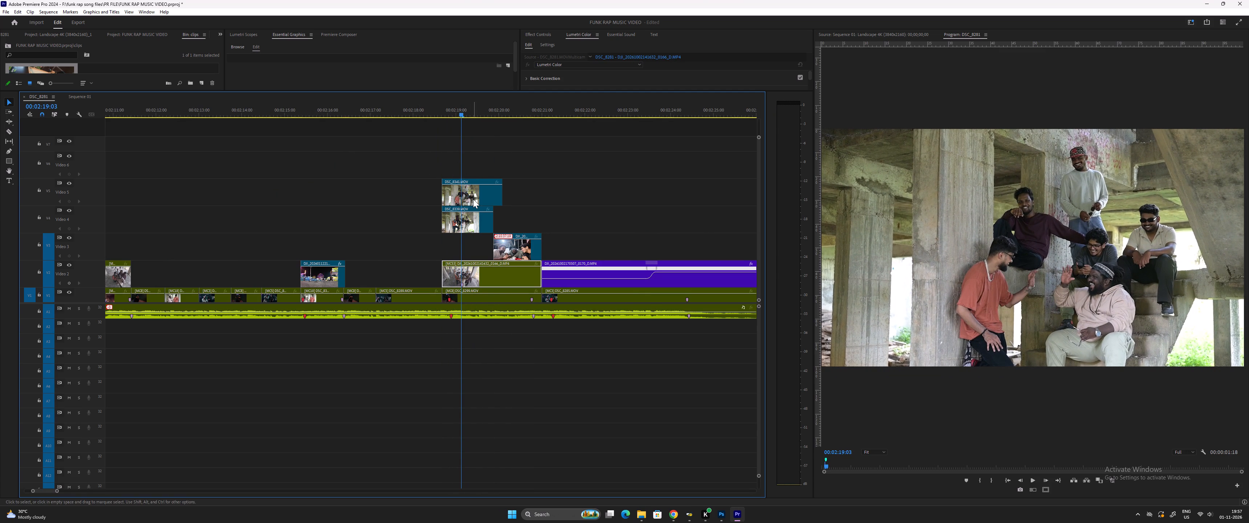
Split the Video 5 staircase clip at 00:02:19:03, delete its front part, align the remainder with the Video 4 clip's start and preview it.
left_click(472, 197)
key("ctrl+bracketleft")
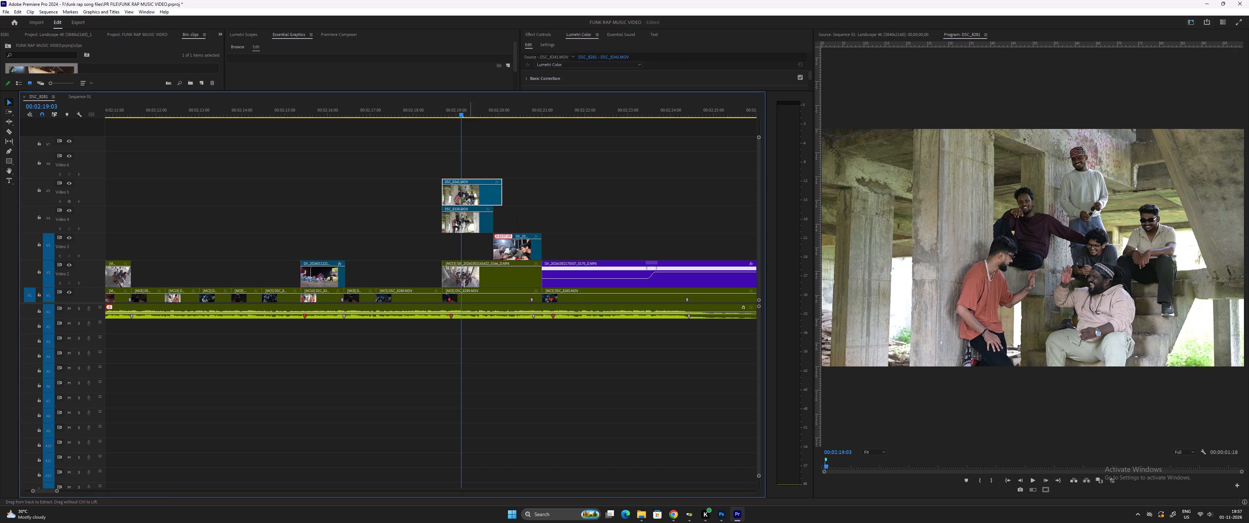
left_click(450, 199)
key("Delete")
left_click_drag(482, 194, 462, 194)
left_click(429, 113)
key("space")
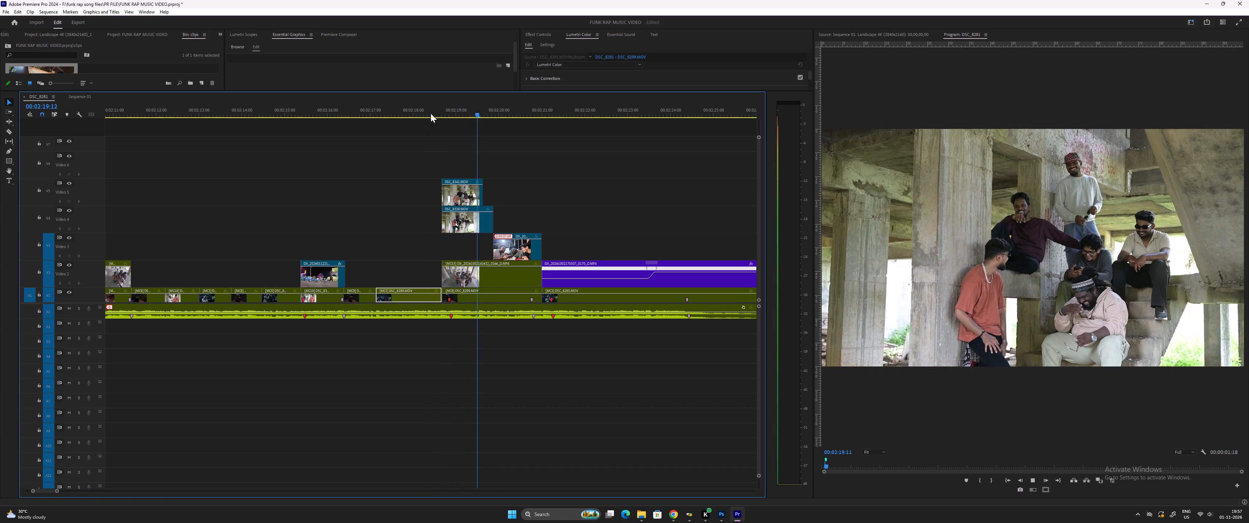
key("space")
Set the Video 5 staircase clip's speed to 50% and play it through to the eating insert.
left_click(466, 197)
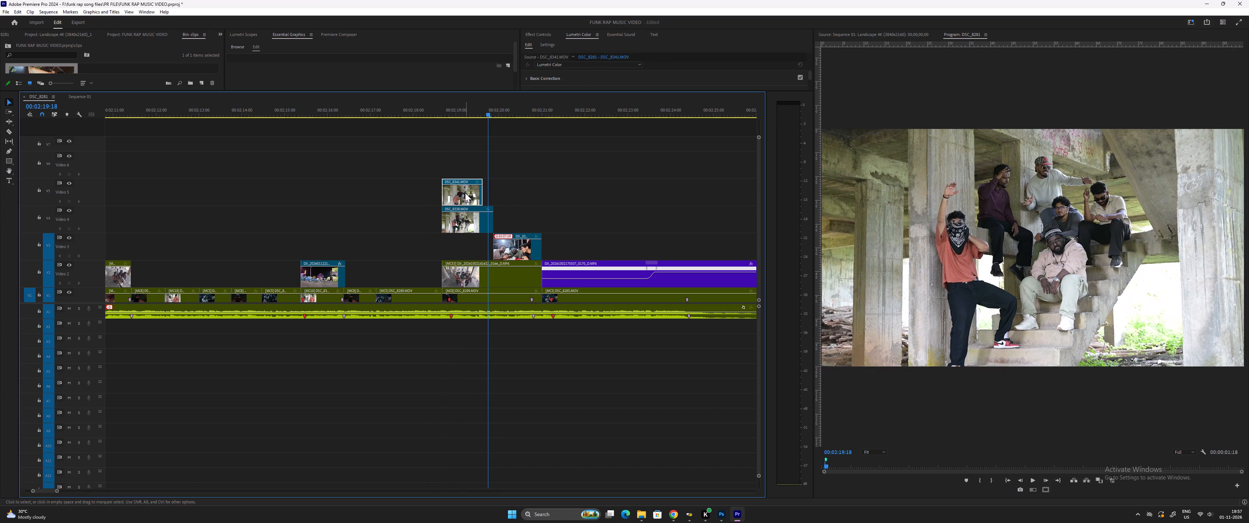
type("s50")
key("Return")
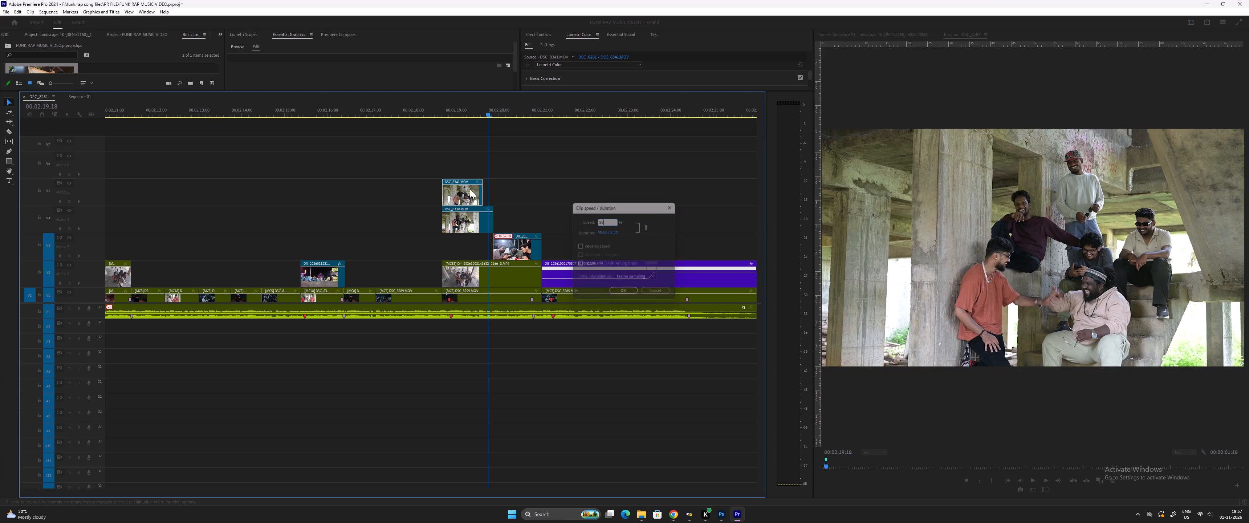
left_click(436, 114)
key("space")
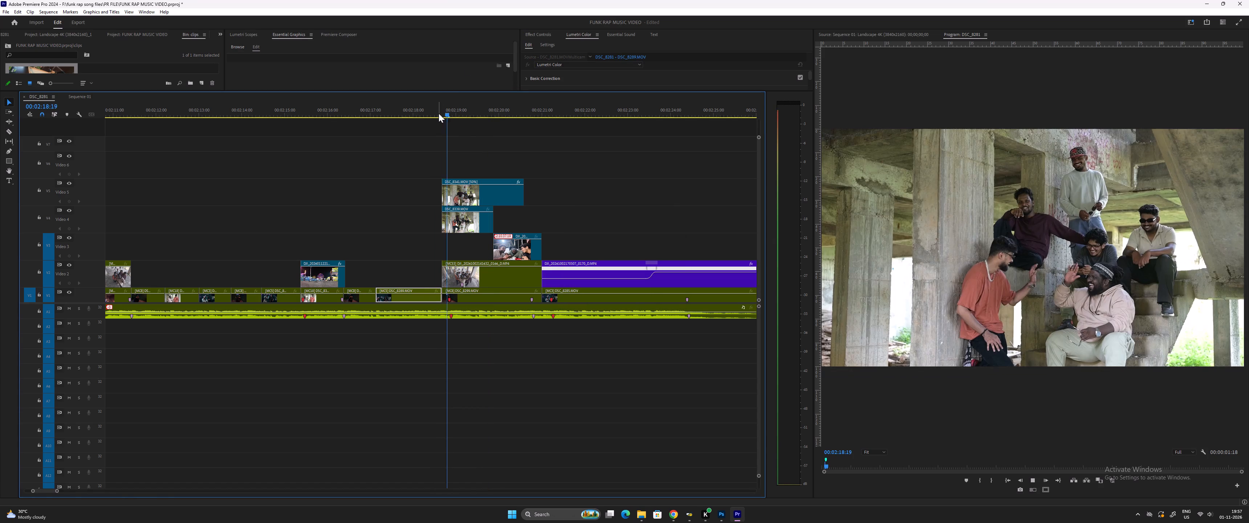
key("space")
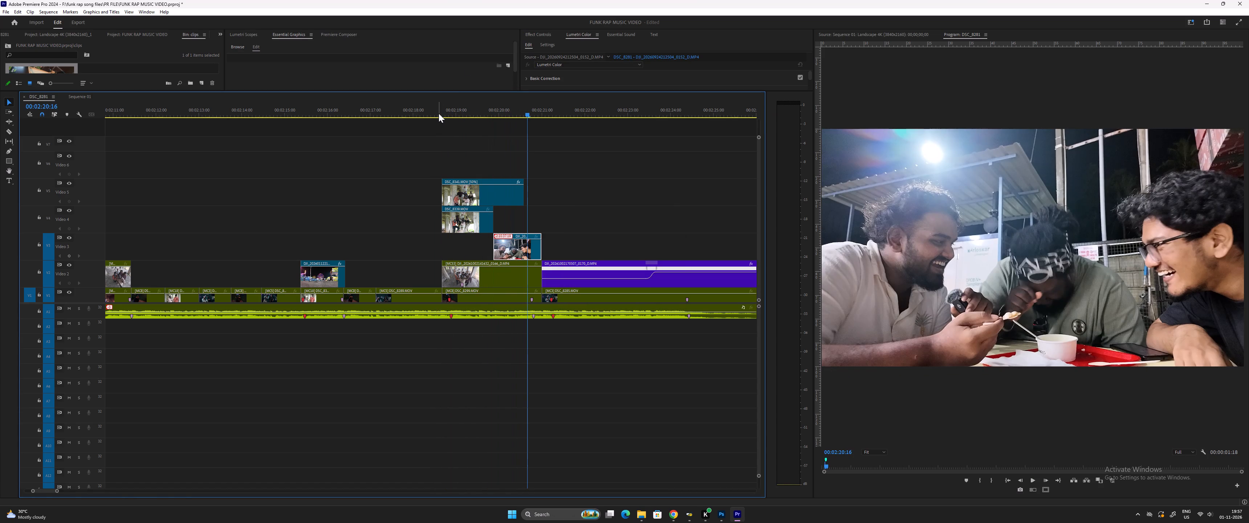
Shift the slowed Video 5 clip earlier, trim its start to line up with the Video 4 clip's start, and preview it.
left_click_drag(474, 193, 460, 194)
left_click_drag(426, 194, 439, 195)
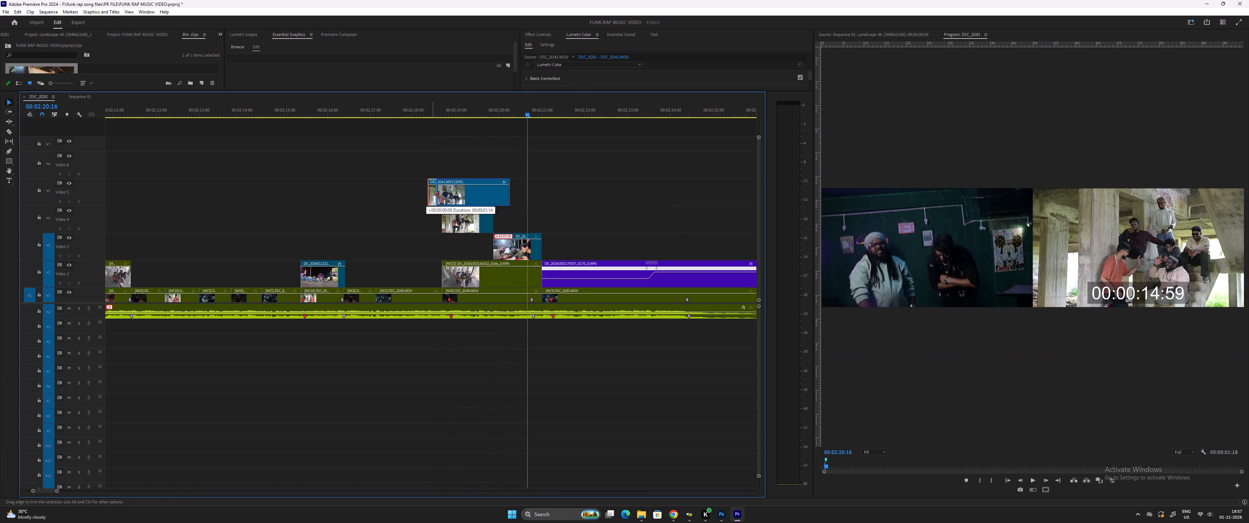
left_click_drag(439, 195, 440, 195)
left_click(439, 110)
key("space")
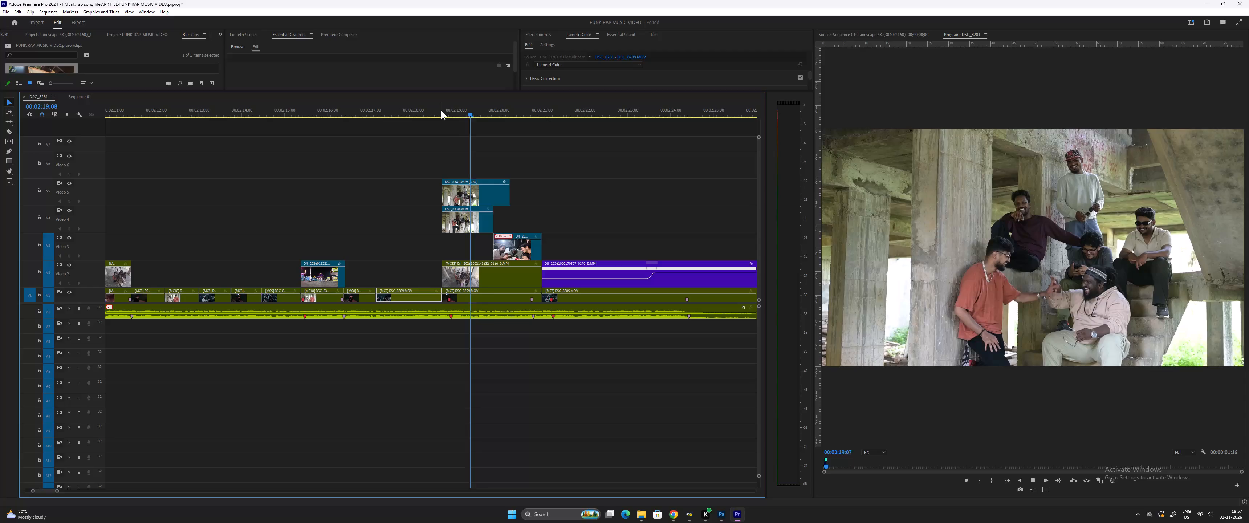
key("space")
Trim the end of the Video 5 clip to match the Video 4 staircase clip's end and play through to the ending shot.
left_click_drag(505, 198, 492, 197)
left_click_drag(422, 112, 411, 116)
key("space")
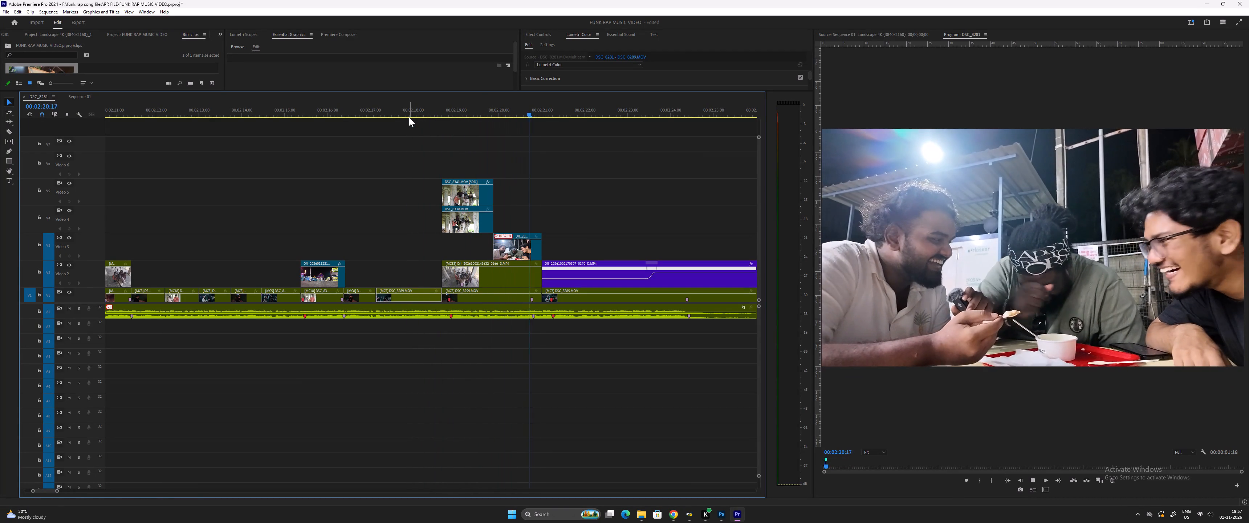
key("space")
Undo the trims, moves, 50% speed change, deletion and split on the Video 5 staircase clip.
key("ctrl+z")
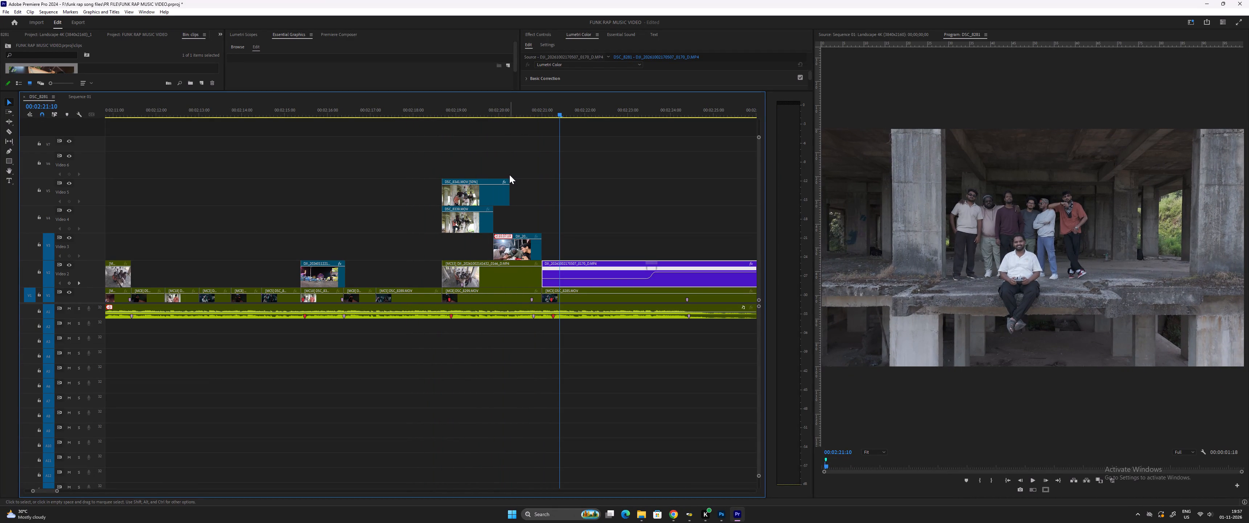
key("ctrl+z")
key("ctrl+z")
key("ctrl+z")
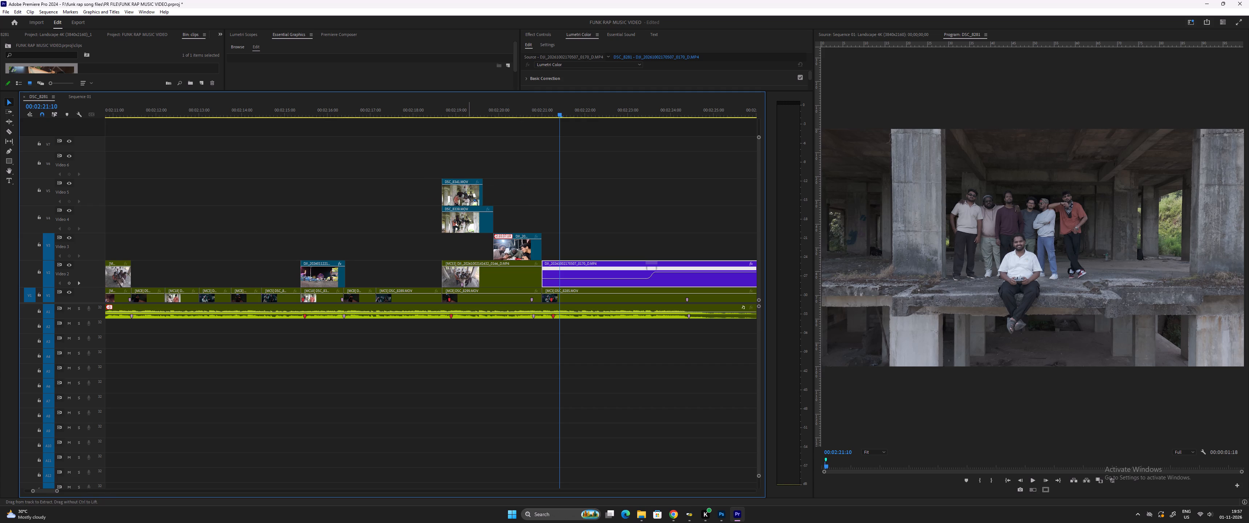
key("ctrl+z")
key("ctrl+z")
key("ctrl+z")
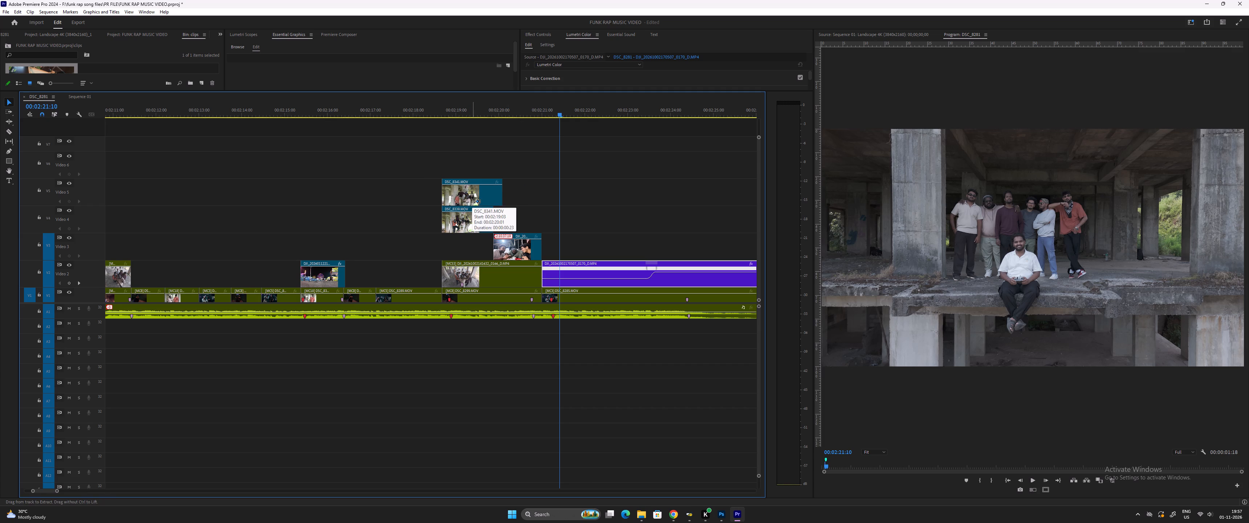
Move the second staircase clip along Video 5 to about 00:02:22, above the ending shot, and play the section from about 00:02:18.
left_click_drag(472, 196, 617, 204)
left_click(427, 107)
key("space")
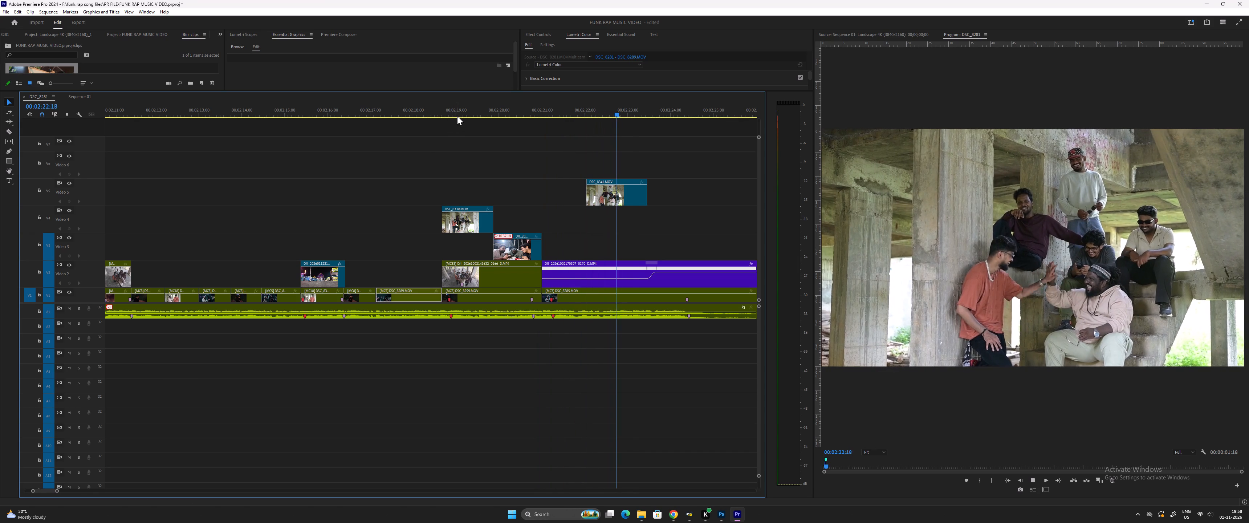
key("space")
Move the second staircase clip down from Video 5 to Video 3 above the ending shot.
left_click_drag(619, 199, 619, 199)
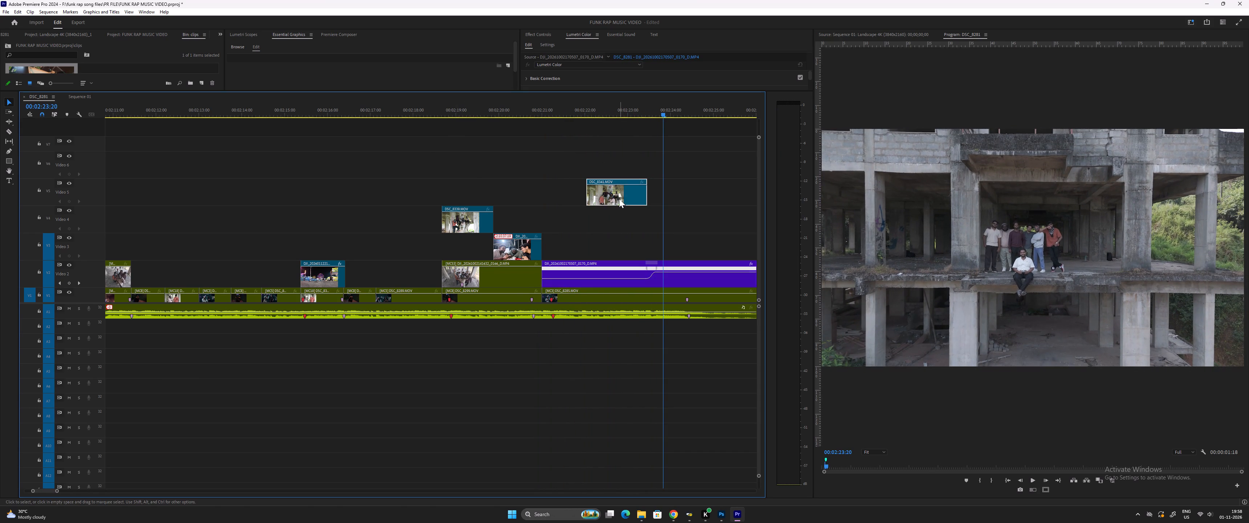
left_click_drag(619, 199, 624, 240)
Play the sequence from its beginning through the GAME ON, staircase and dice shots to about 00:00:10.
key("minus")
key("minus")
key("minus")
key("minus")
key("minus")
left_click_drag(136, 108, 68, 121)
key("space")
key("equal")
key("equal")
type("====")
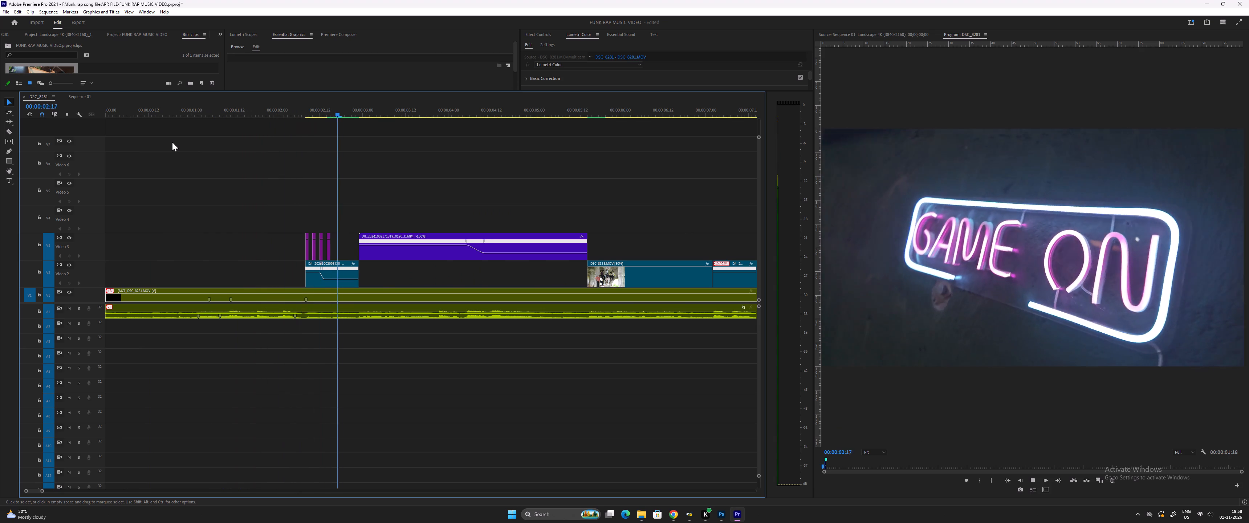
key("minus")
key("equal")
key("equal")
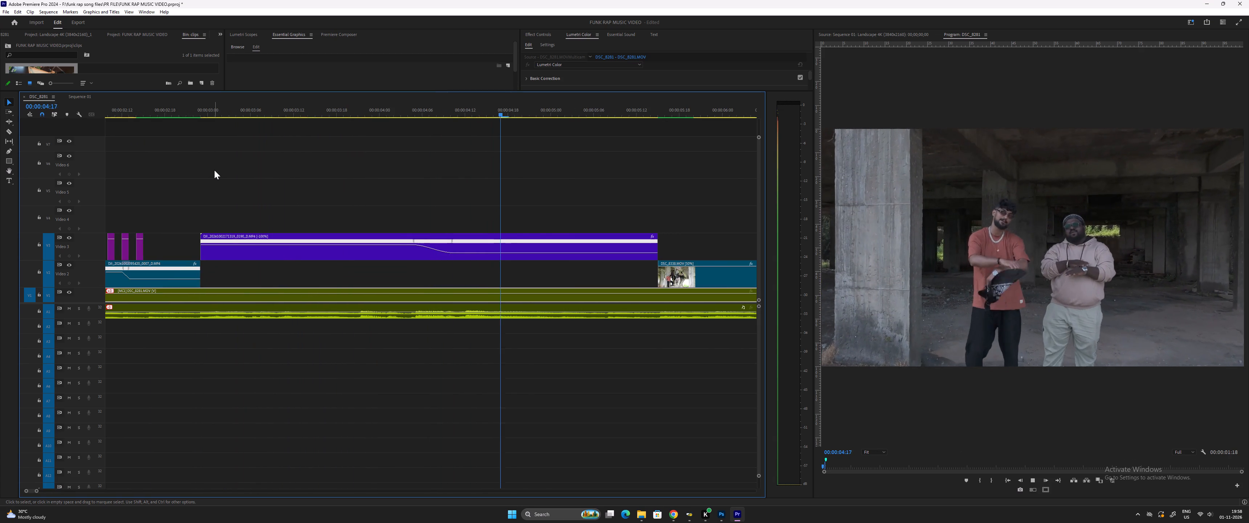
type("--")
type("==")
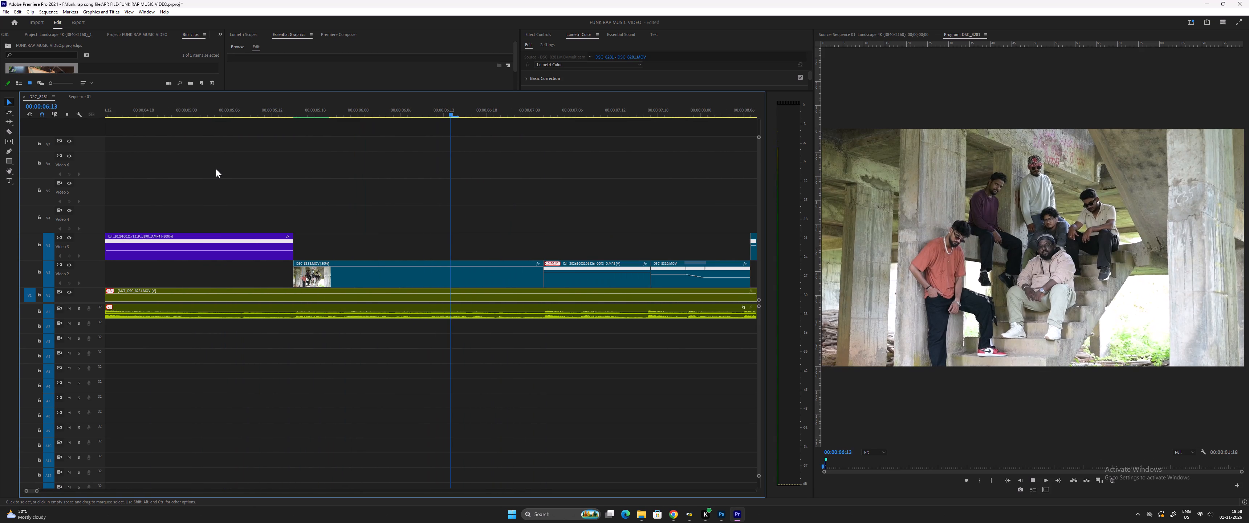
key("minus")
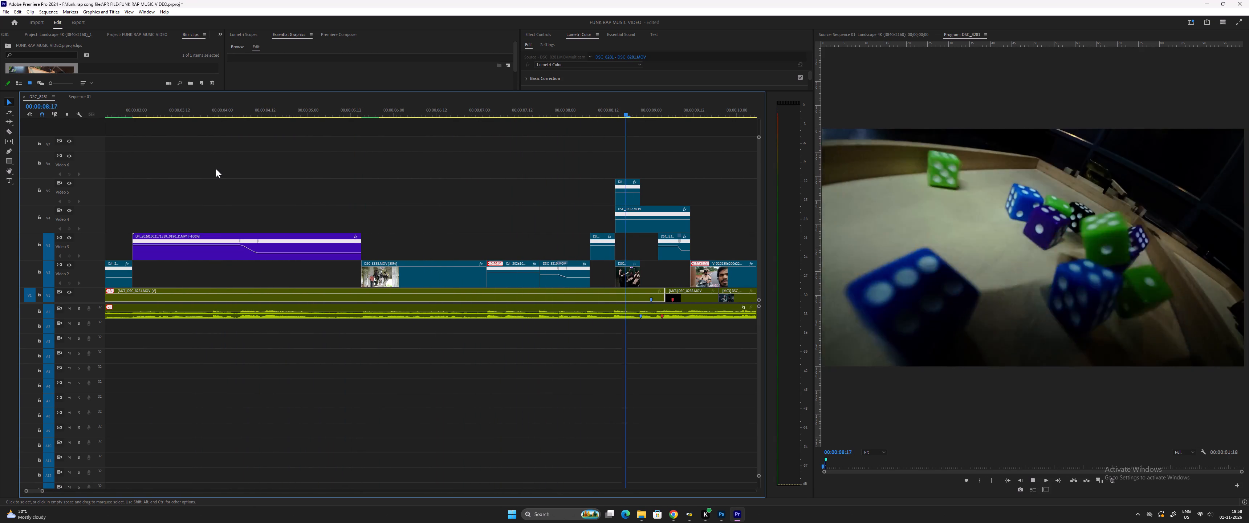
key("space")
Review the sequence from about 00:00:08, playing through to about 00:00:58.
key("minus")
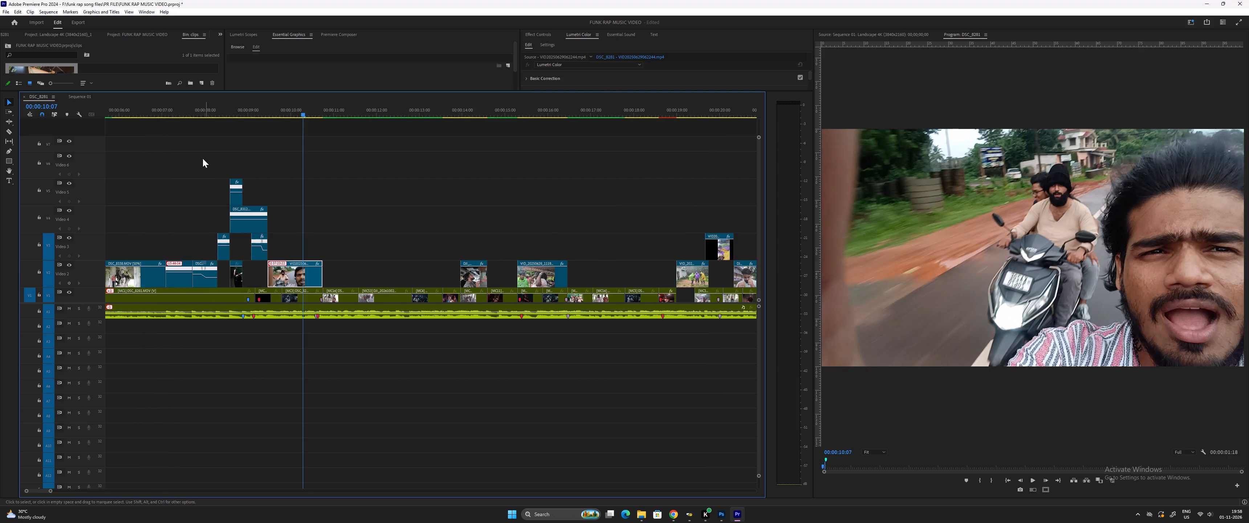
key("minus")
left_click(284, 107)
key("space")
key("equal")
key("equal")
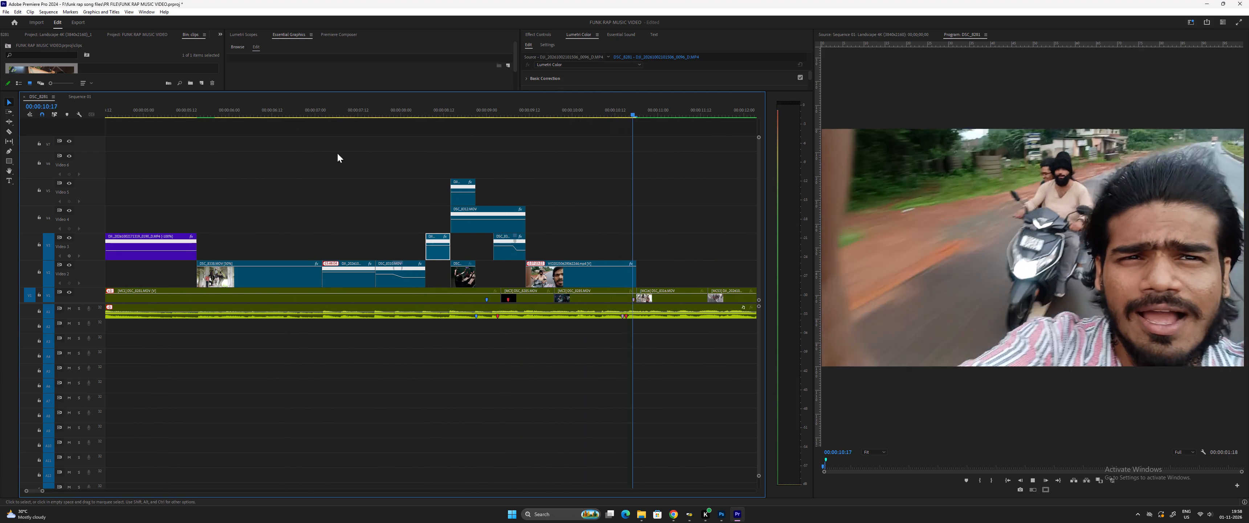
key("minus")
key("minus")
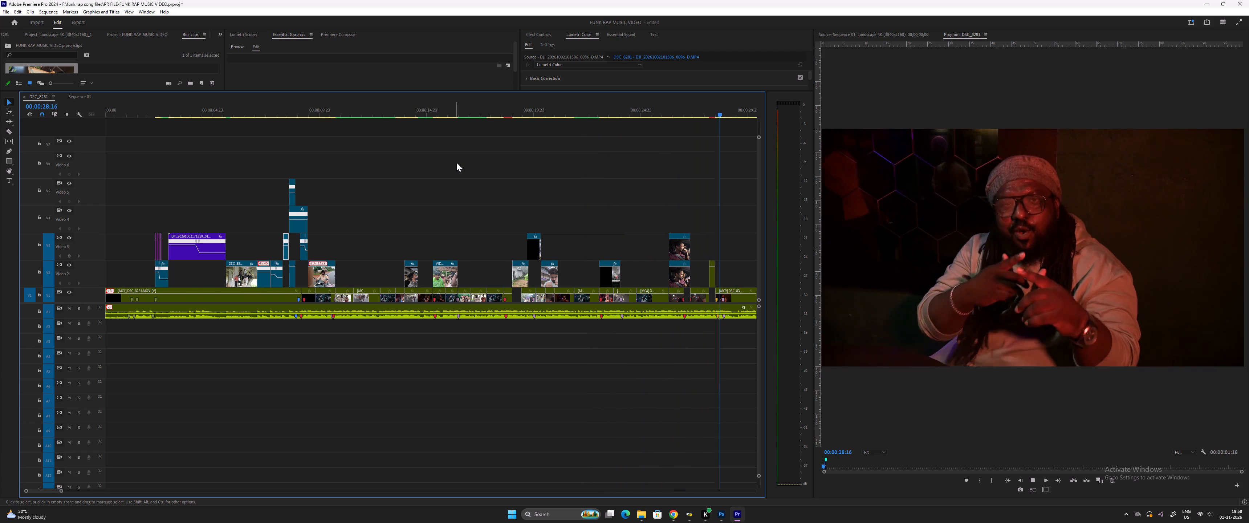
key("minus")
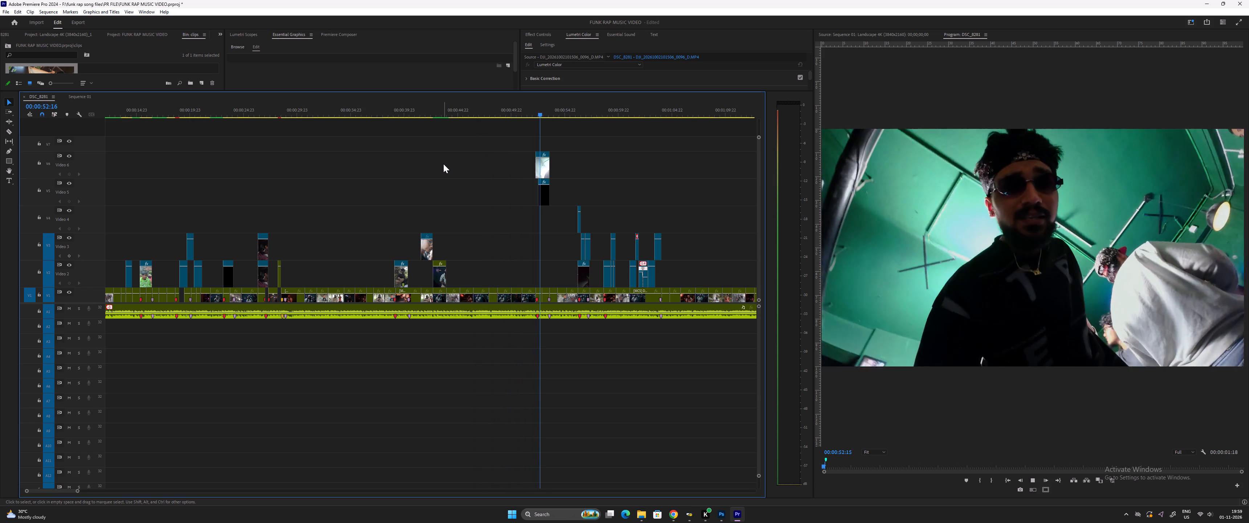
type("==")
key("equal")
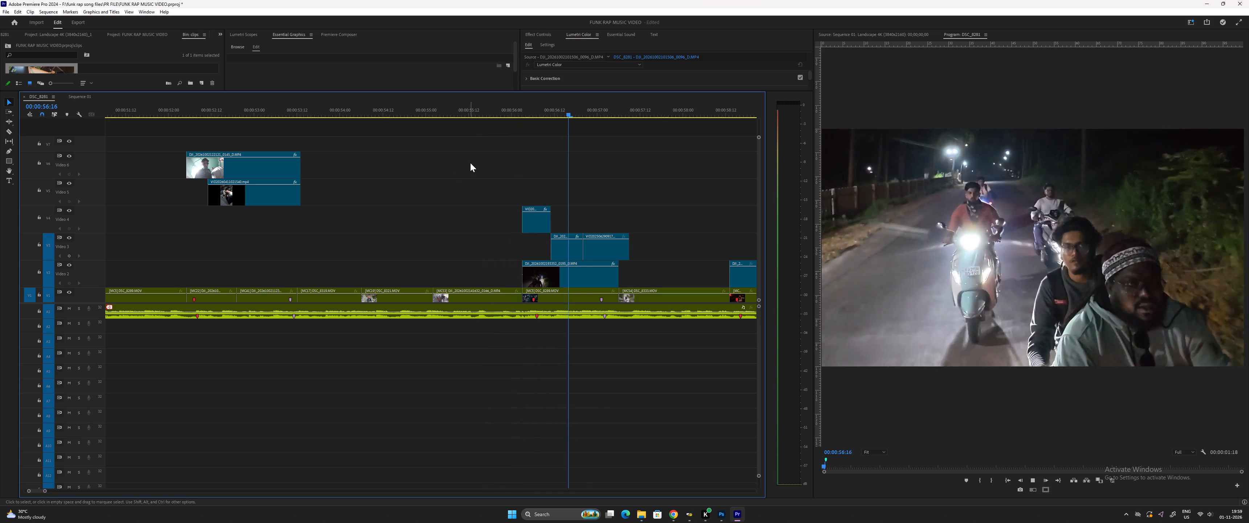
key("space")
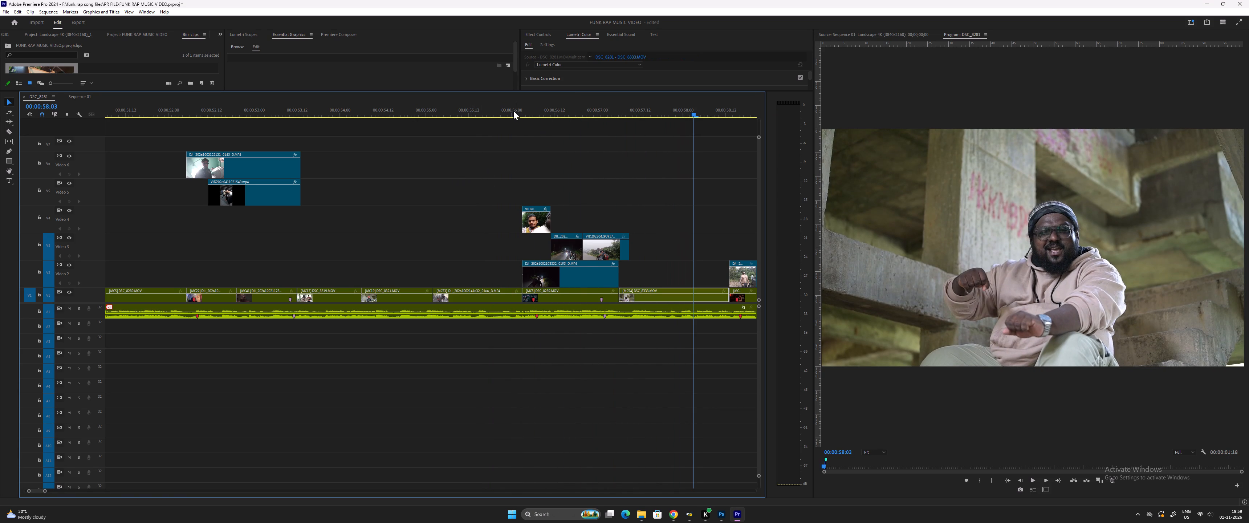
Review the sequence from about 00:00:55, playing through the campfire and group selfie shots to about 00:01:26.
left_click(513, 111)
key("space")
key("equal")
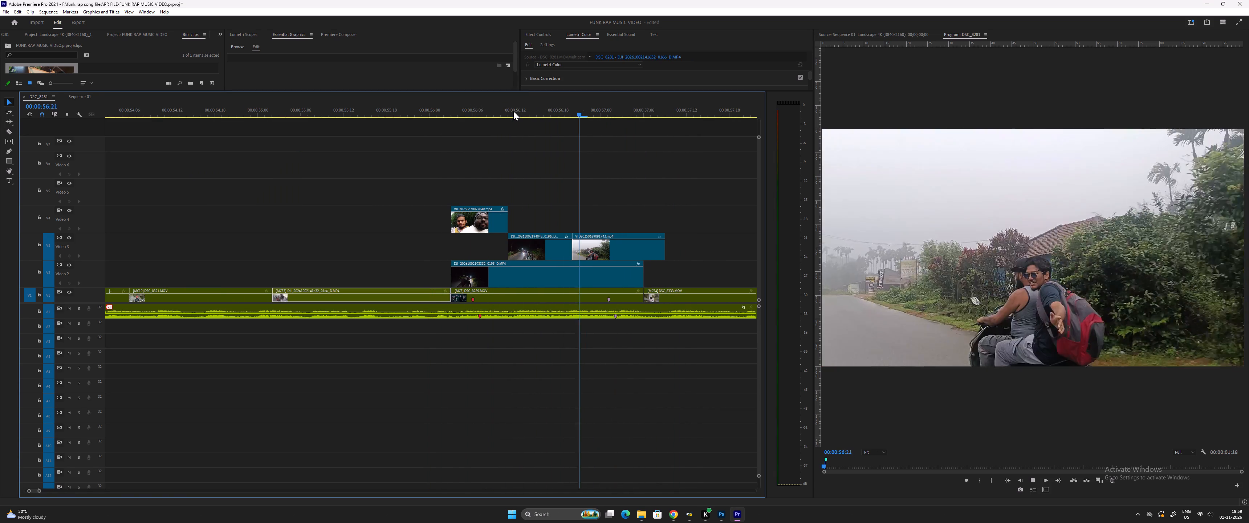
key("minus")
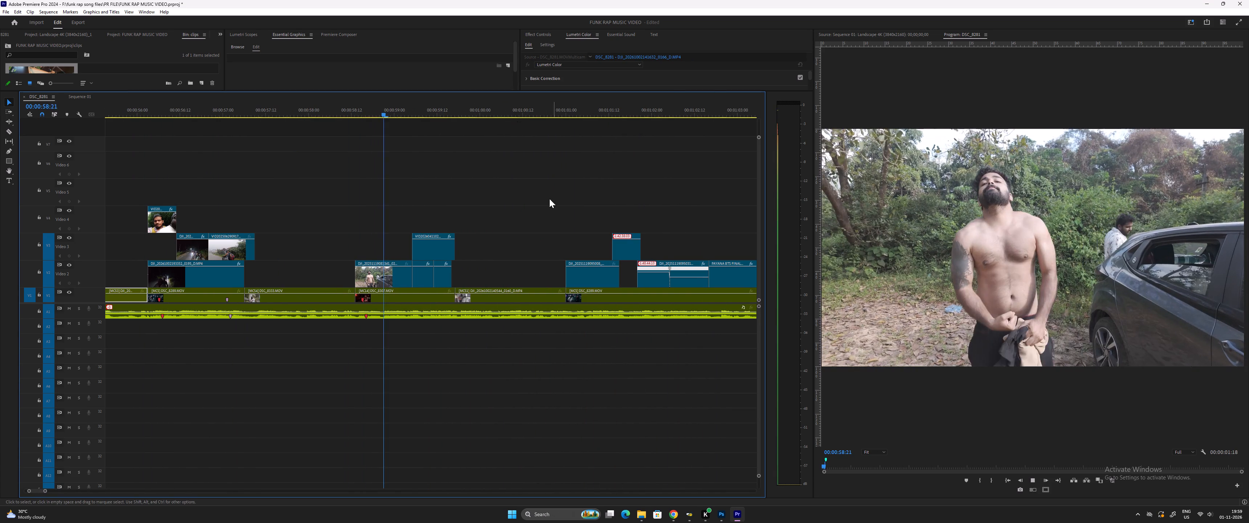
key("minus")
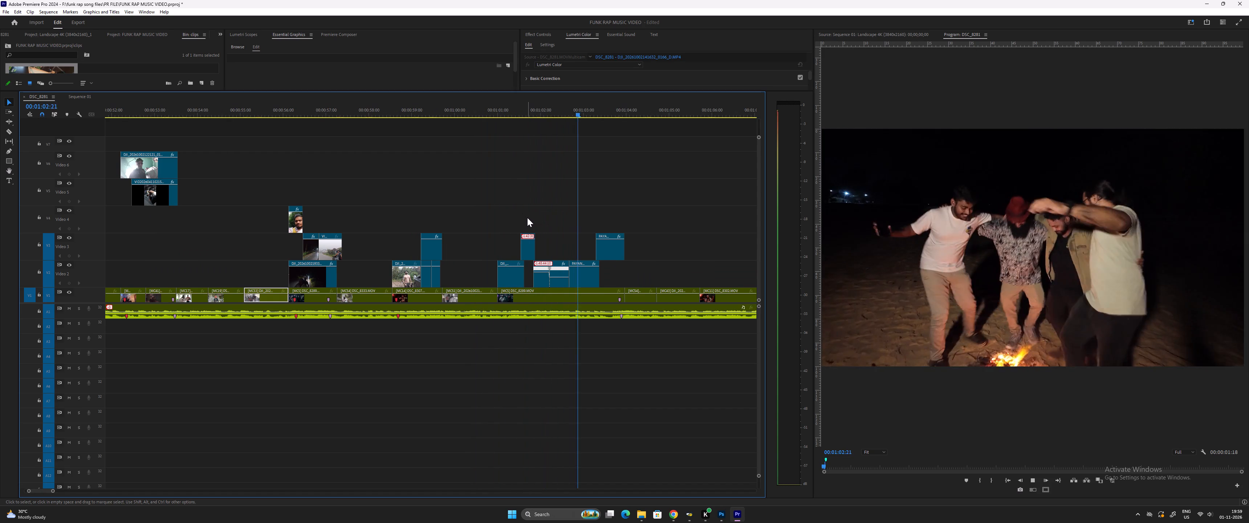
key("minus")
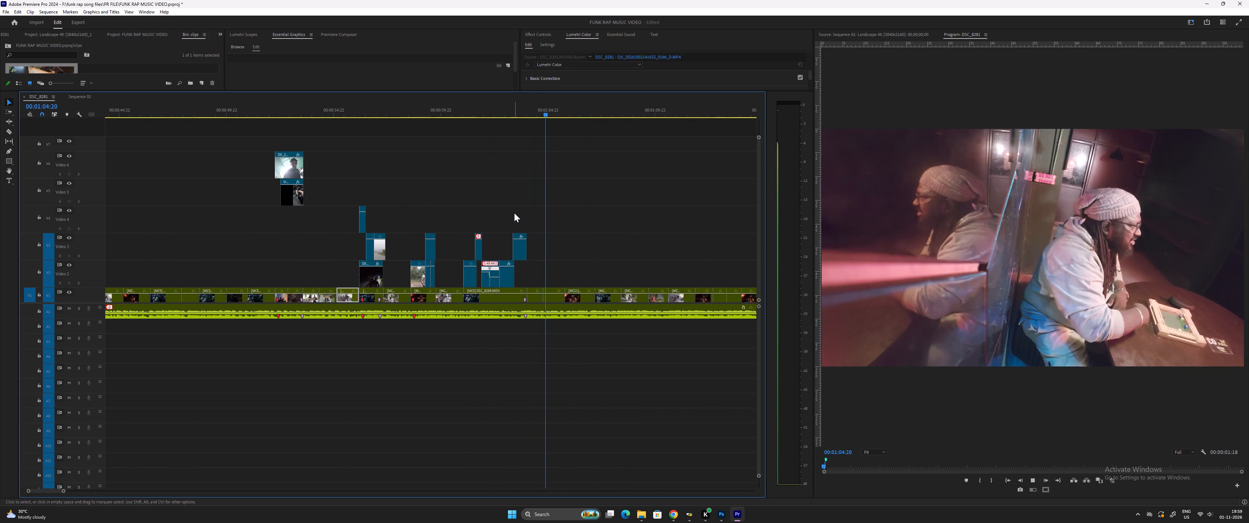
key("equal")
key("equal")
key("minus")
key("minus")
type("--")
type("==")
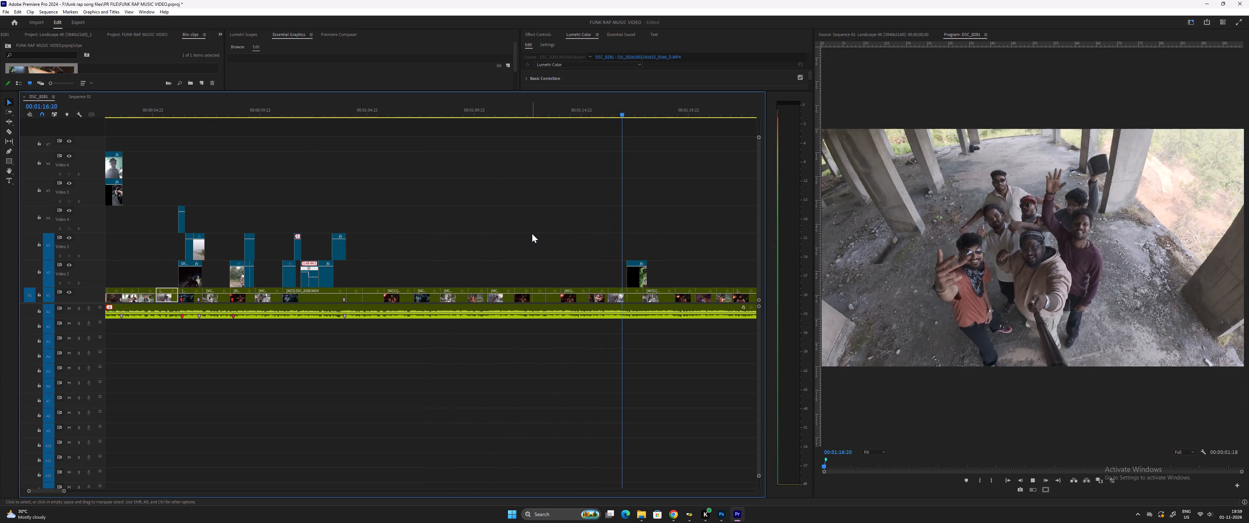
key("minus")
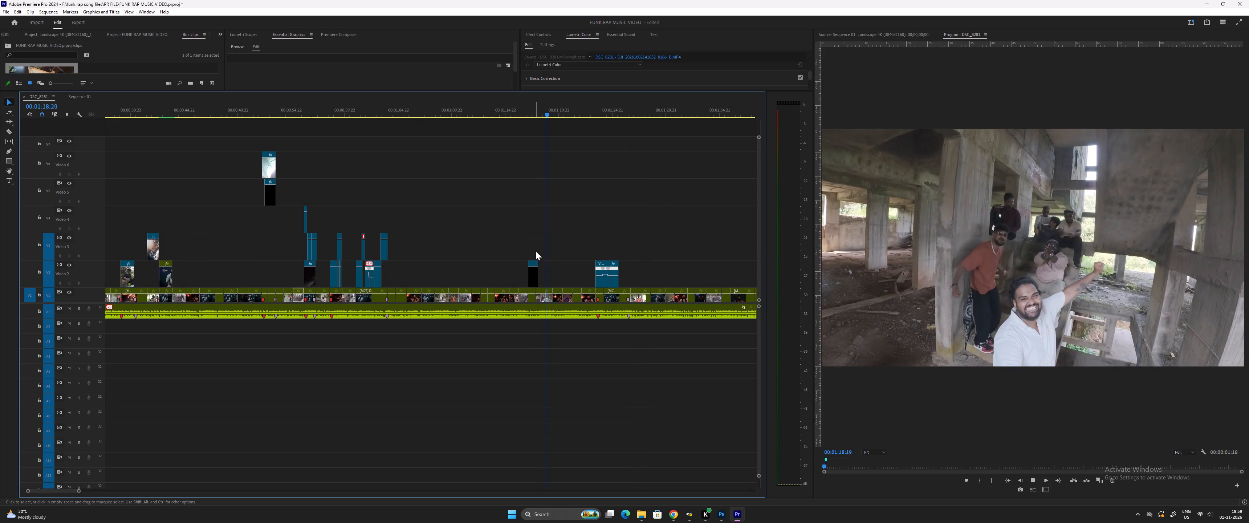
key("equal")
key("equal")
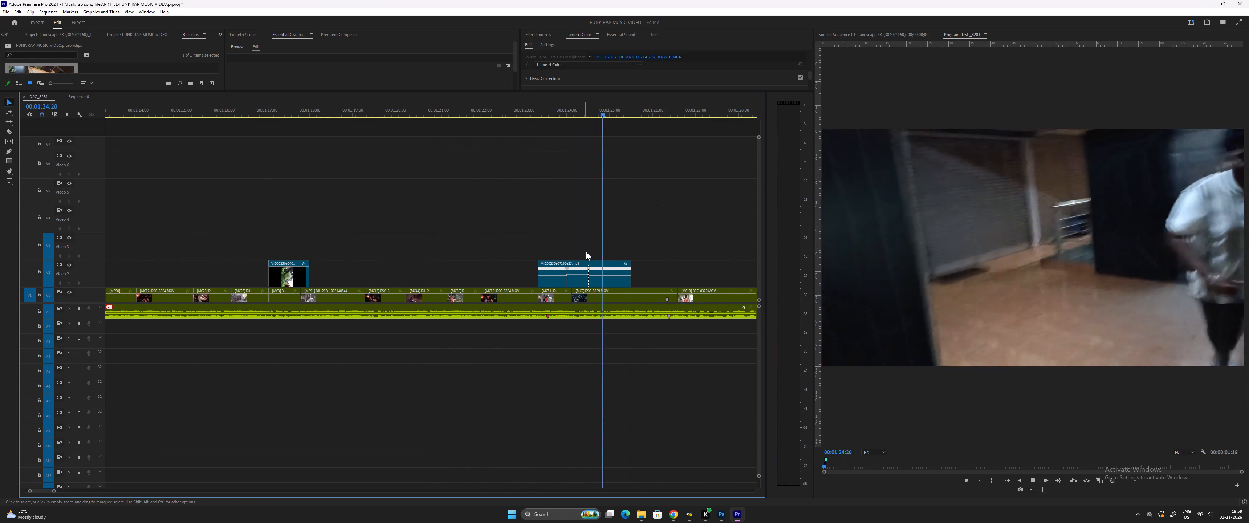
key("minus")
key("minus")
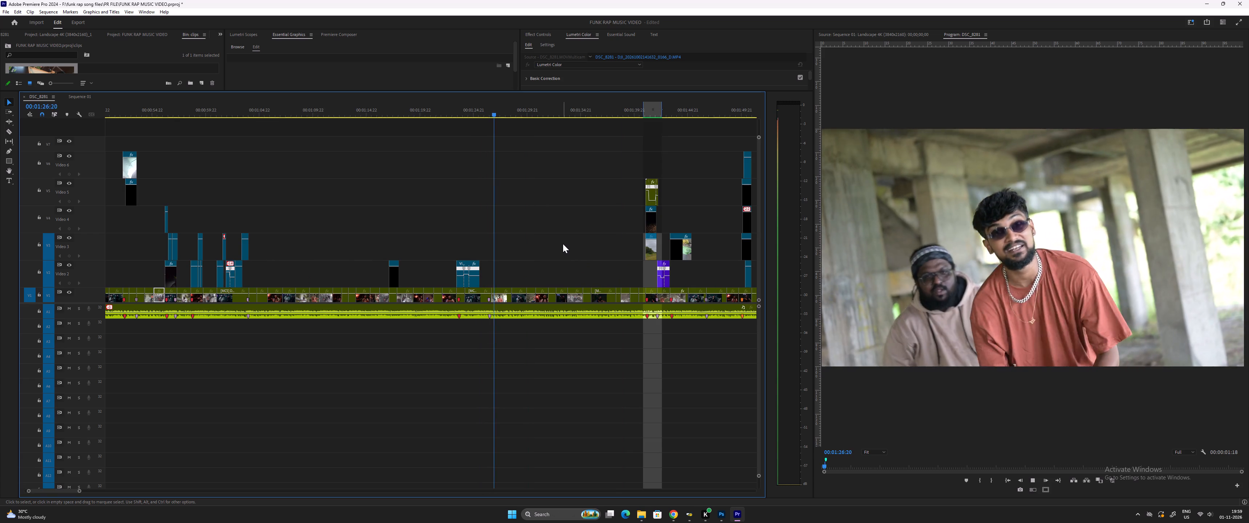
Continue reviewing the sequence from about 00:01:26 through the staircase and eating inserts to the ending shot at about 00:02:22.
key("equal")
key("equal")
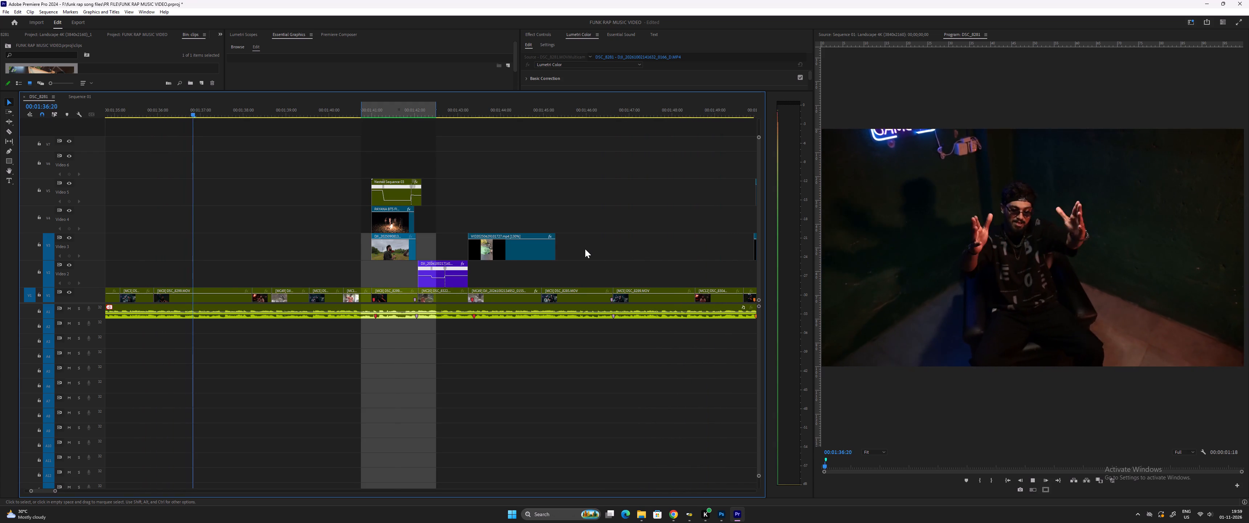
type("--")
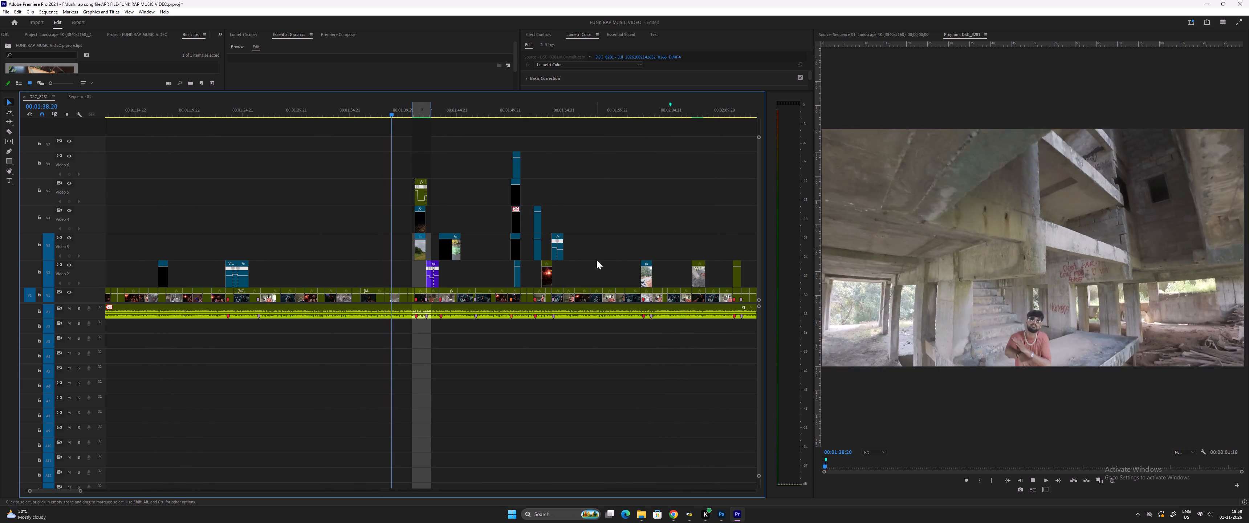
key("equal")
key("equal")
key("equal")
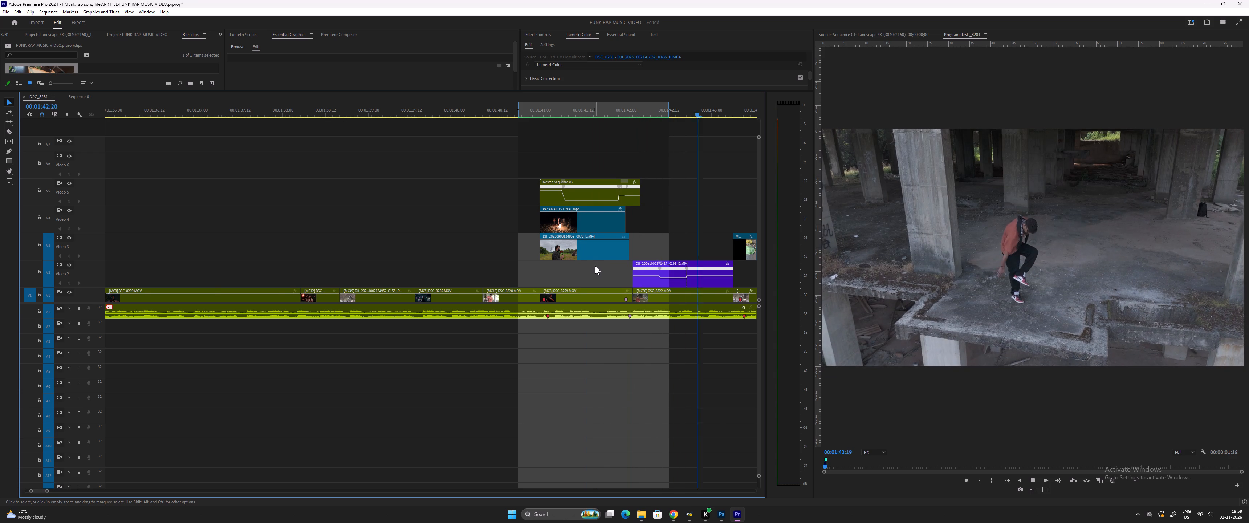
key("minus")
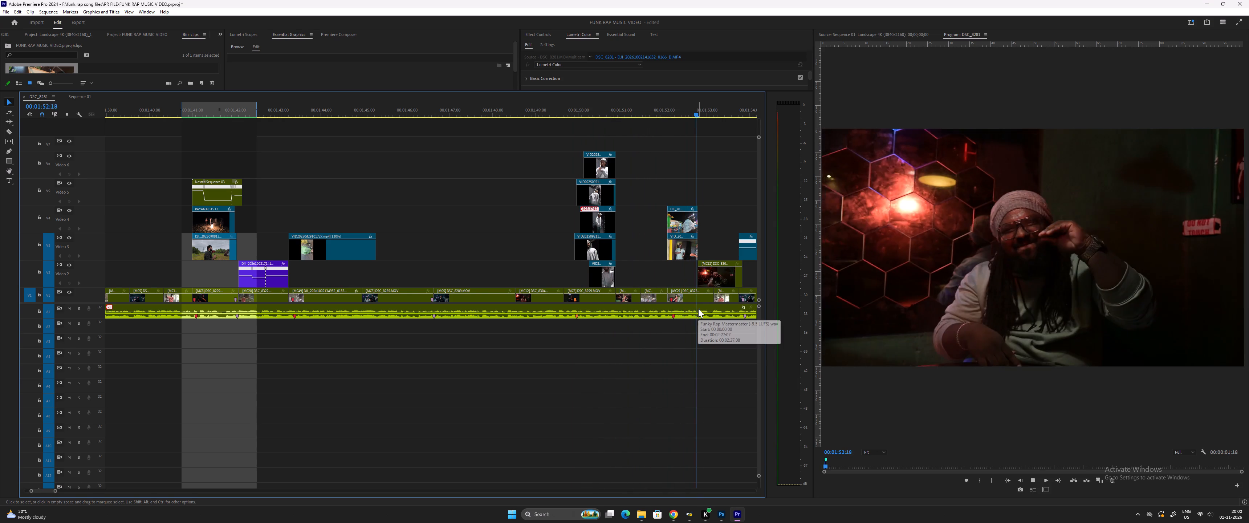
key("minus")
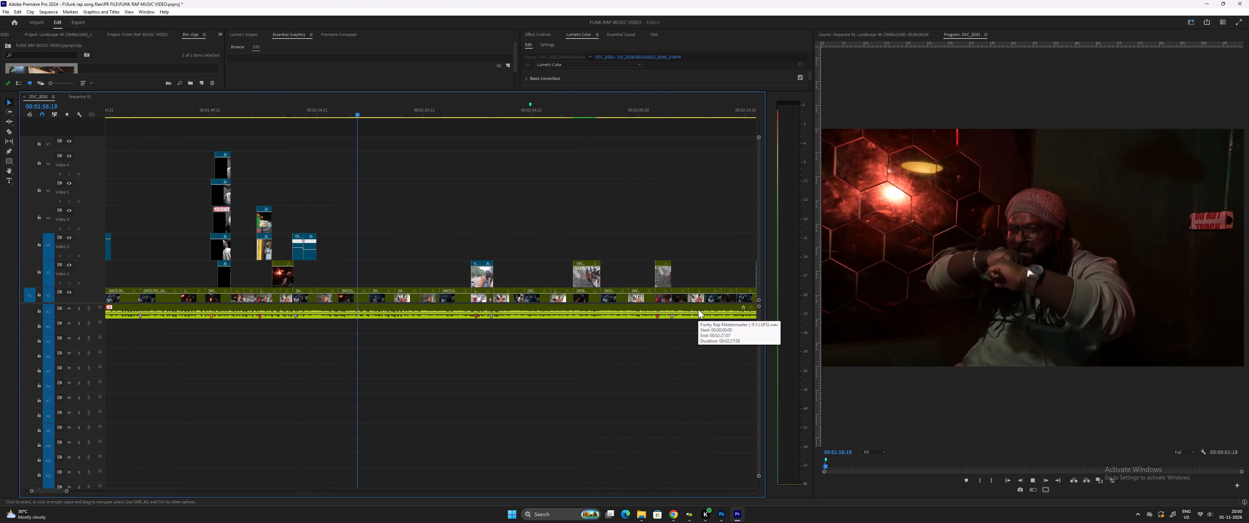
key("minus")
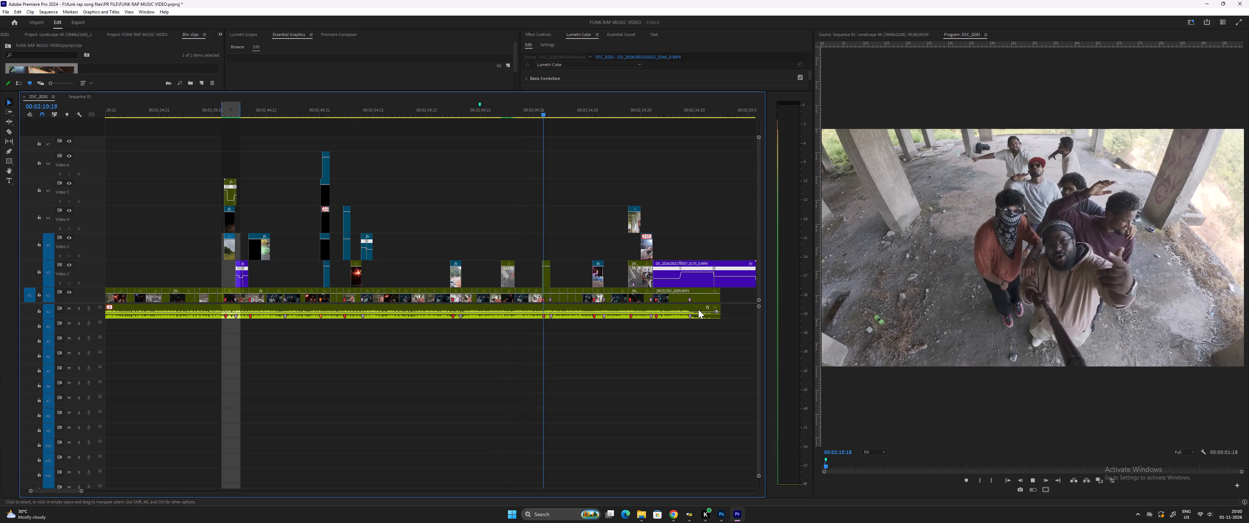
type("===")
type("--")
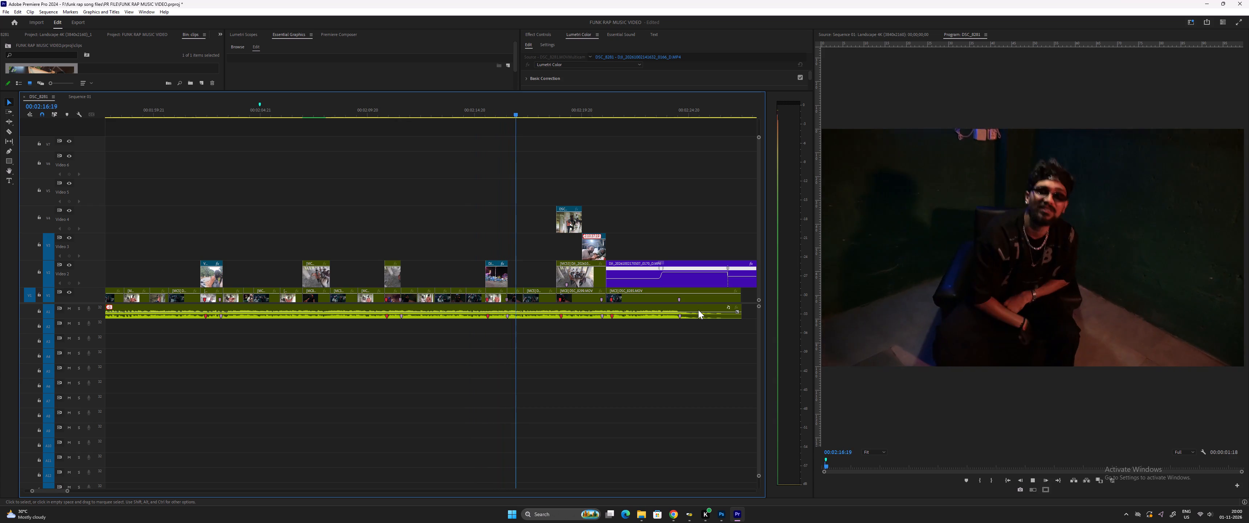
type("==")
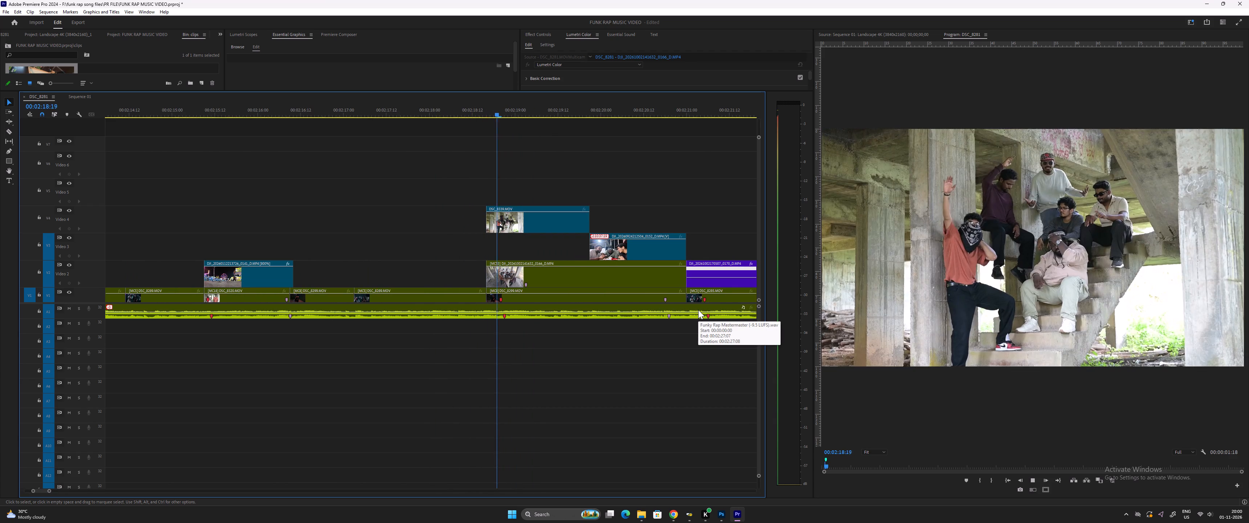
key("minus")
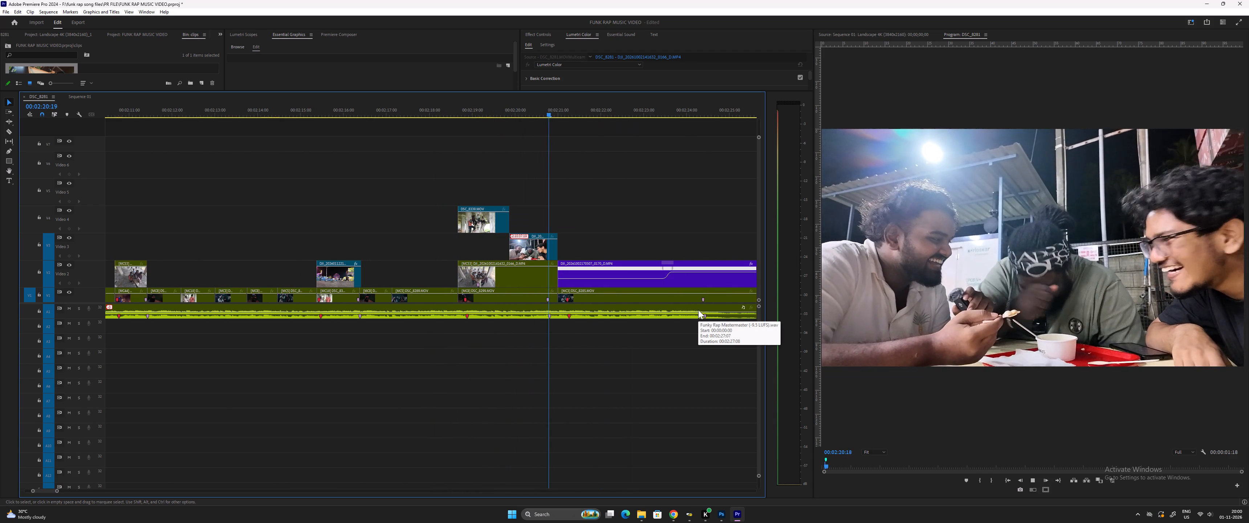
key("minus")
key("minus")
key("minus")
key("space")
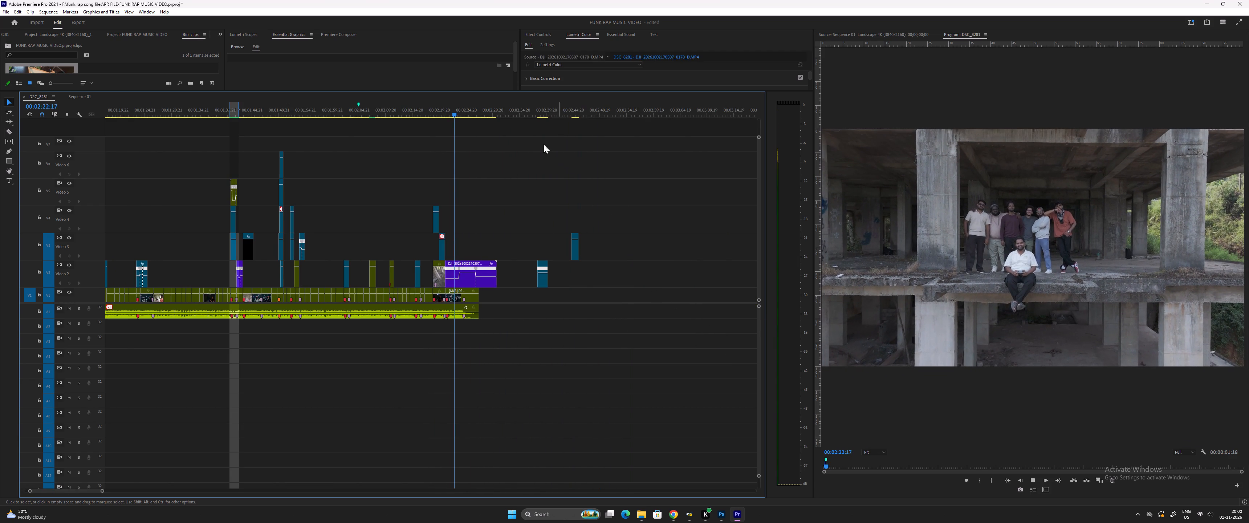
Check the two spare clips beyond the ending shot, the carrom game at about 00:02:39 and the staircase group at about 00:02:45.
left_click_drag(535, 119, 539, 119)
left_click(539, 114)
key("space")
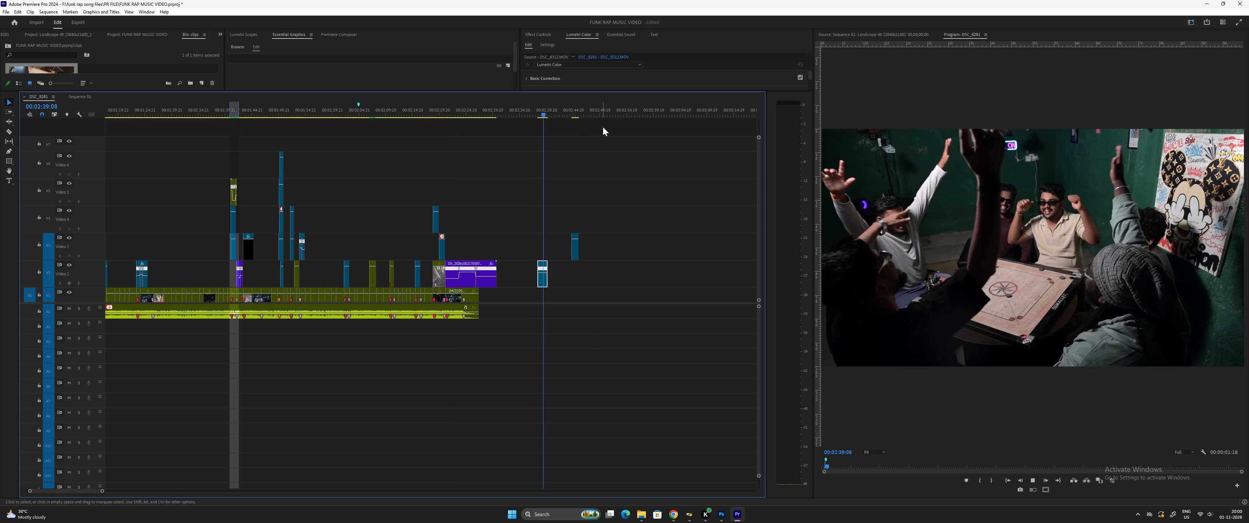
key("space")
left_click(573, 110)
key("space")
key("space")
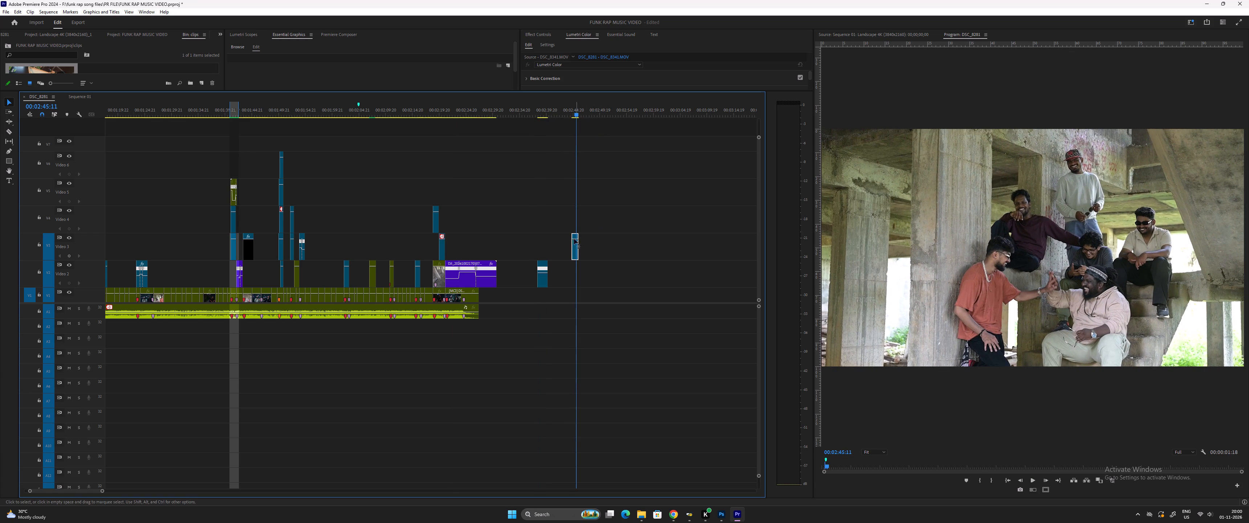
Return to the start of the sequence and play its opening.
key("minus")
key("minus")
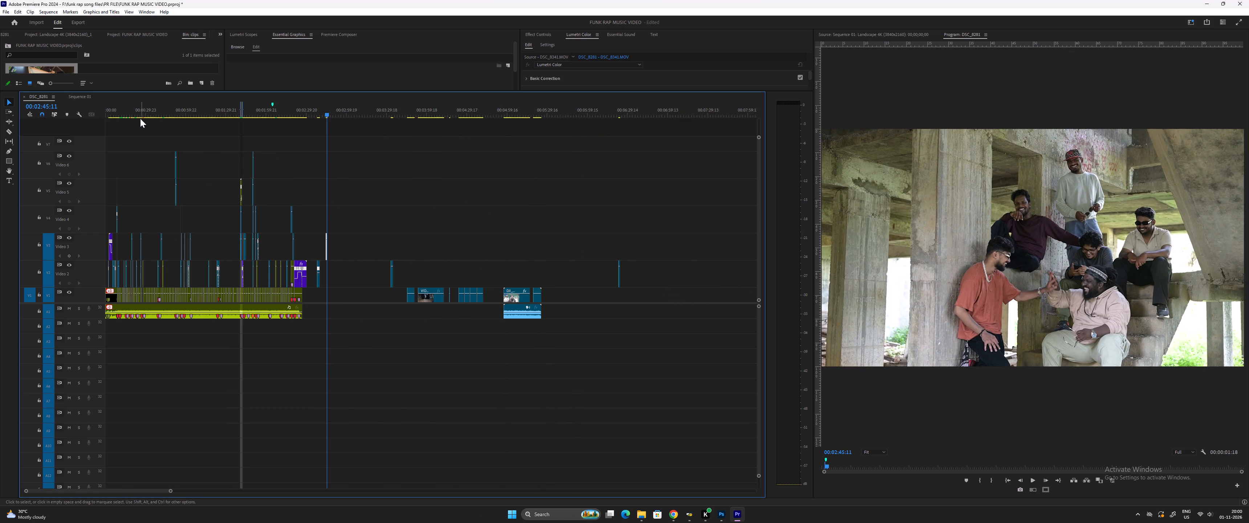
left_click_drag(139, 109, 84, 118)
key("space")
key("equal")
key("equal")
key("equal")
key("equal")
key("equal")
key("minus")
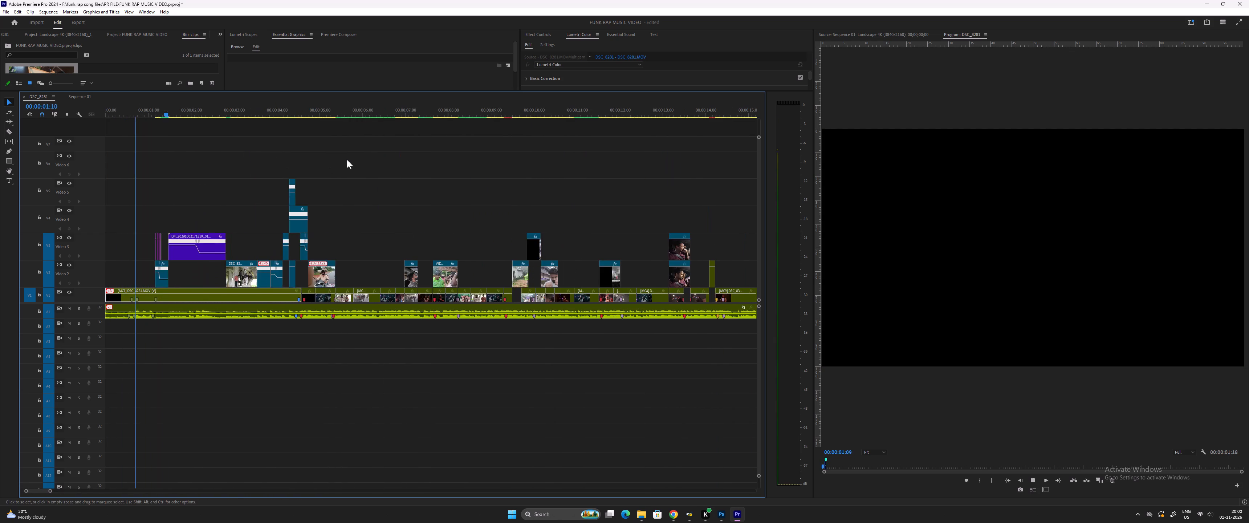
key("minus")
key("space")
Review the sequence from about 00:00:20, playing through to the selfie insert at about 00:00:56.
left_click_drag(317, 112, 323, 116)
key("space")
type("=")
key("equal")
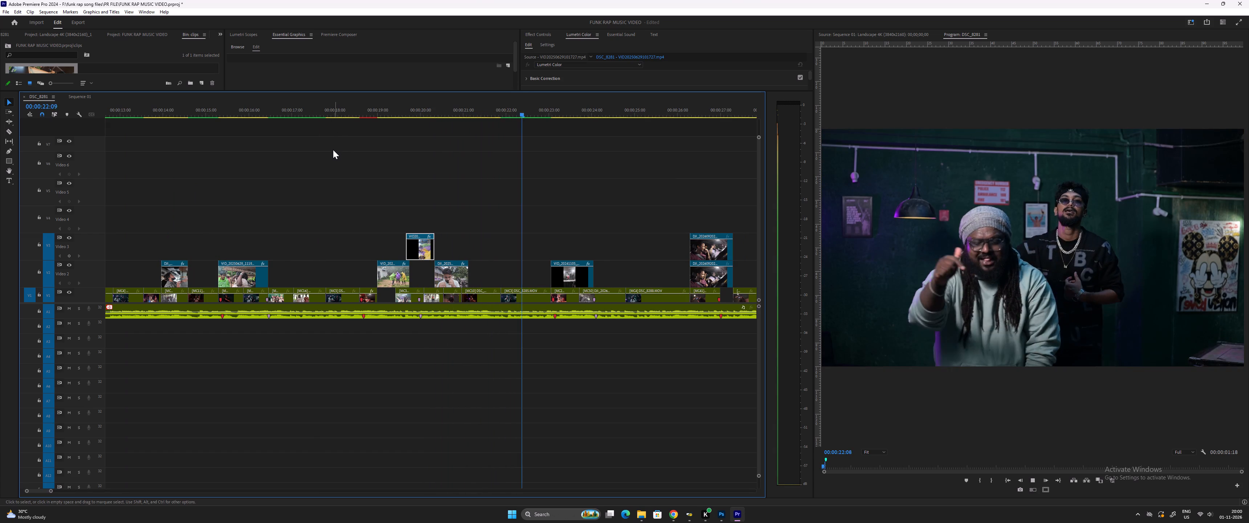
type("--")
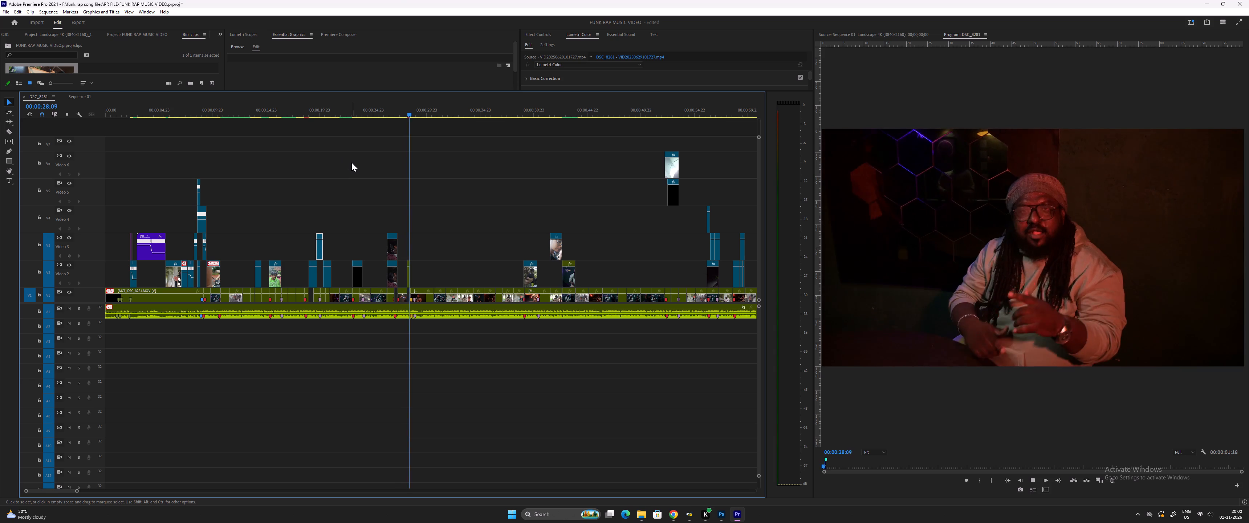
scroll(420, 202, "down", 3)
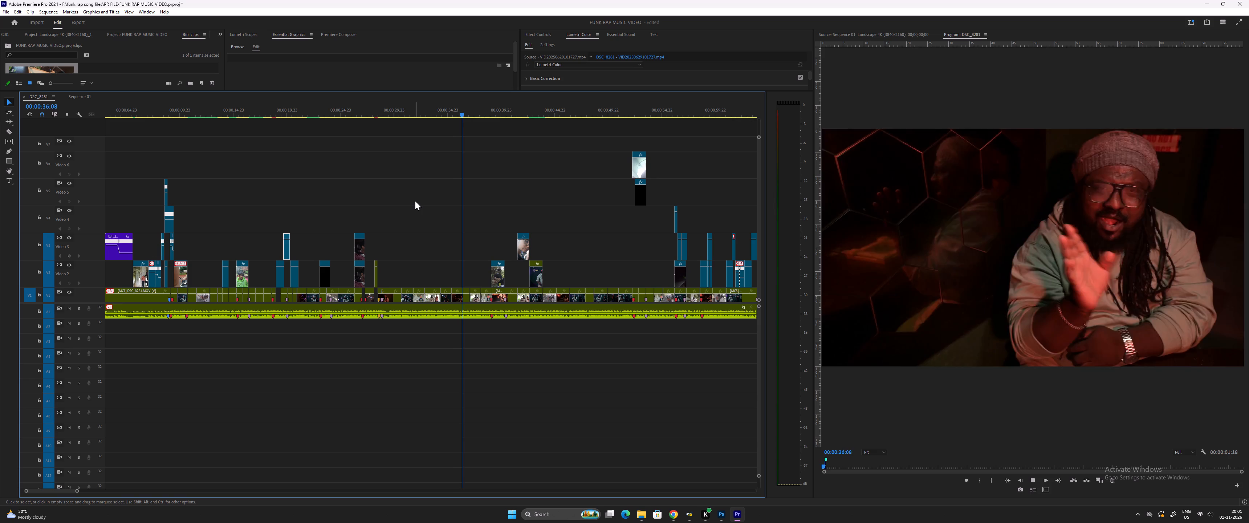
scroll(415, 202, "down", 7)
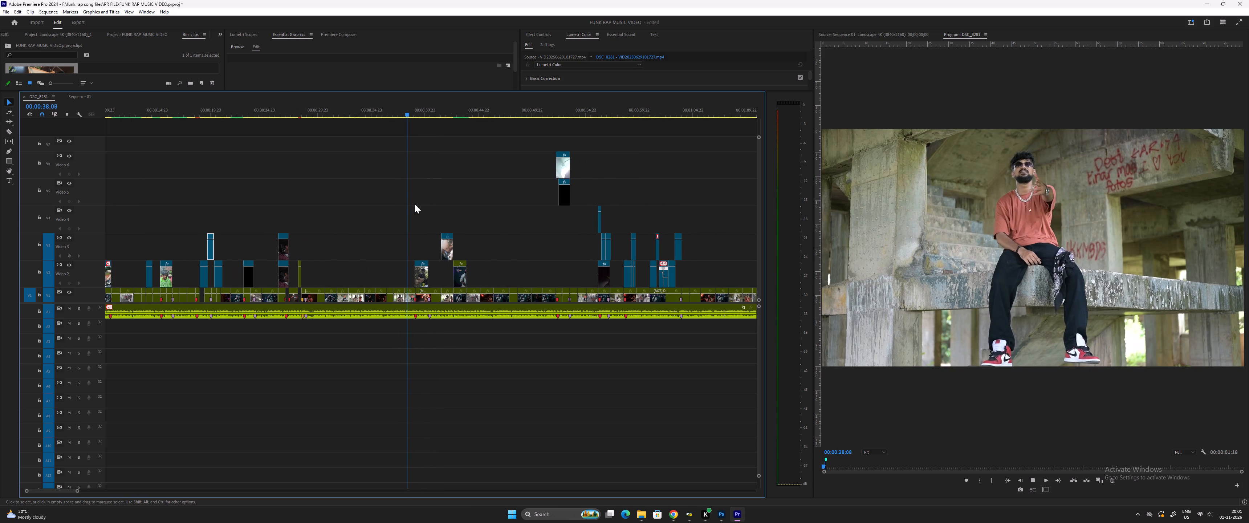
type("--")
key("equal")
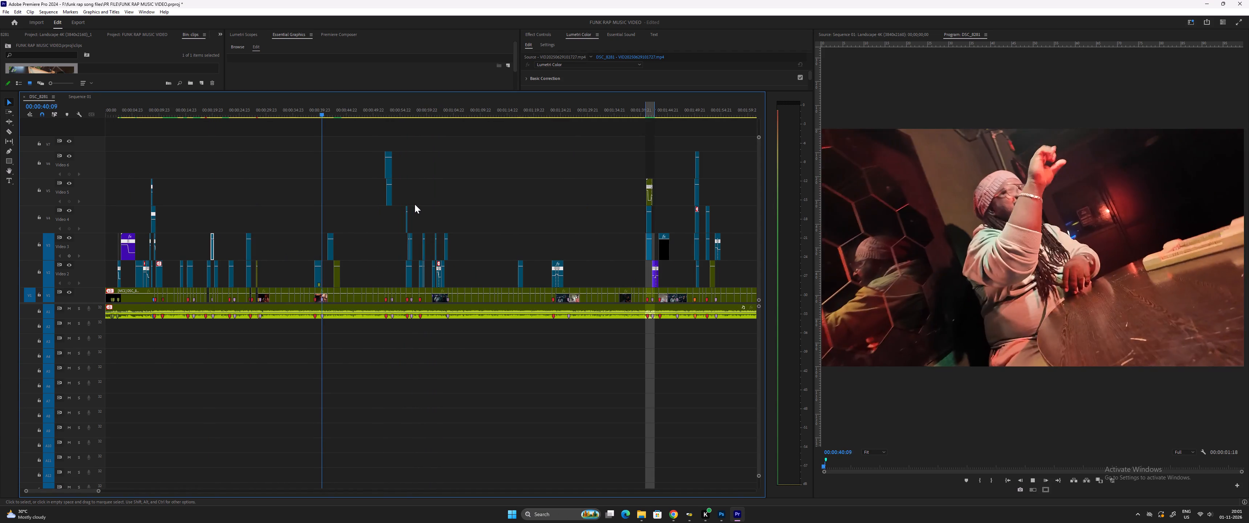
key("equal")
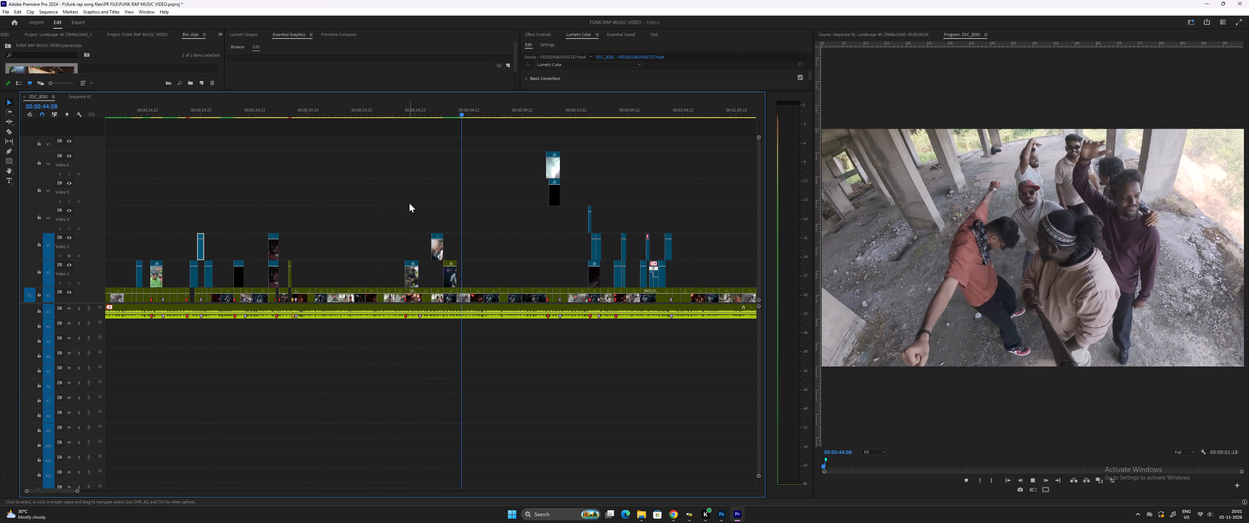
key("equal")
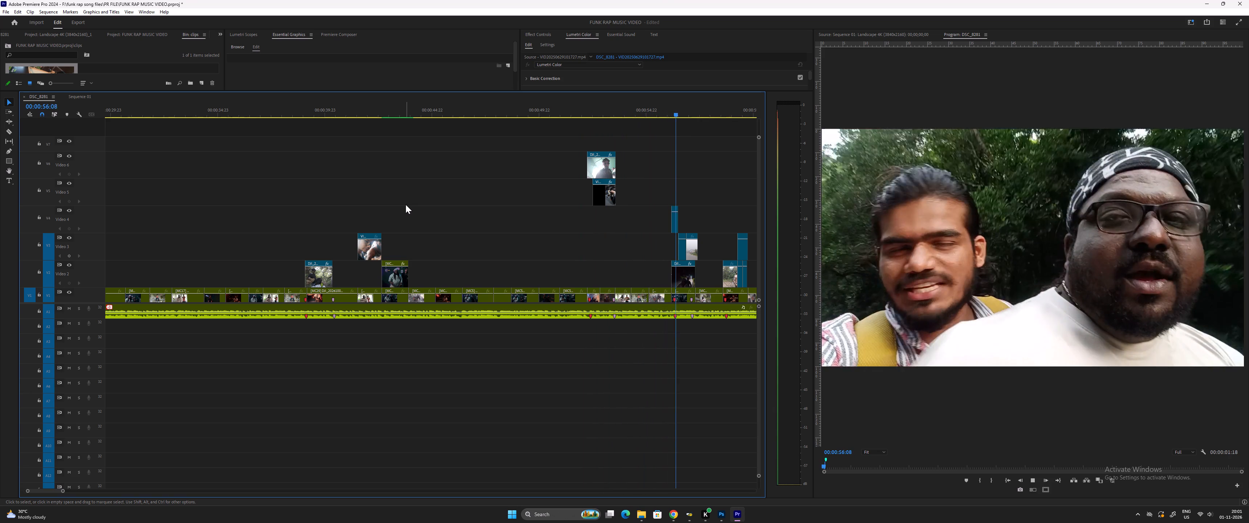
key("space")
Review the sequence from about 00:00:54, playing through to the shots at about 00:01:12.
left_click(643, 106)
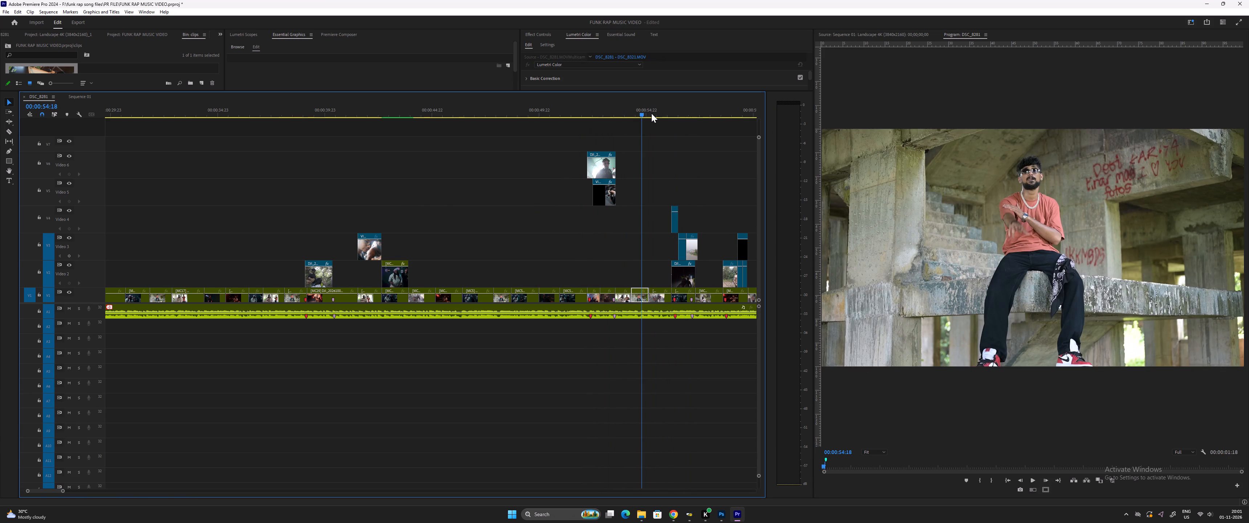
key("space")
type("==")
key("minus")
key("minus")
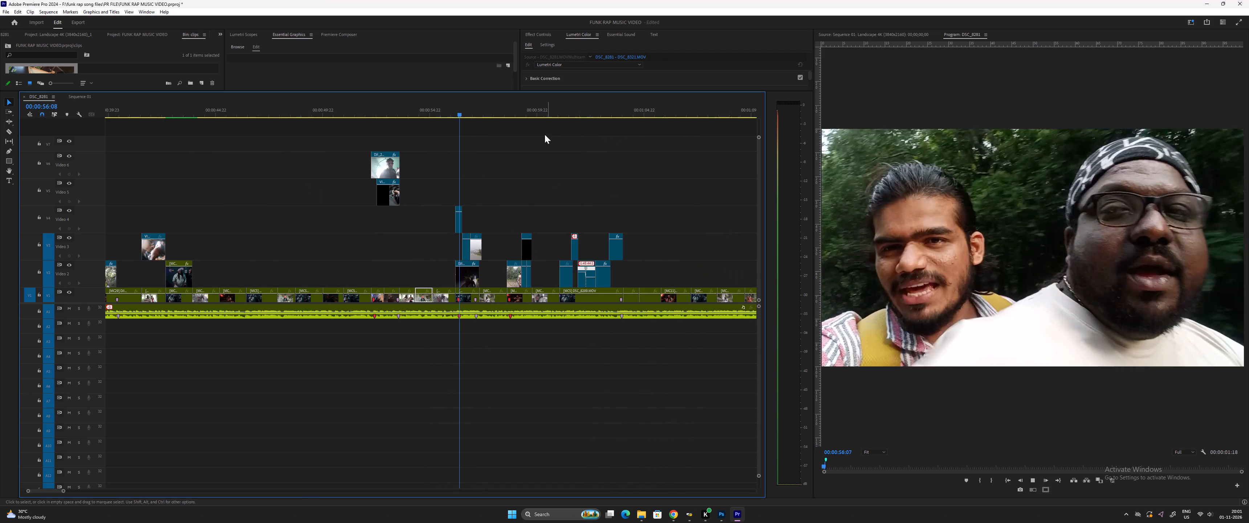
key("equal")
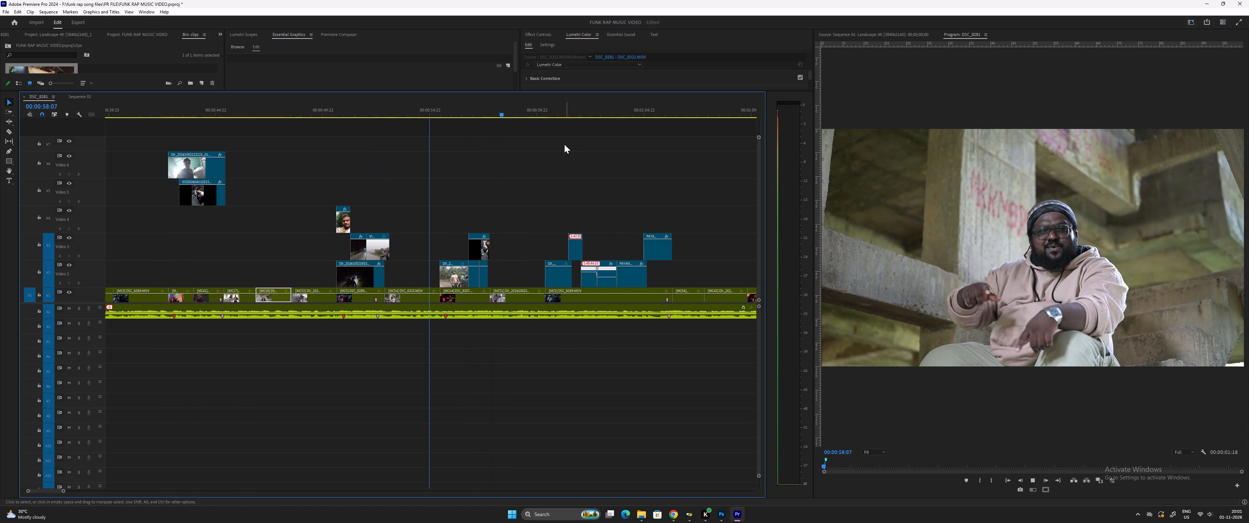
key("equal")
key("minus")
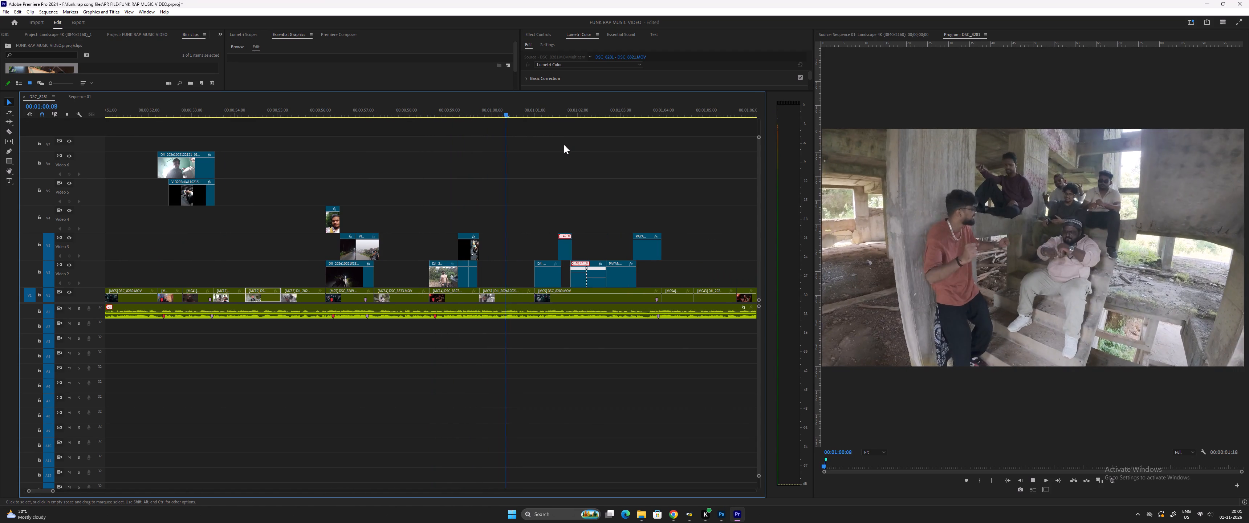
key("minus")
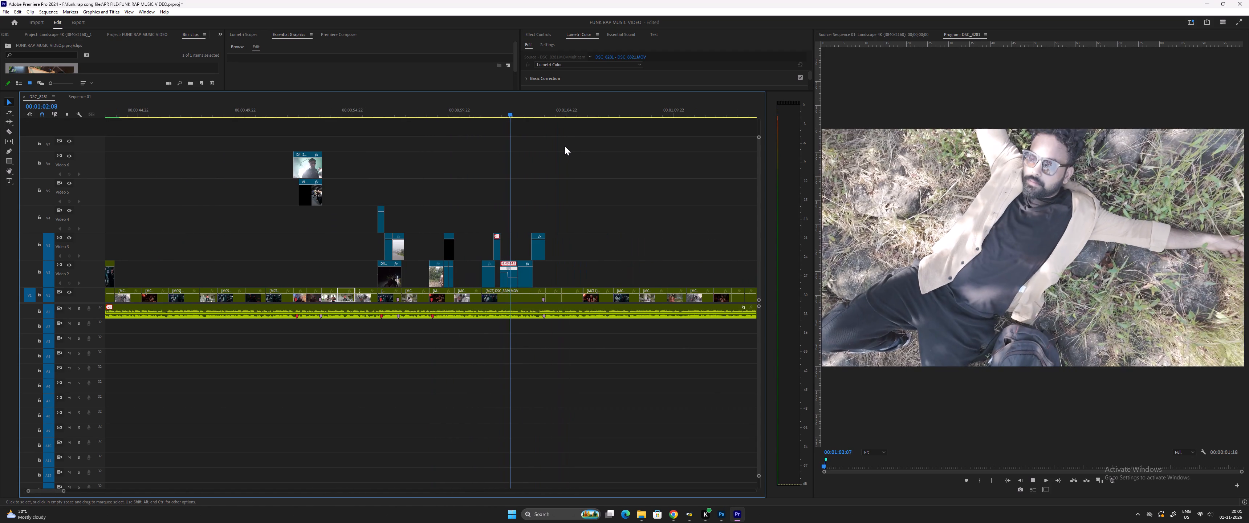
type("==")
type("--")
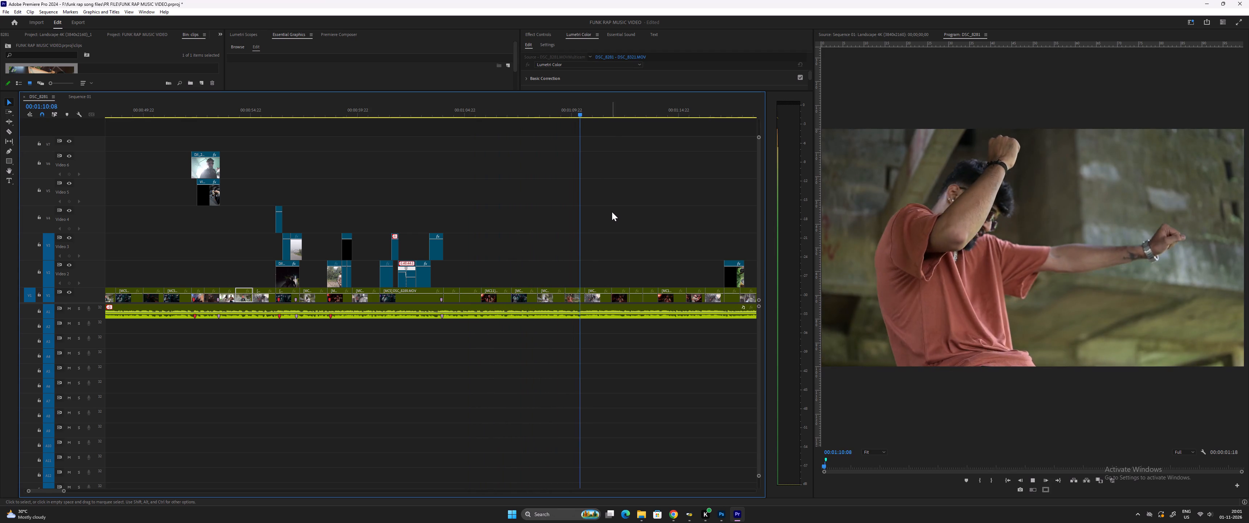
key("space")
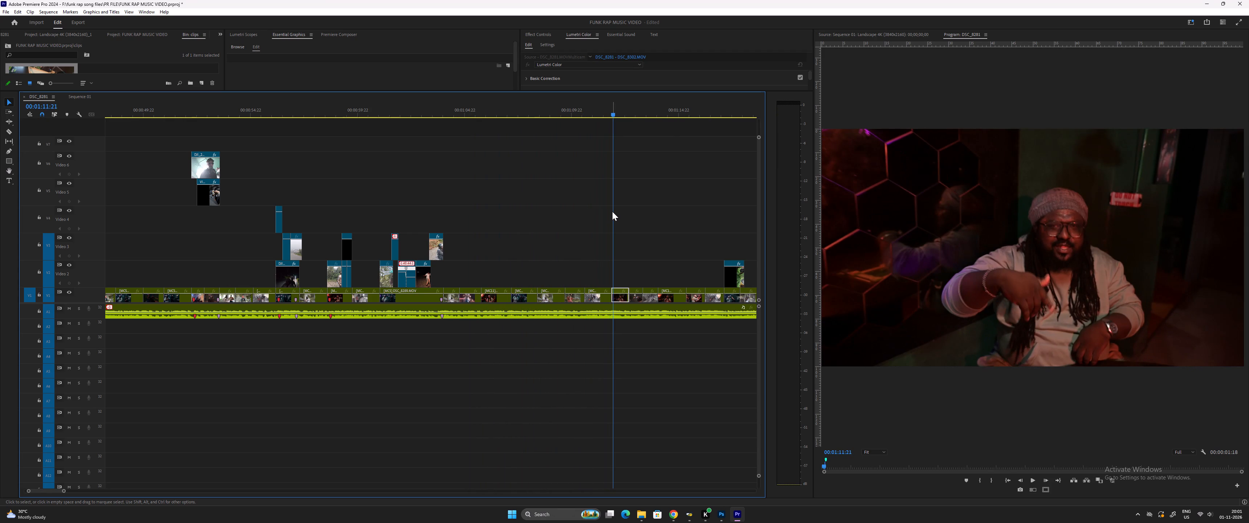
key("space")
key("space")
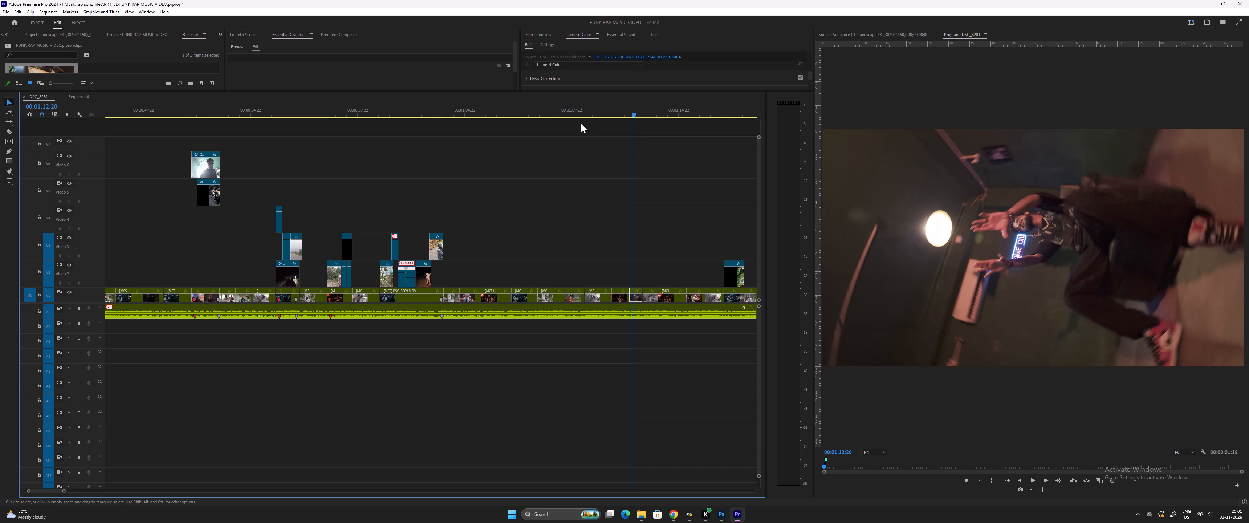
Replay the passage from about 00:01:09 and add a cyan clip marker to the overhead group selfie shot at 00:01:10:17.
left_click(565, 109)
key("space")
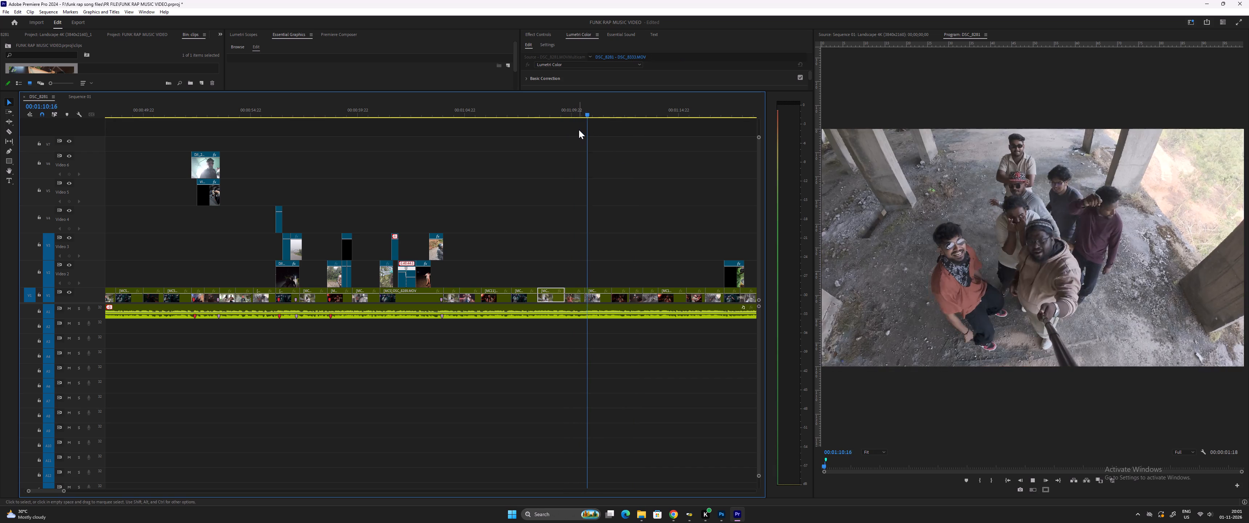
key("space")
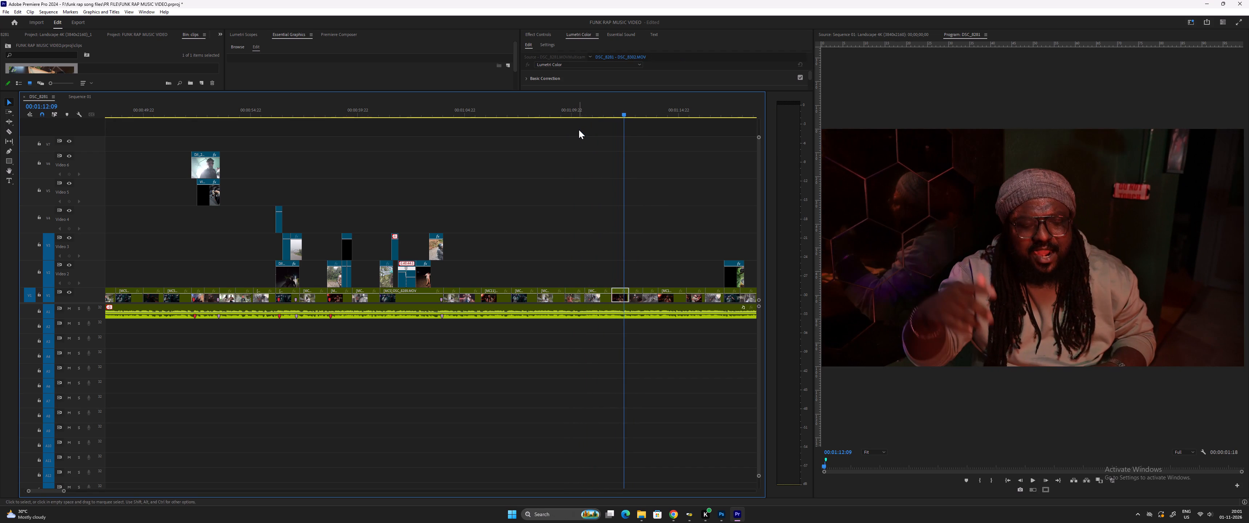
left_click(589, 110)
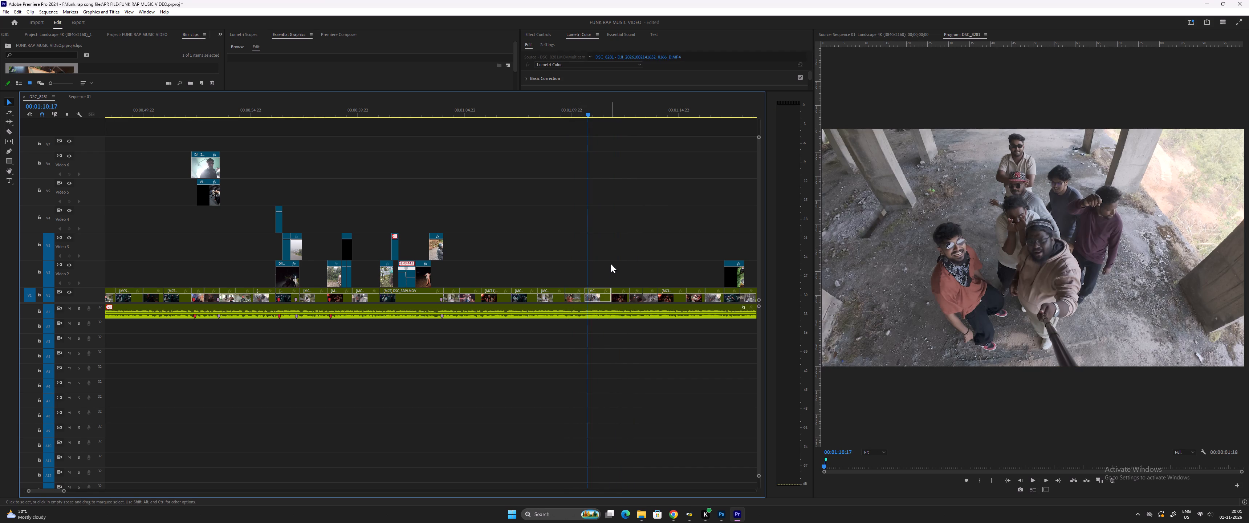
left_click(598, 296)
key("m")
key("m")
left_click(667, 214)
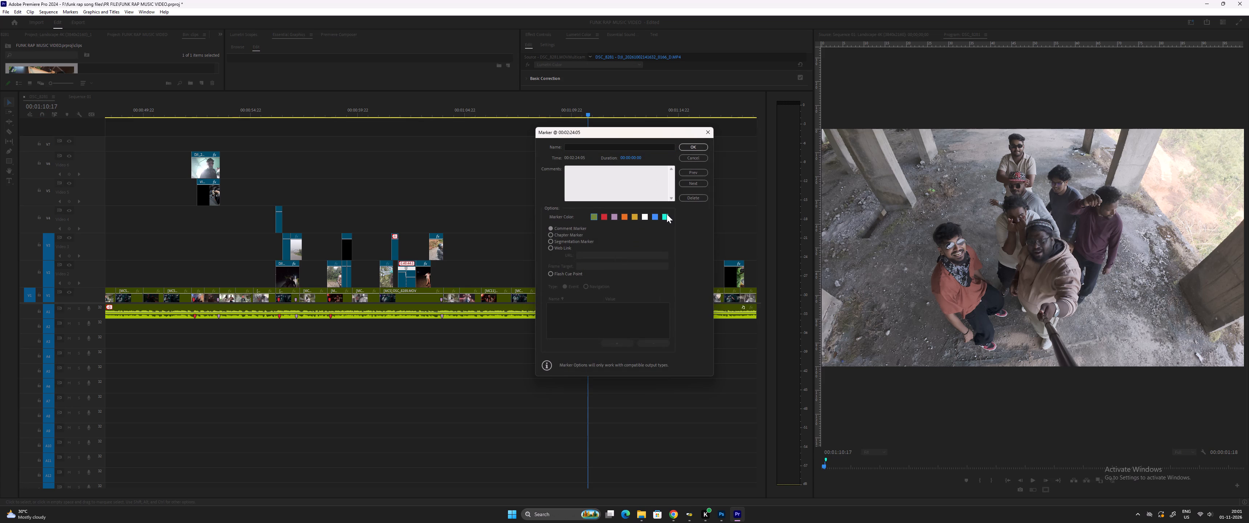
left_click(665, 219)
left_click(689, 148)
Preview the two spare clips beyond the ending shot, the staircase group at about 00:02:45 and the carrom game at about 00:02:39.
key("minus")
key("minus")
key("minus")
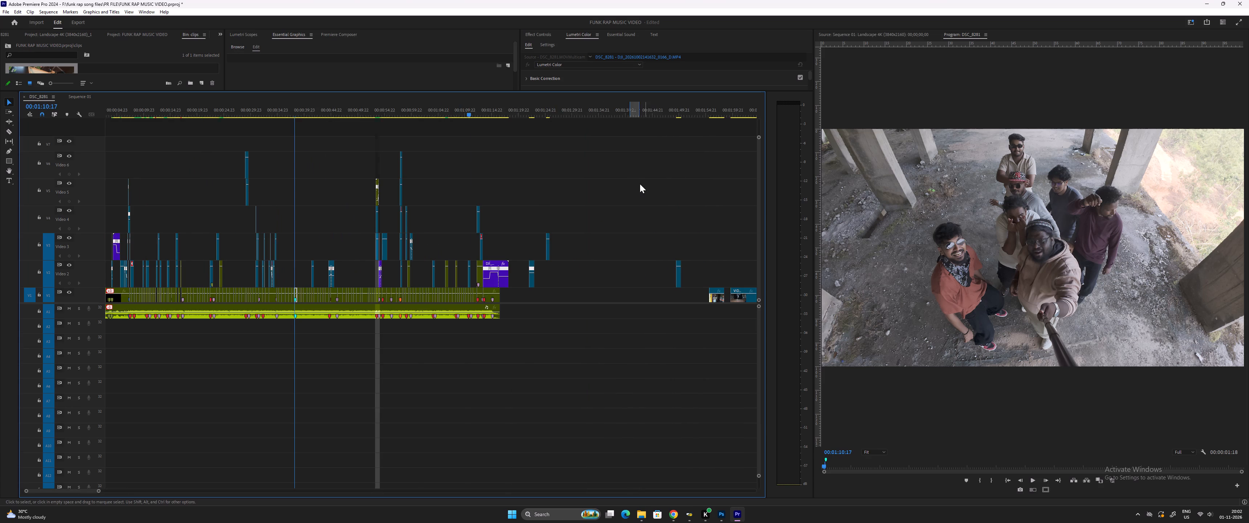
left_click(546, 112)
key("space")
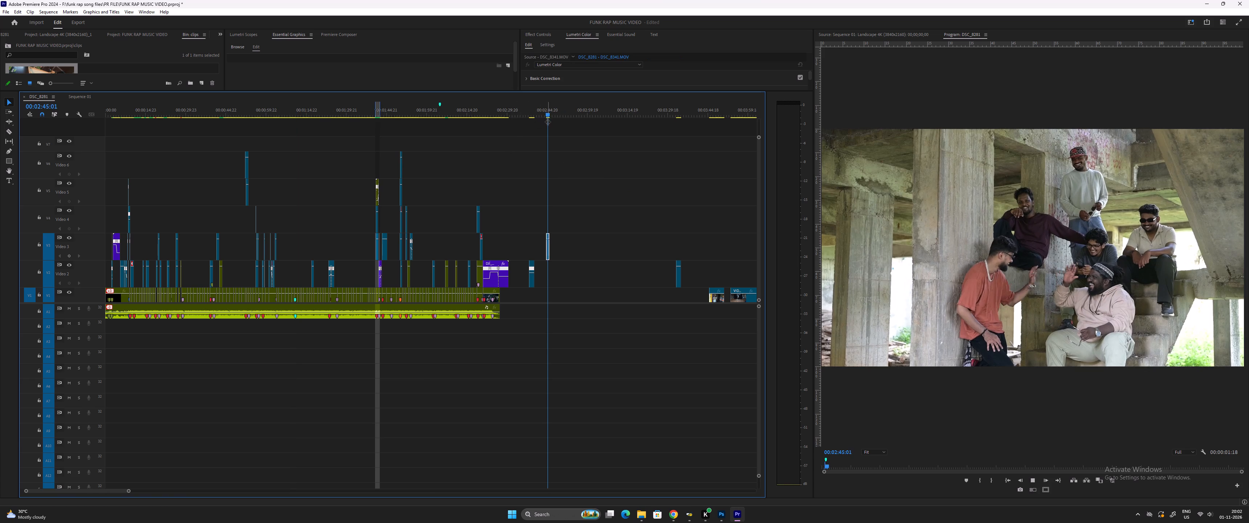
key("equal")
key("equal")
key("space")
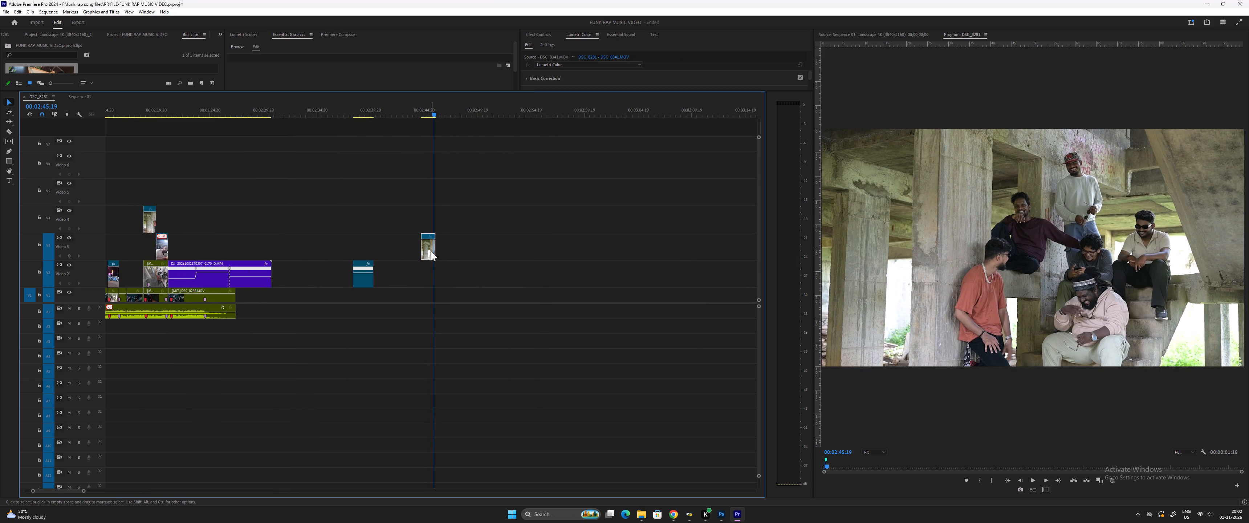
left_click(364, 112)
key("space")
key("equal")
key("space")
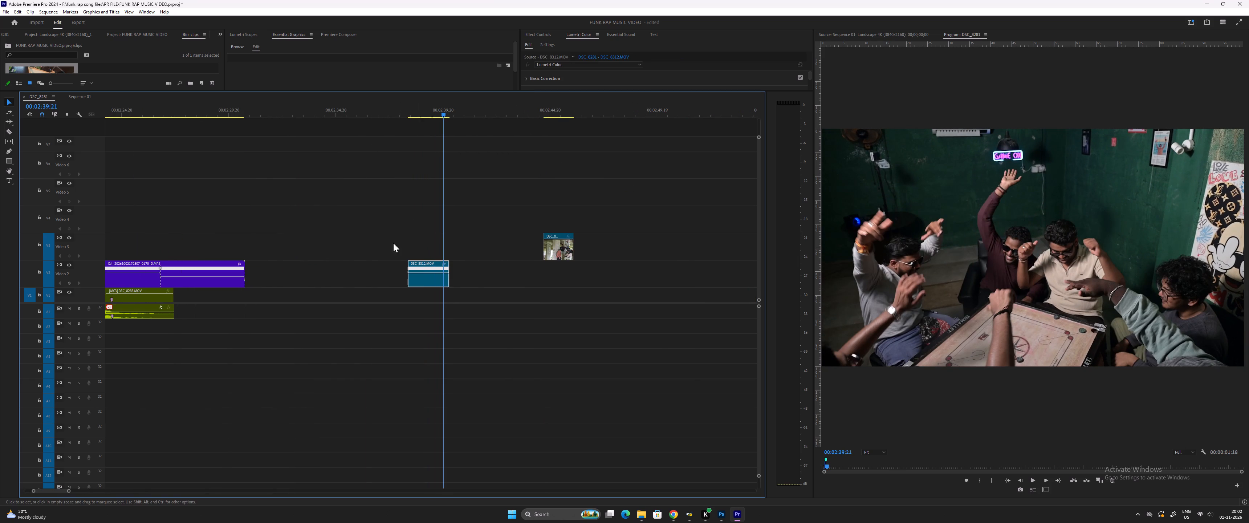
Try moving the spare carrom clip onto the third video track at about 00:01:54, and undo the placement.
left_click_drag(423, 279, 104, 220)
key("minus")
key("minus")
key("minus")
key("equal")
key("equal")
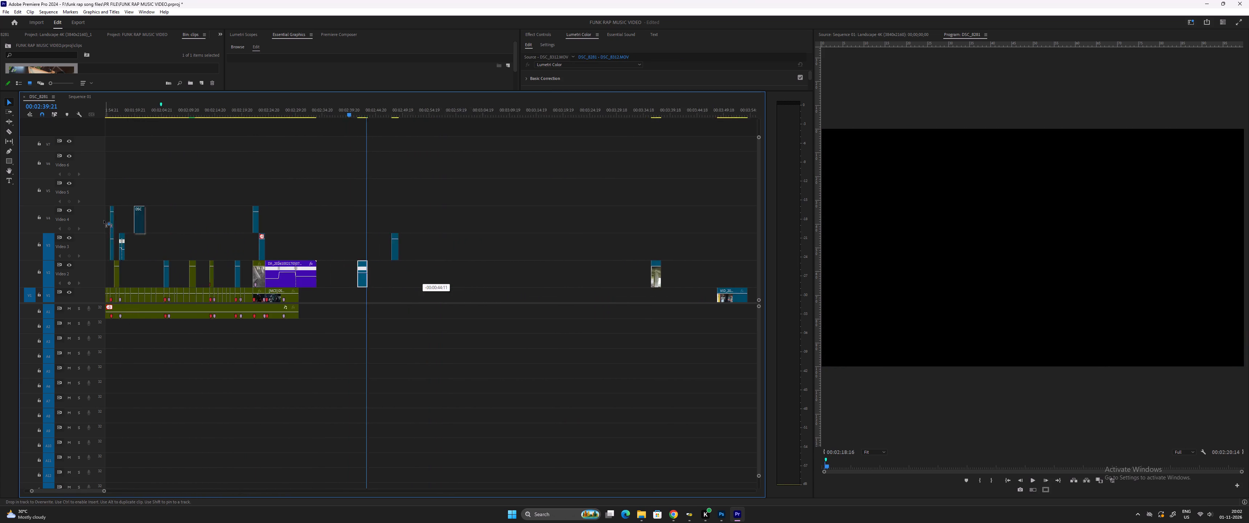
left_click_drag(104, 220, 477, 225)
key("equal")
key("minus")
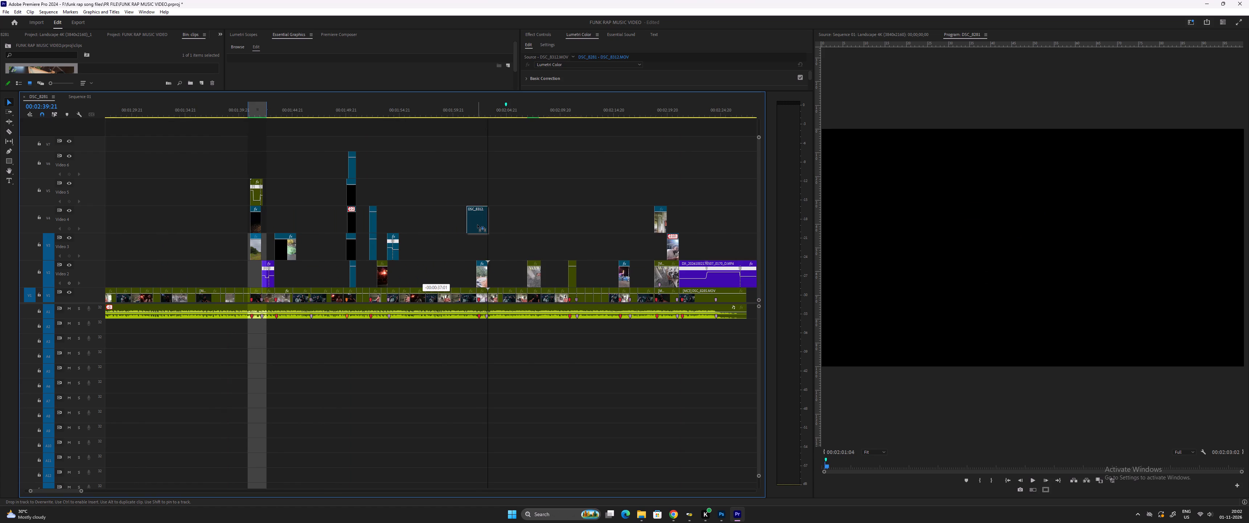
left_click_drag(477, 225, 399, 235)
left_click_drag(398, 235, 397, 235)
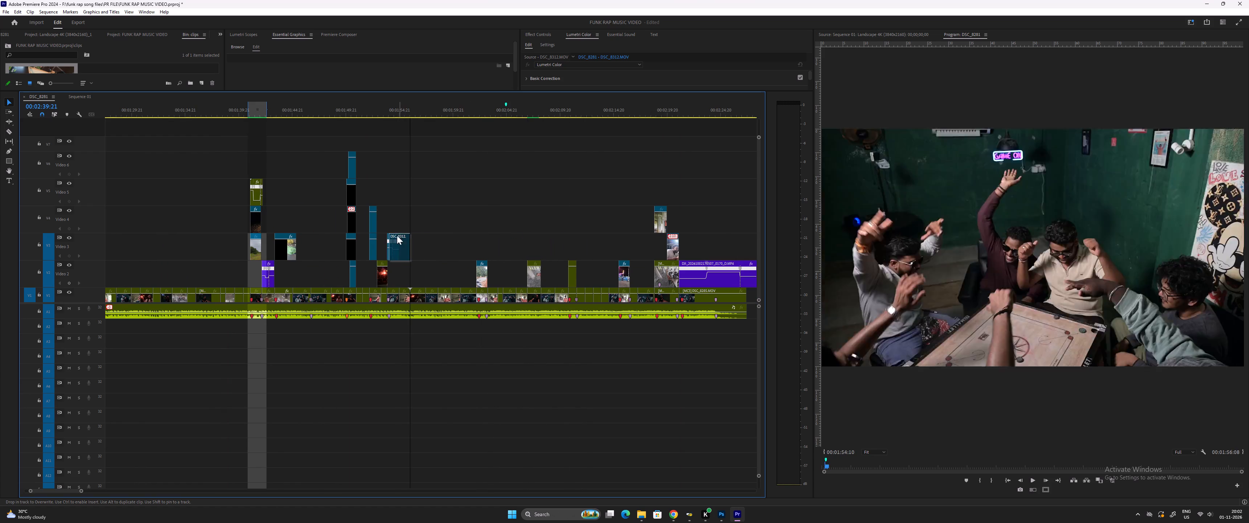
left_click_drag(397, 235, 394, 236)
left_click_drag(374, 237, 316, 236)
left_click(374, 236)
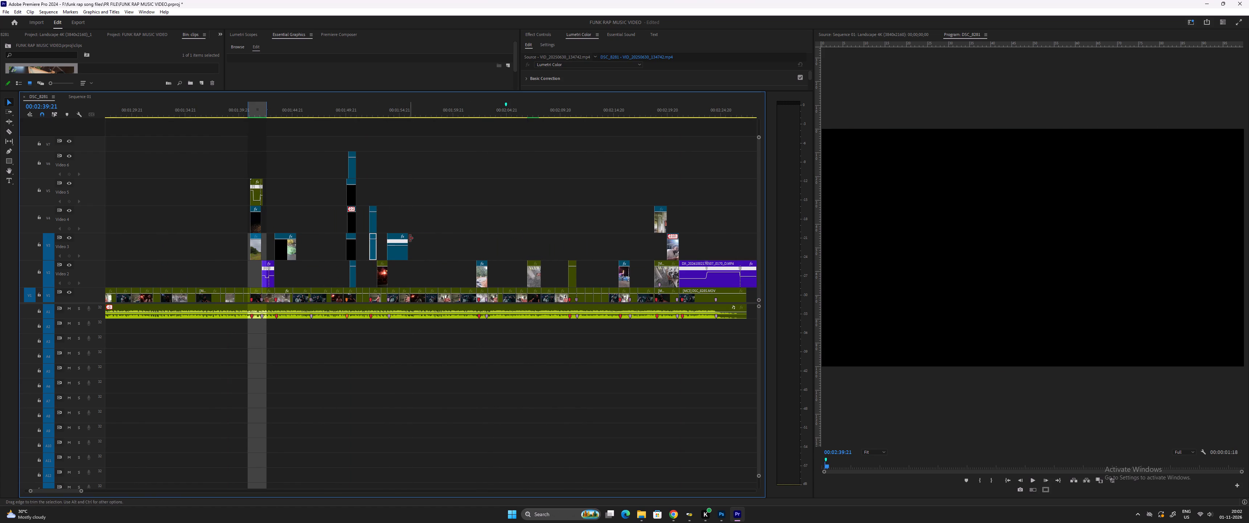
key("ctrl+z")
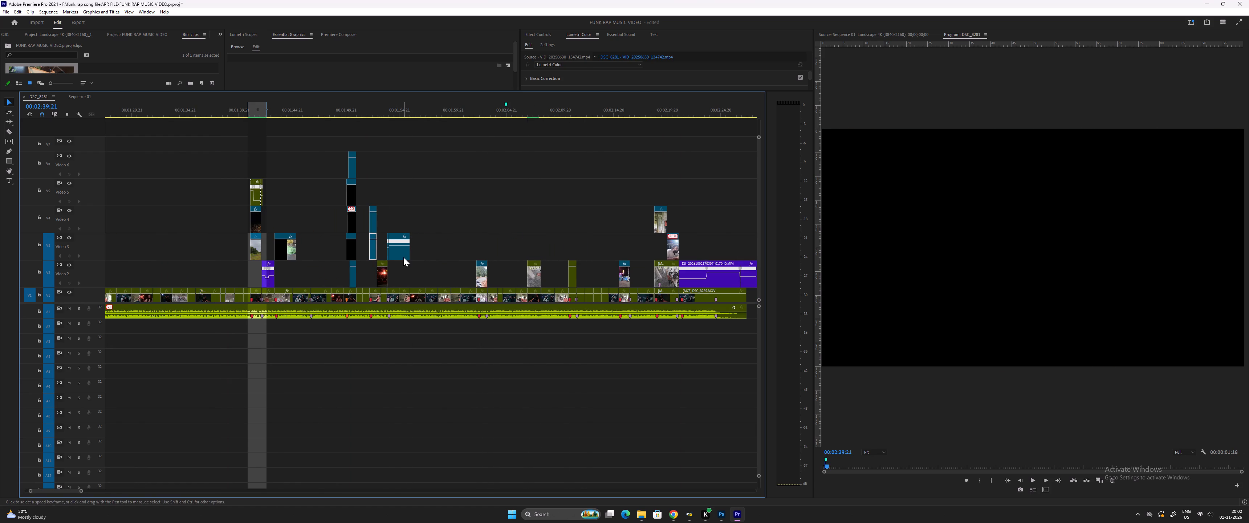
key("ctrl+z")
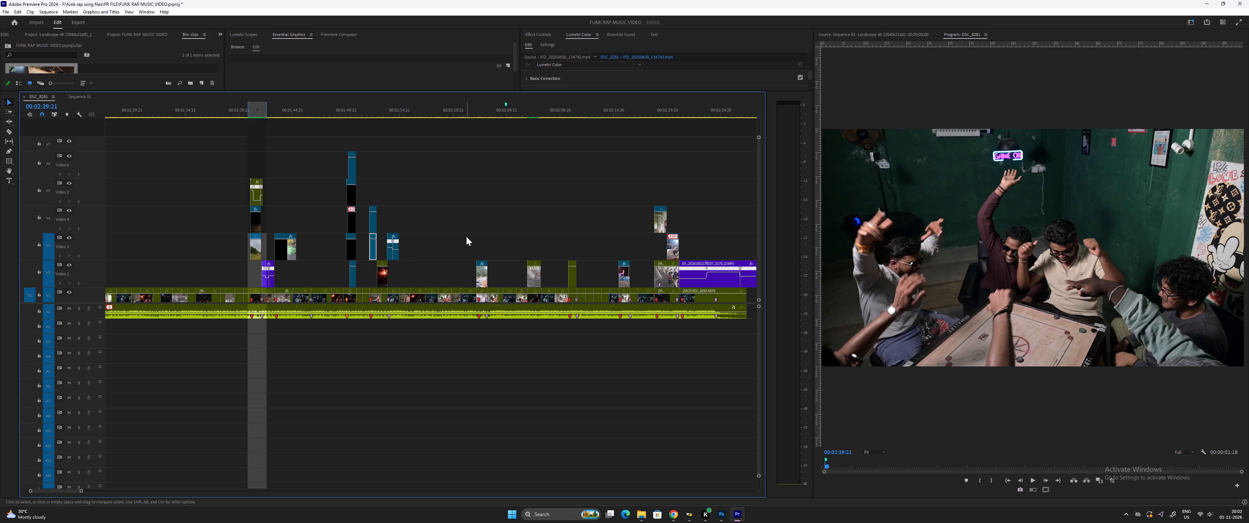
Play the existing insert on the third video track at about 00:01:54.
left_click(389, 110)
key("space")
key("equal")
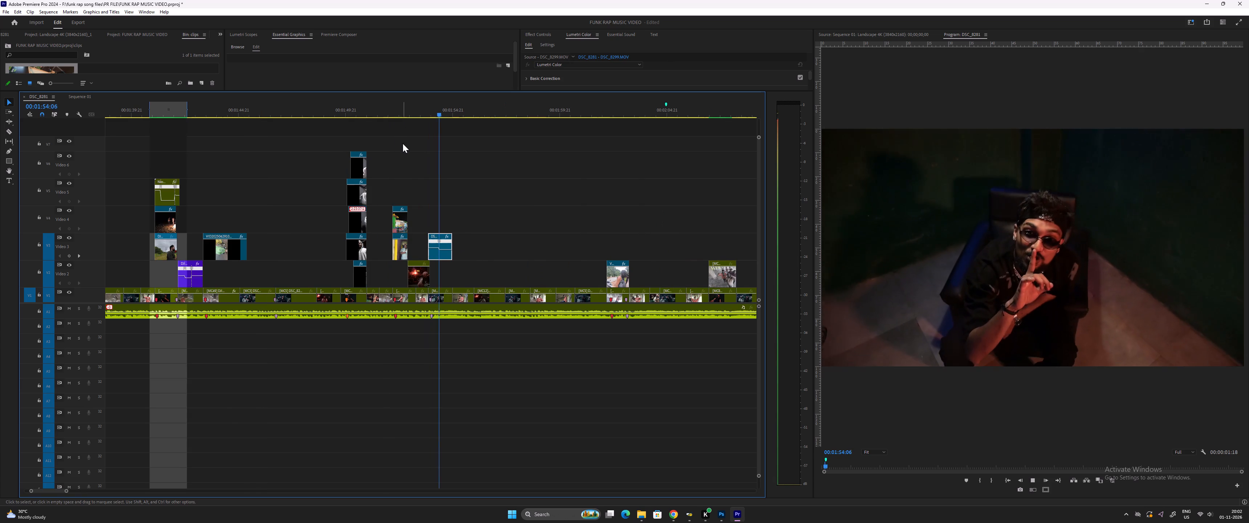
key("minus")
key("minus")
key("minus")
key("space")
Move the spare carrom game clip onto the second video track, directly above the marked group selfie shot at about 00:01:10.
left_click_drag(539, 109, 545, 142)
left_click(541, 151)
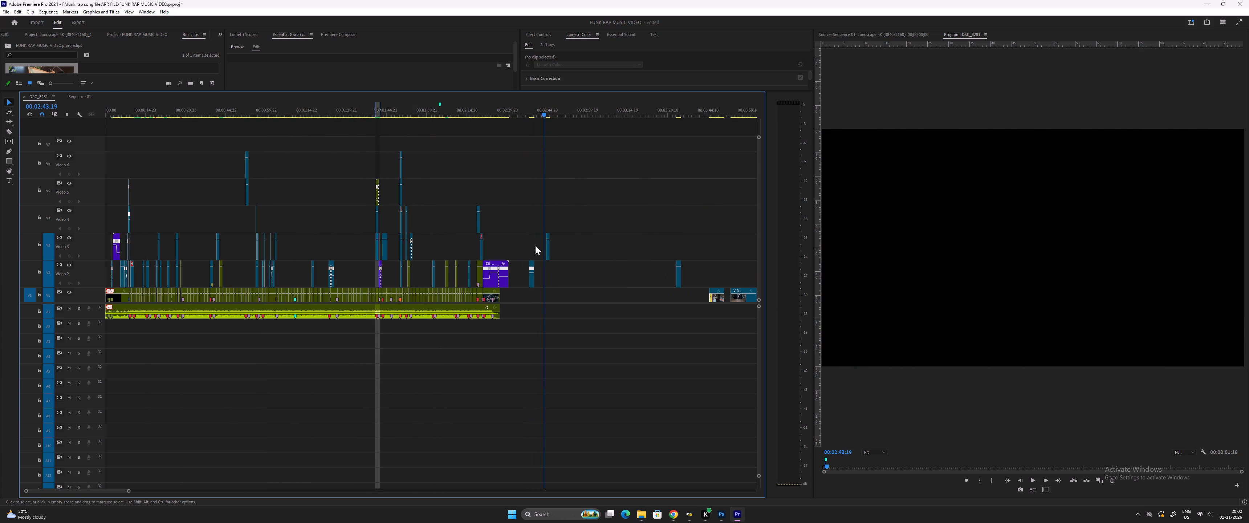
left_click_drag(532, 282, 308, 260)
key("equal")
key("equal")
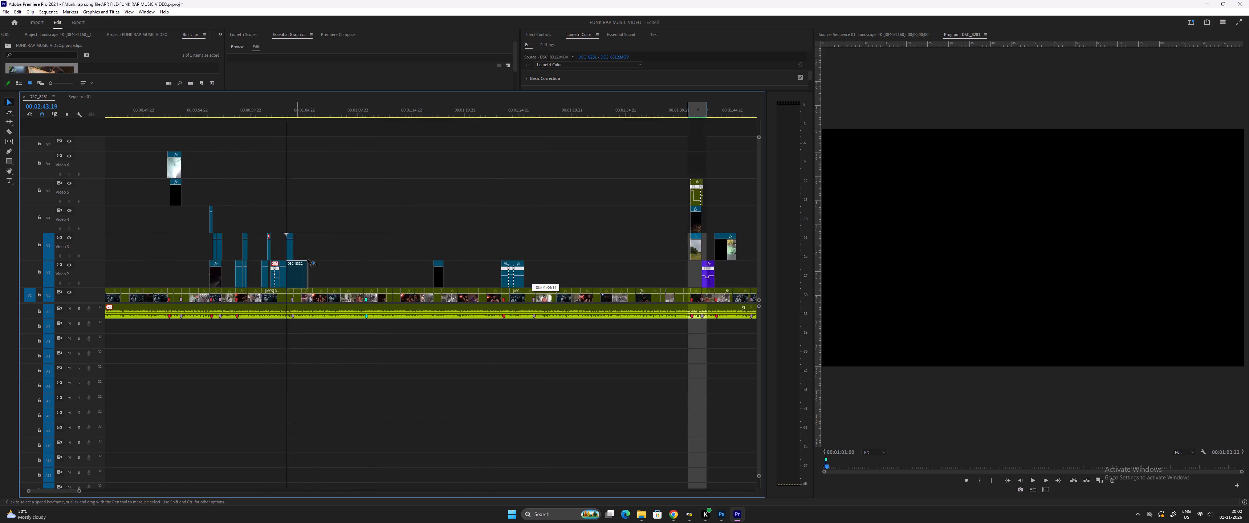
key("equal")
left_click_drag(308, 260, 488, 267)
key("equal")
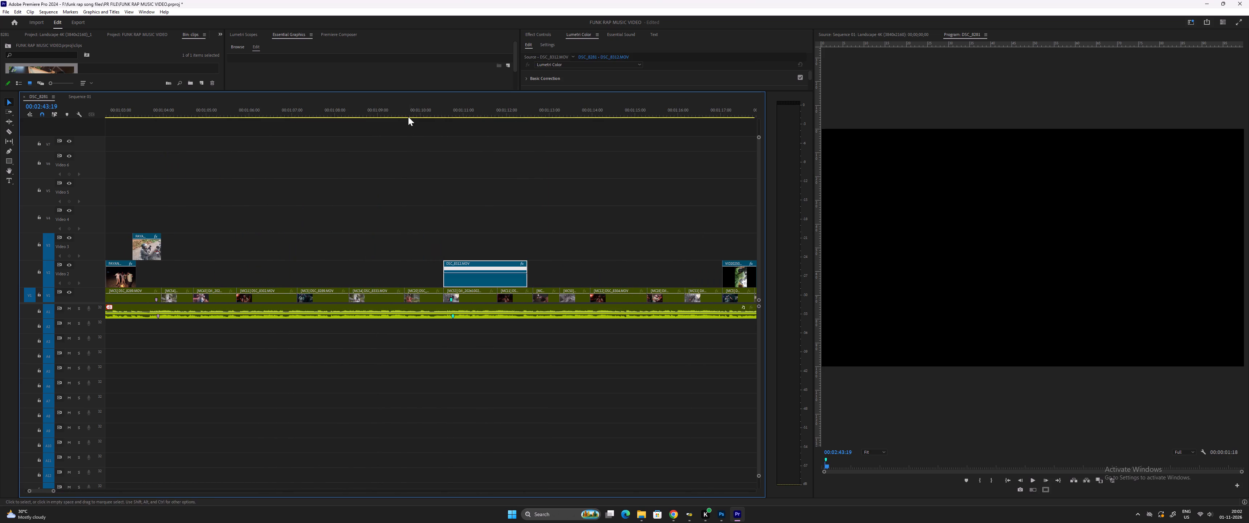
Play the placed carrom clip and slow its playback speed so the clip lasts about 3 seconds, checking the result.
left_click(401, 108)
key("space")
key("equal")
key("equal")
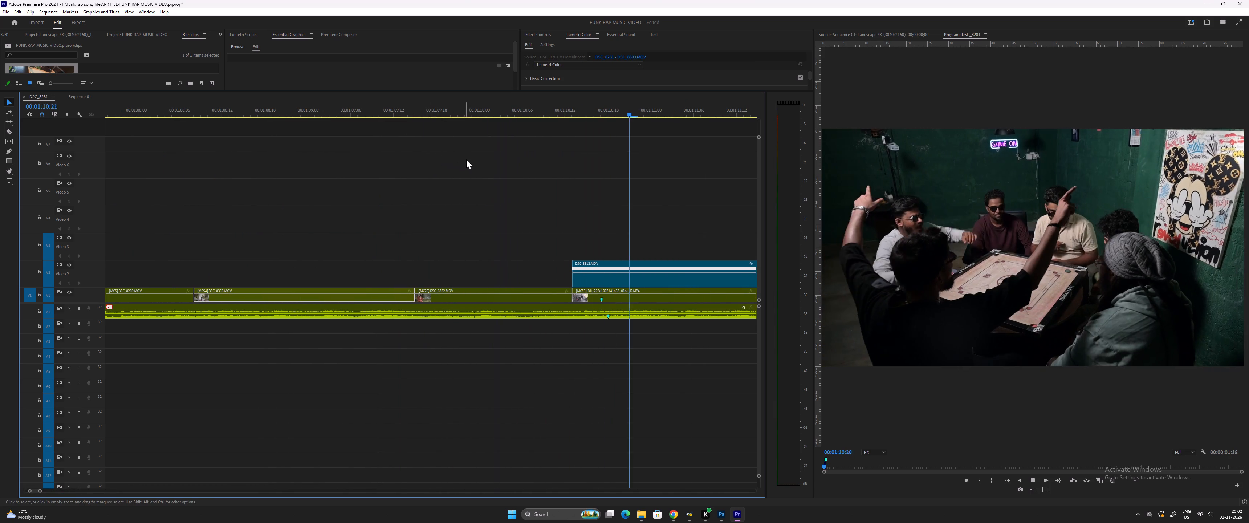
key("minus")
key("space")
key("minus")
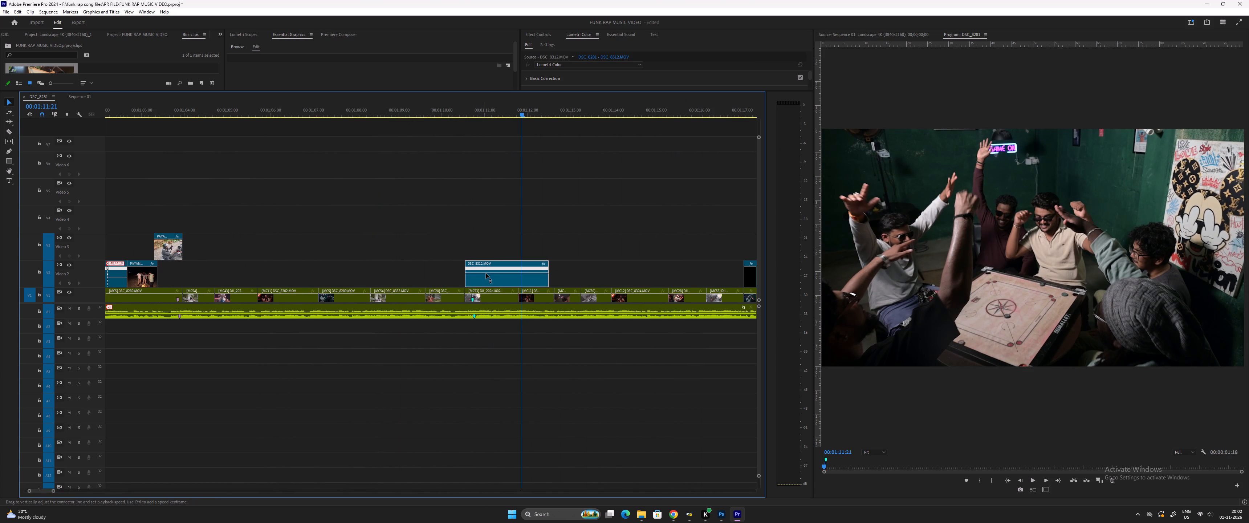
left_click_drag(486, 272, 485, 328)
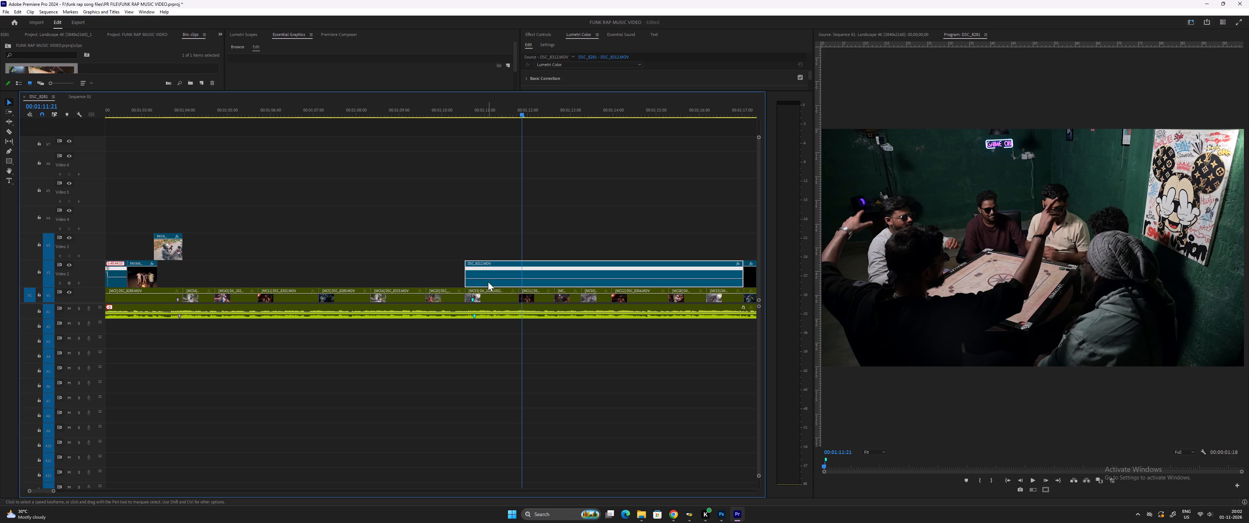
left_click_drag(488, 279, 488, 267)
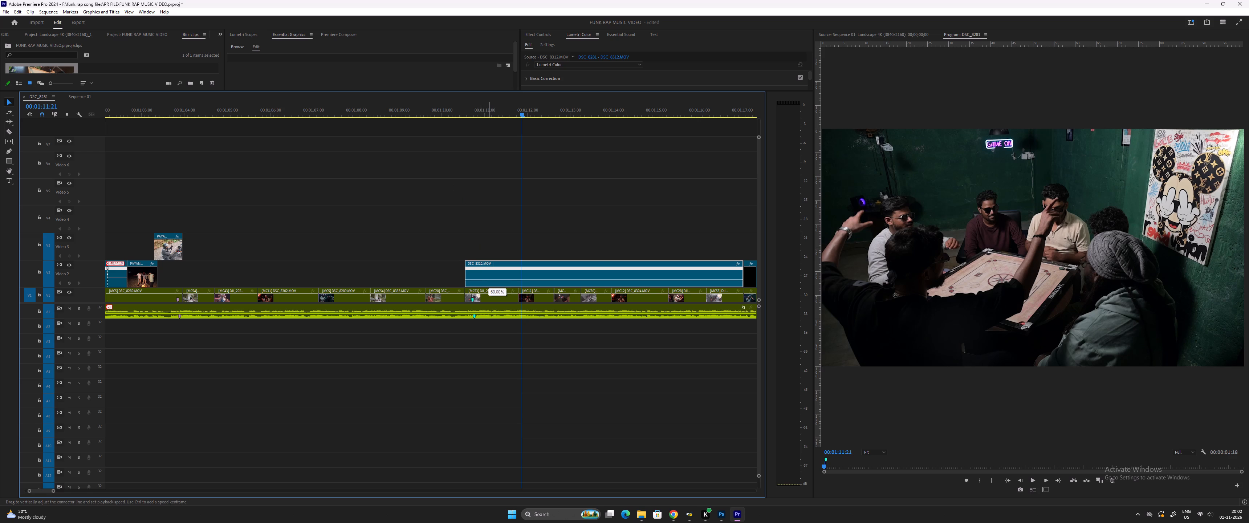
left_click_drag(488, 267, 489, 269)
left_click(482, 108)
key("space")
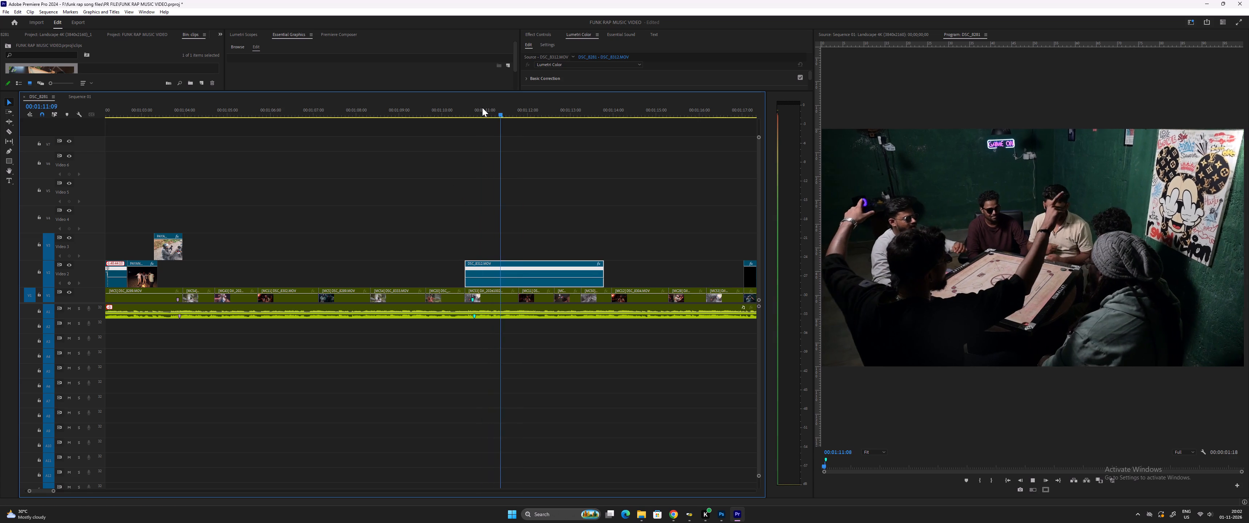
key("space")
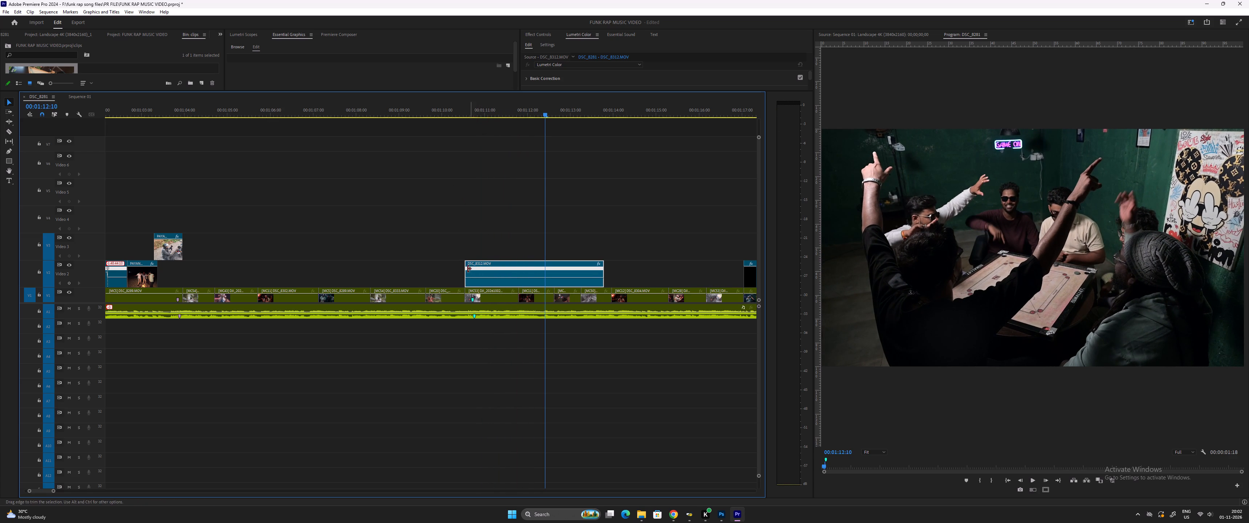
Trim the carrom clip's start to 00:01:12:10, move it back over the group selfie shot at about 00:01:10:13, and play it.
left_click_drag(466, 270, 549, 271)
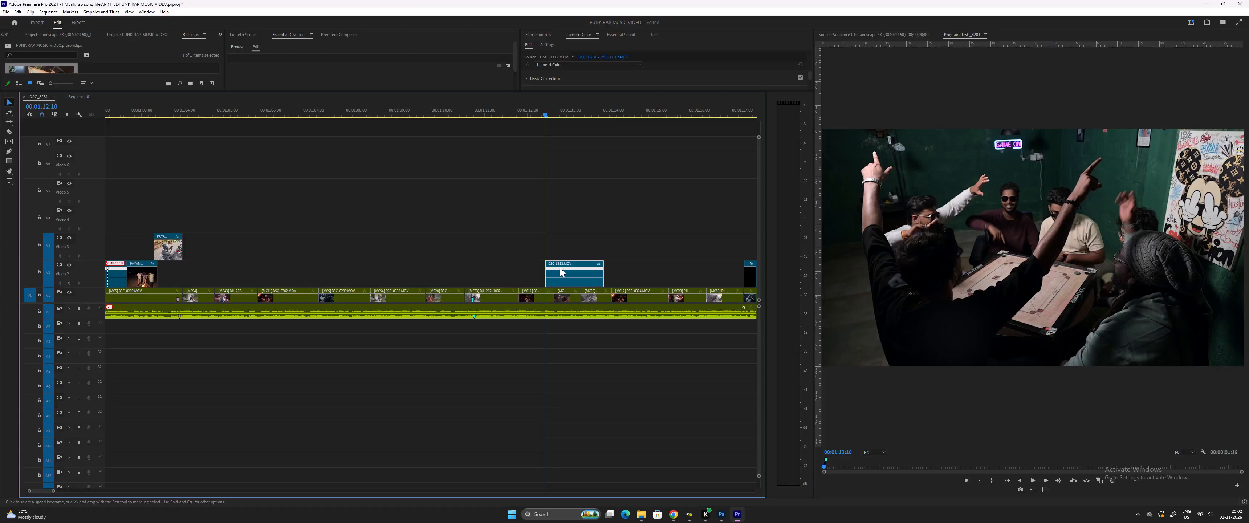
left_click_drag(560, 268, 477, 269)
left_click(448, 118)
left_click(448, 113)
key("space")
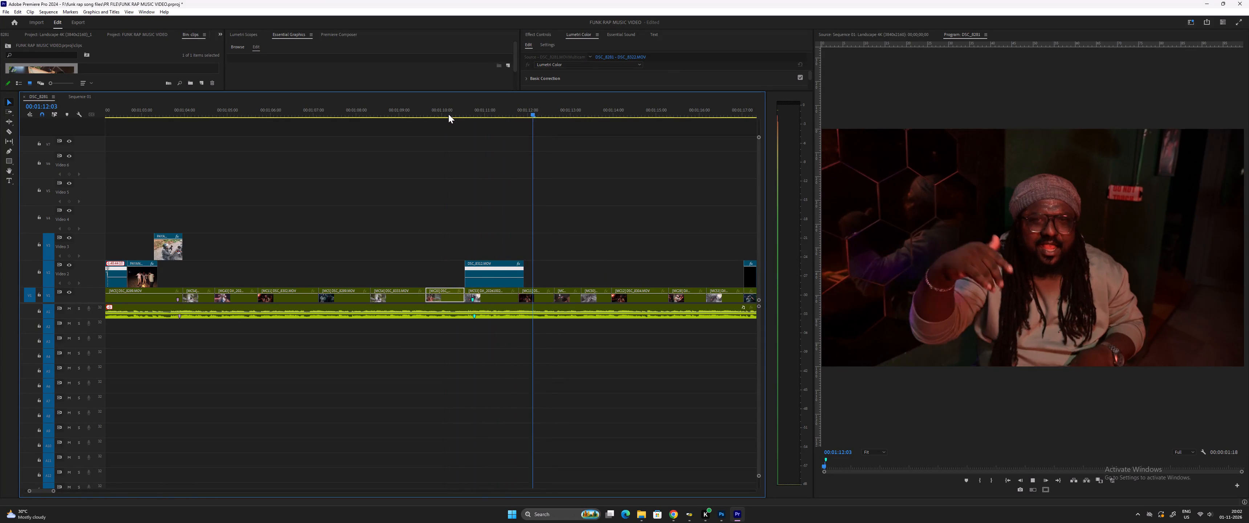
key("space")
Extend the carrom clip's end, shift the clip earlier to about 00:01:08:18, and play the part above the selfie shot.
left_click_drag(526, 269, 628, 258)
left_click_drag(546, 265, 543, 266)
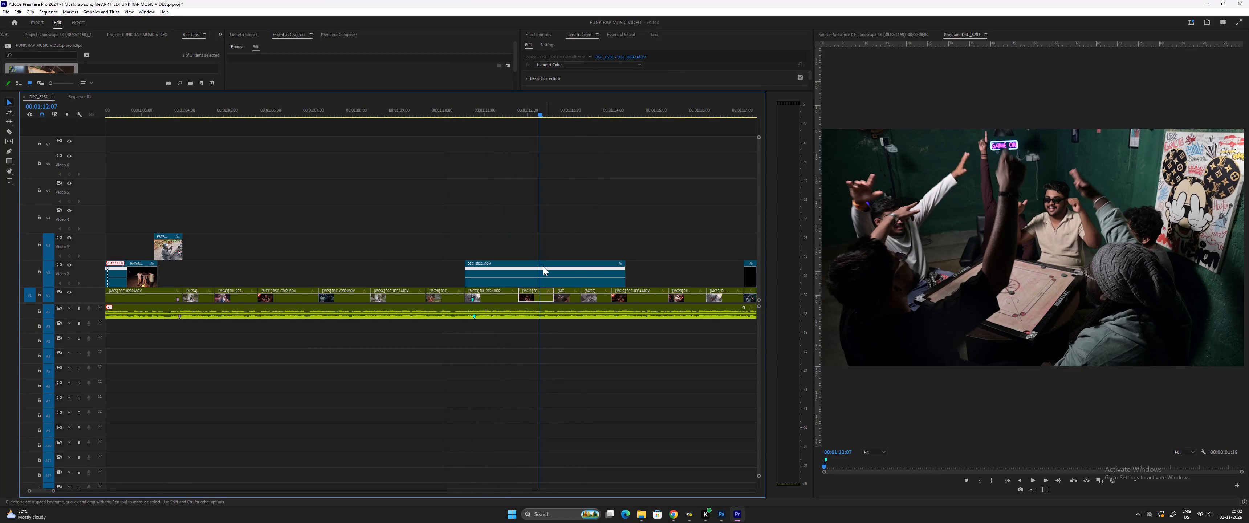
left_click_drag(543, 266, 468, 267)
left_click_drag(456, 113, 456, 113)
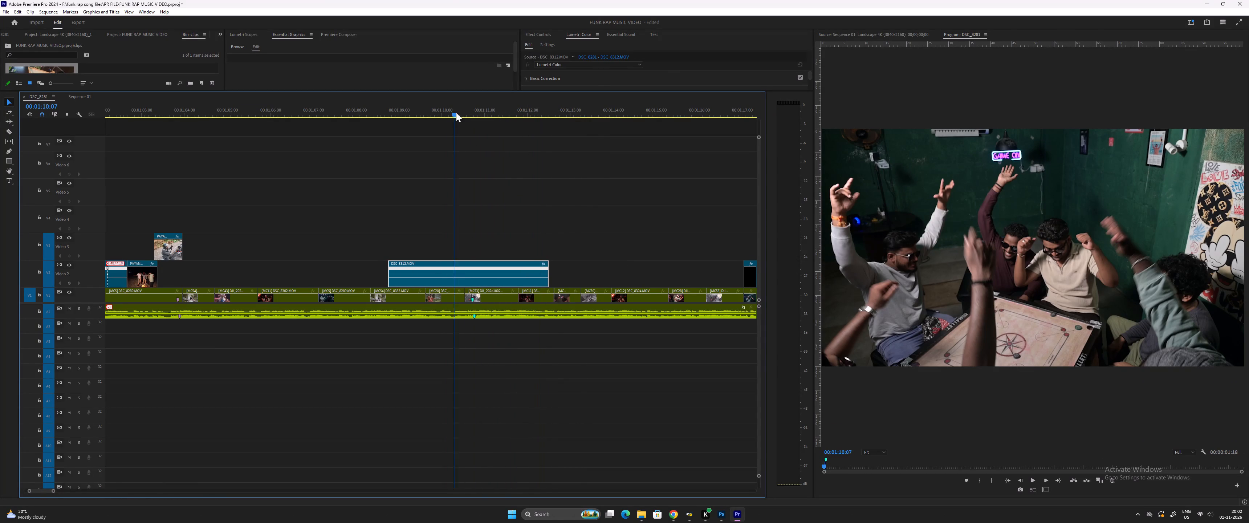
left_click_drag(456, 113, 465, 120)
key("space")
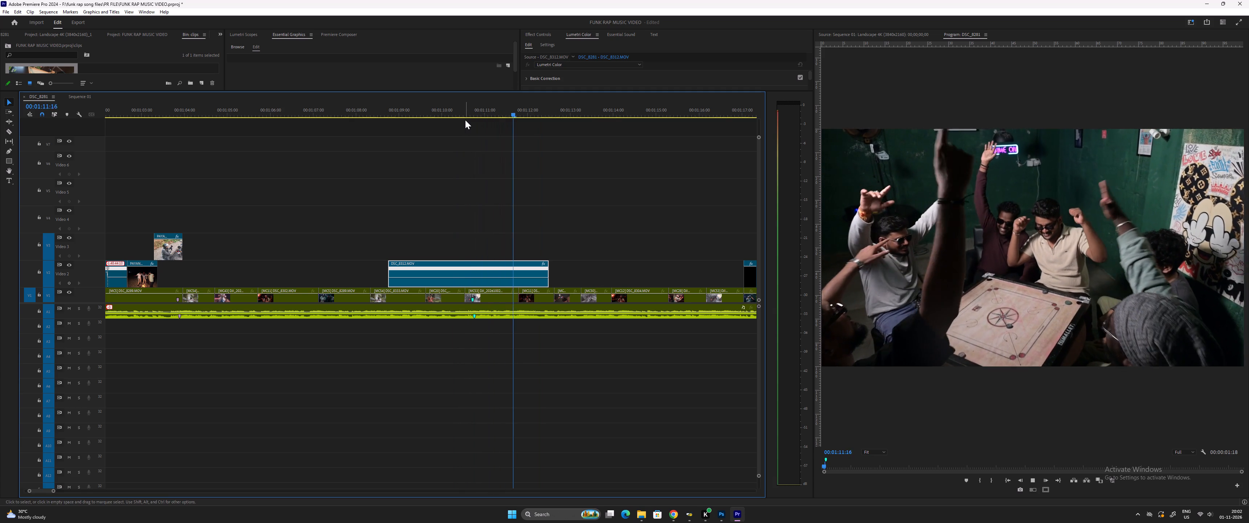
key("space")
Trim the carrom clip's start to 00:01:09:08, speed it up, and play it back at the selfie shot's start, about 00:01:10:13.
left_click_drag(477, 109, 415, 128)
left_click_drag(389, 267, 411, 267)
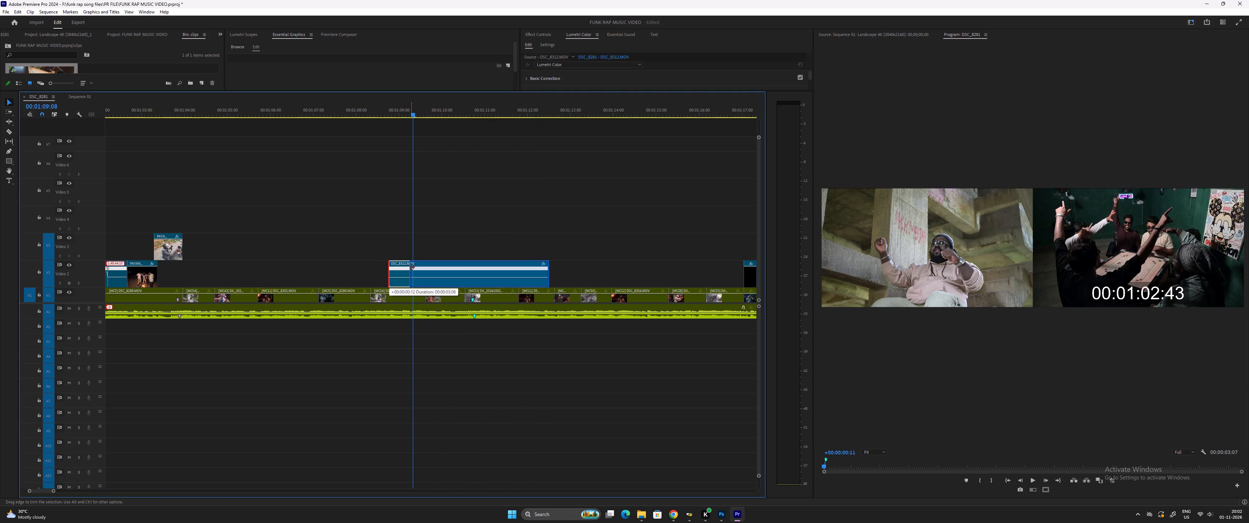
left_click_drag(411, 267, 414, 267)
left_click_drag(437, 280, 436, 268)
left_click_drag(436, 277, 436, 248)
left_click_drag(434, 268, 453, 267)
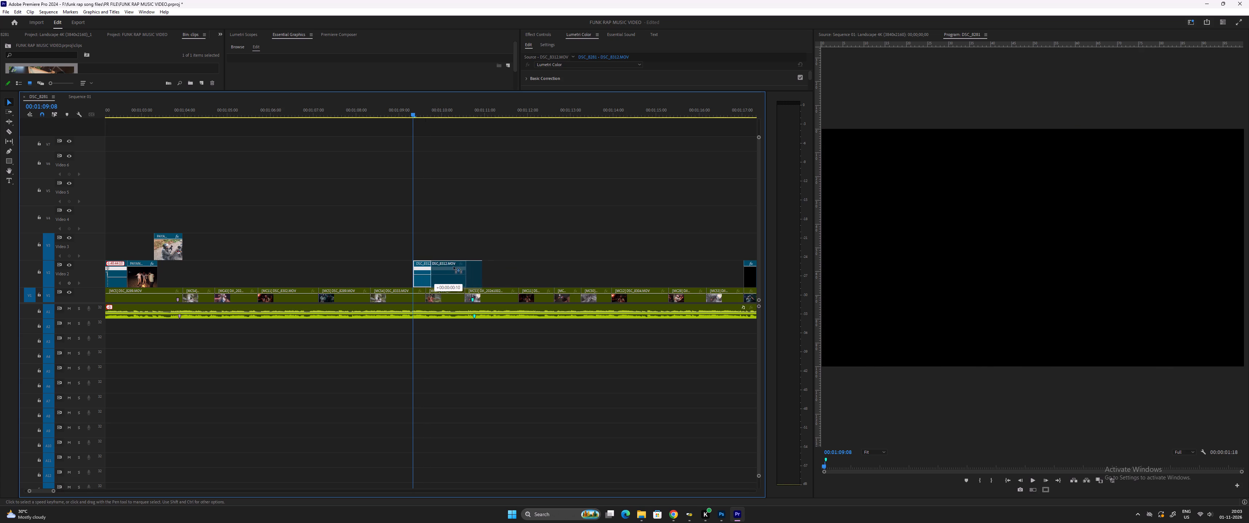
left_click_drag(453, 267, 484, 267)
key("space")
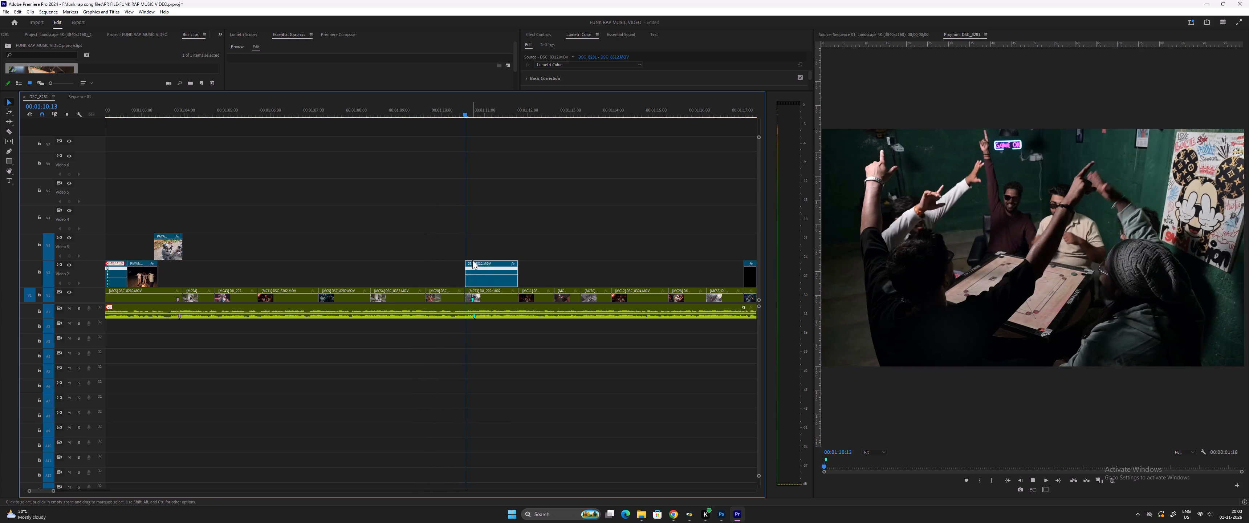
key("space")
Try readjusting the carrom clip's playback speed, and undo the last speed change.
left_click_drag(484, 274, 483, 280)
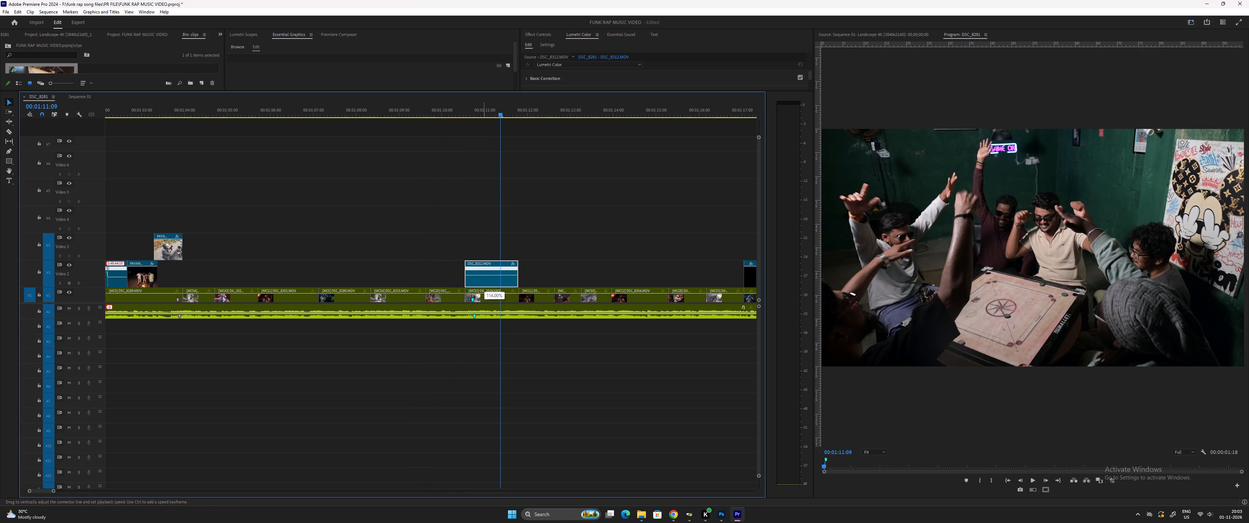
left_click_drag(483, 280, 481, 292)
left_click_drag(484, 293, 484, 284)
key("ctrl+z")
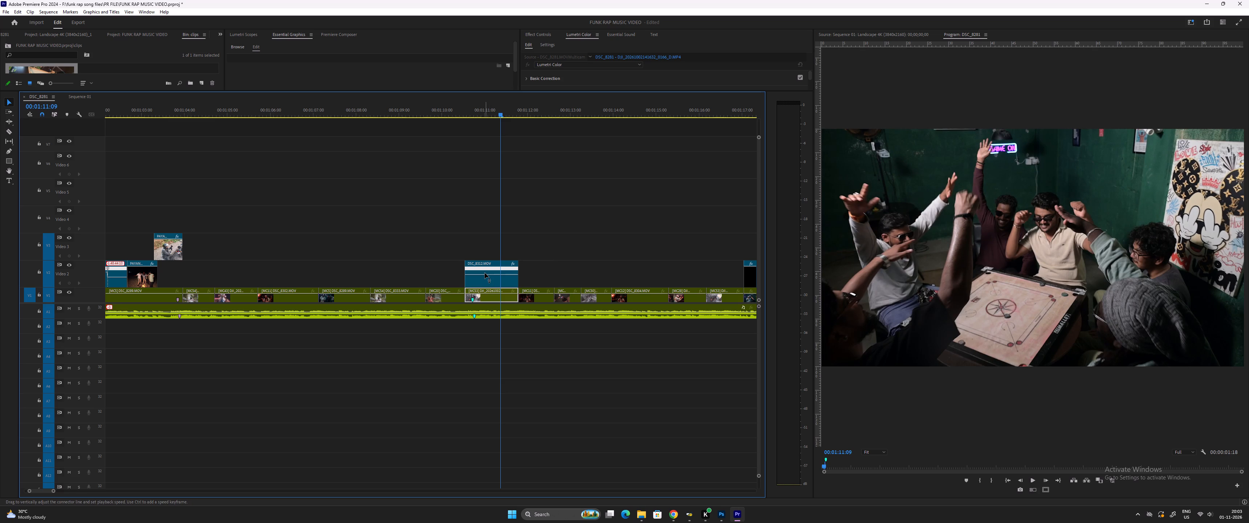
Slow the carrom clip's playback speed so it extends past the selfie shot, and play the result.
left_click_drag(483, 276, 481, 288)
left_click_drag(481, 288, 482, 292)
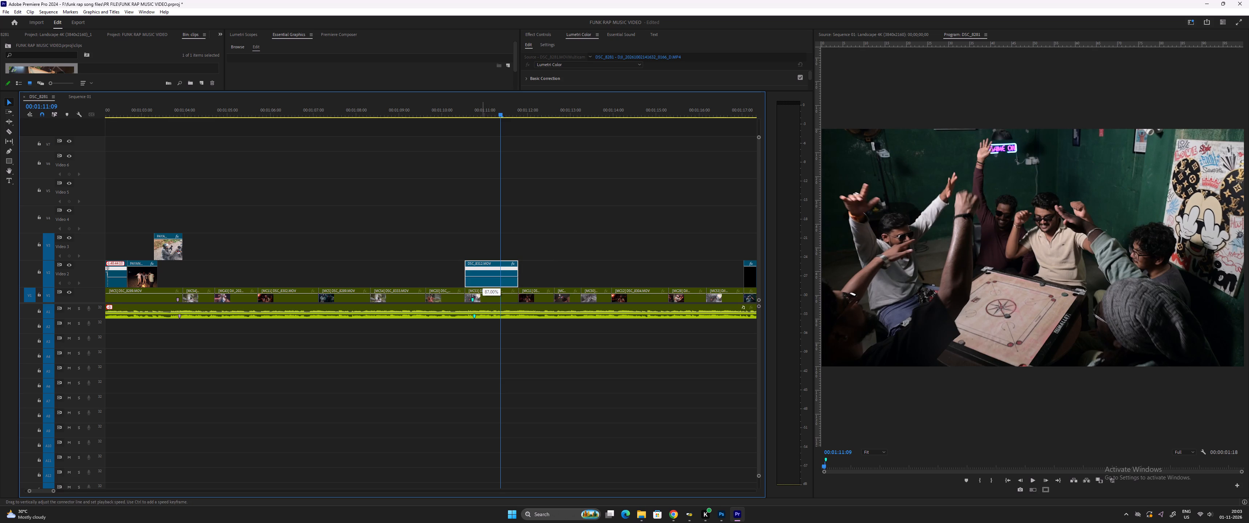
left_click_drag(482, 292, 482, 293)
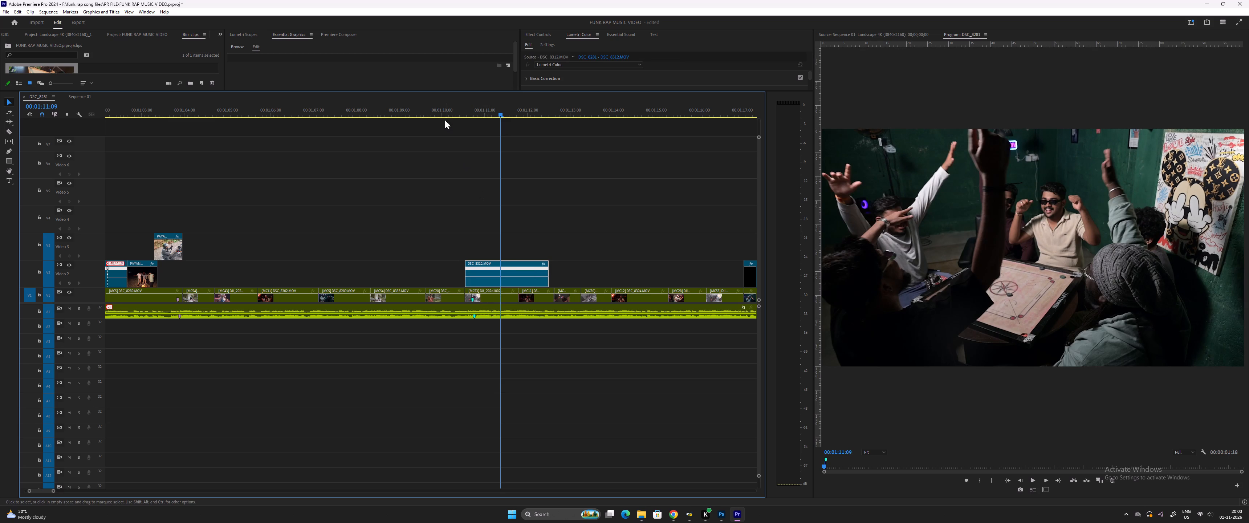
left_click(445, 112)
key("space")
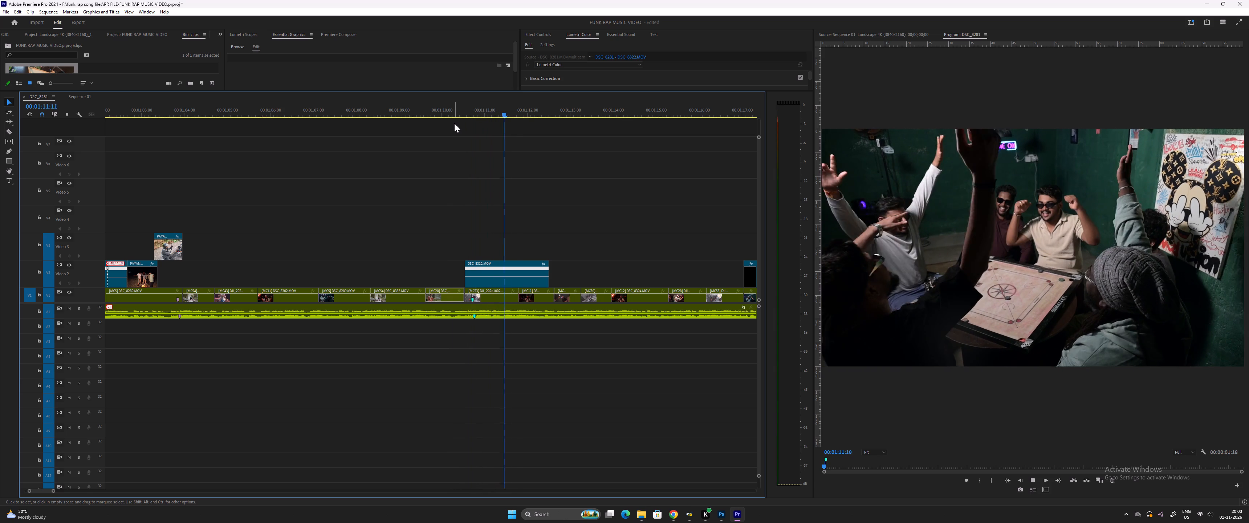
key("space")
Trim the carrom clip's end to match the end of the selfie shot beneath it, and play the passage.
left_click_drag(550, 267, 521, 265)
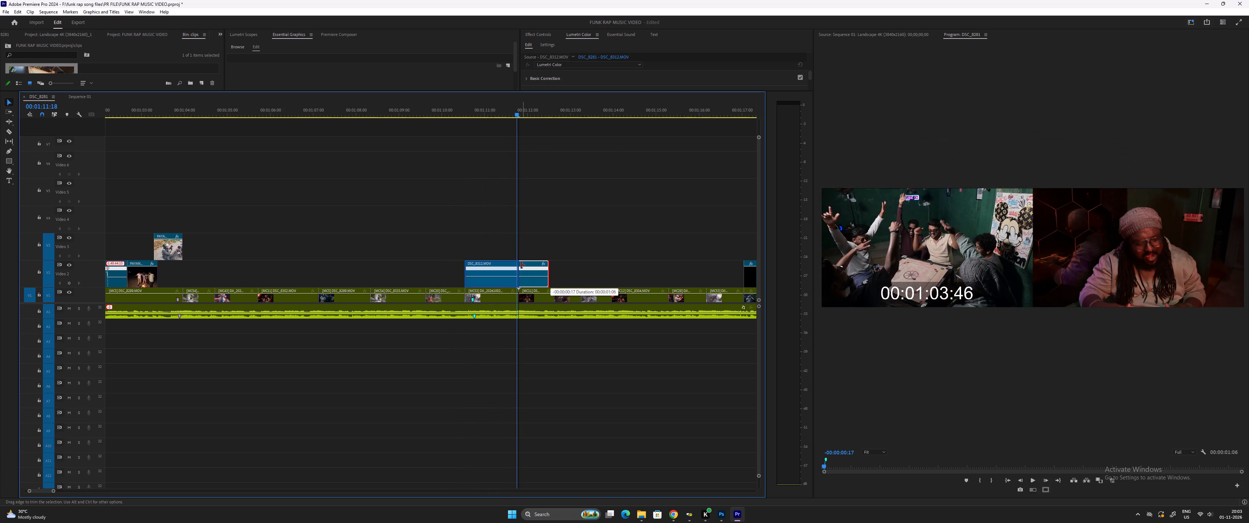
left_click_drag(521, 265, 520, 265)
left_click_drag(369, 105, 373, 106)
key("space")
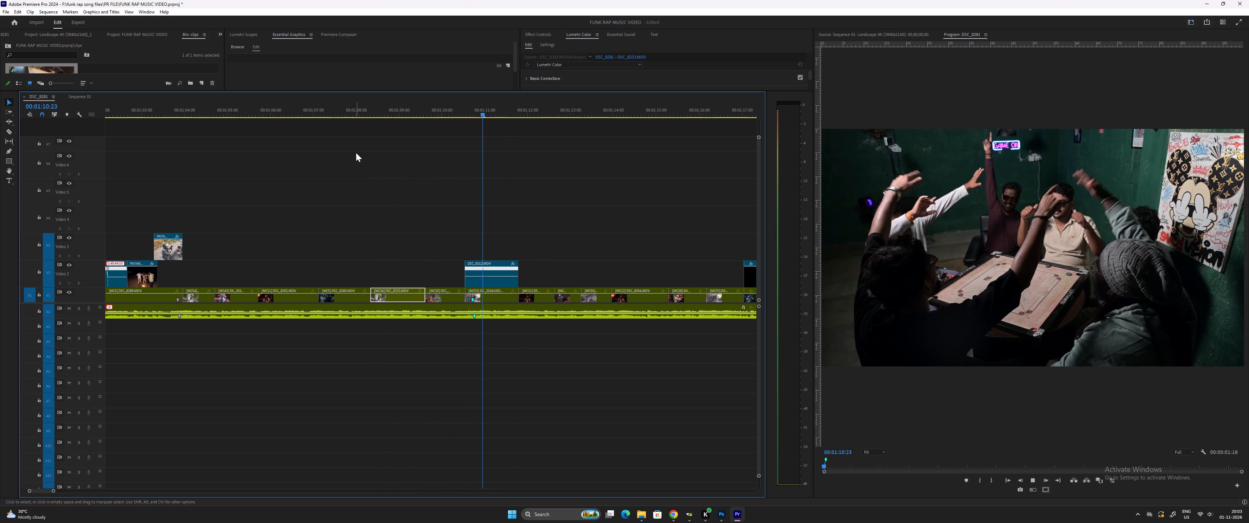
key("space")
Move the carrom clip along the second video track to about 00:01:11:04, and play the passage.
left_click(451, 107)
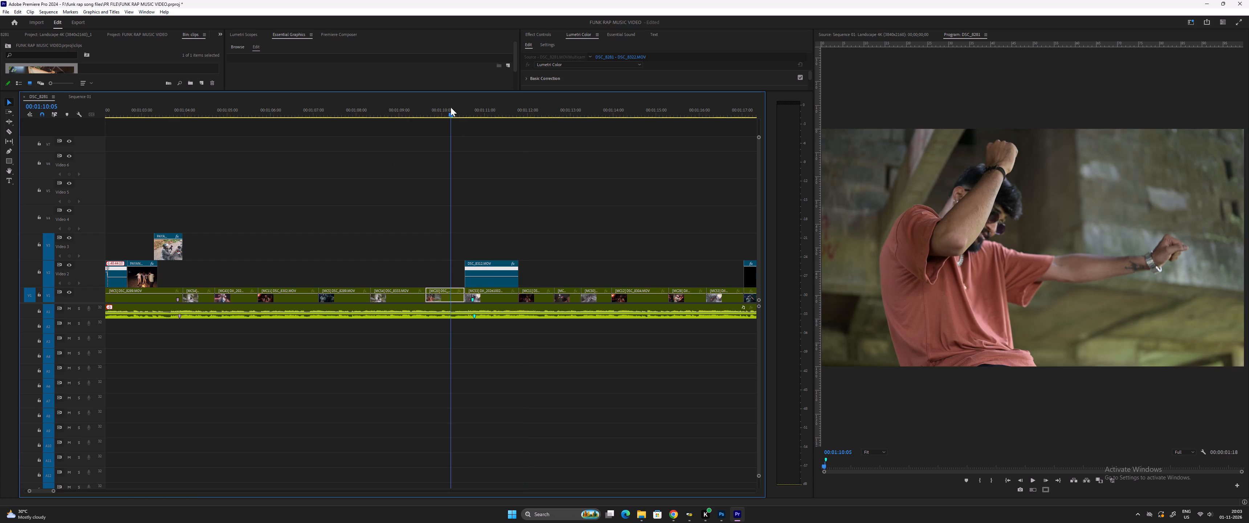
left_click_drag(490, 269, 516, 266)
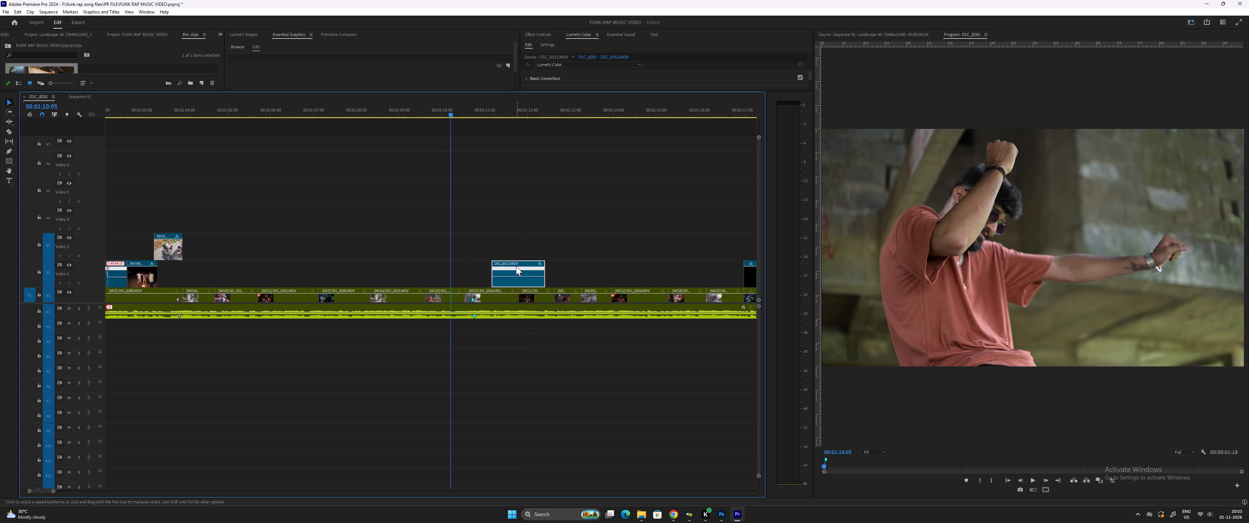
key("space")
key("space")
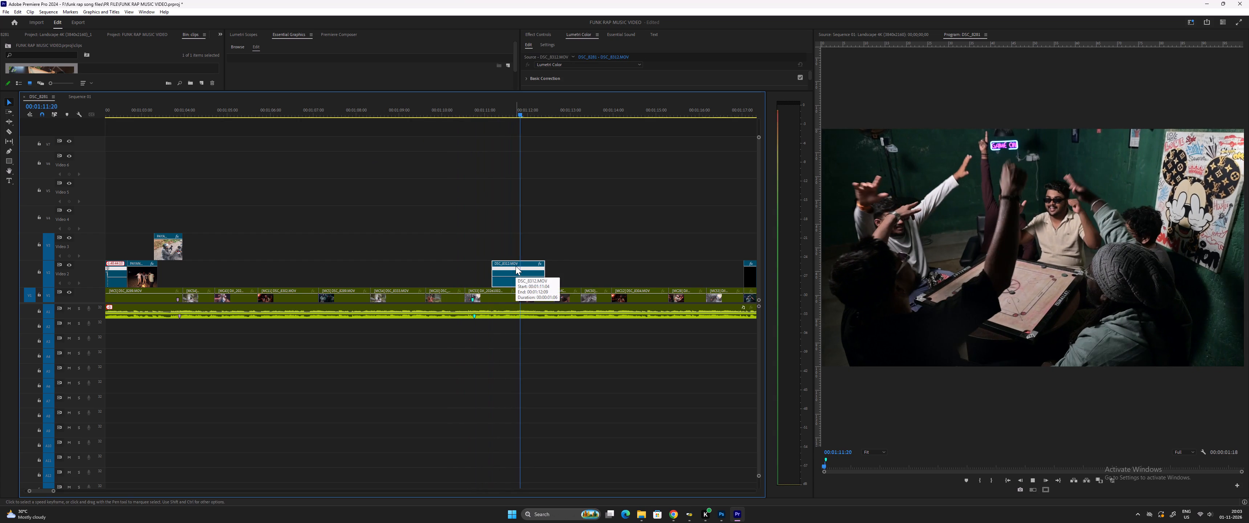
Play the sequence onward from the carrom clip to about 00:01:31, reviewing the shots for another place to use it.
key("space")
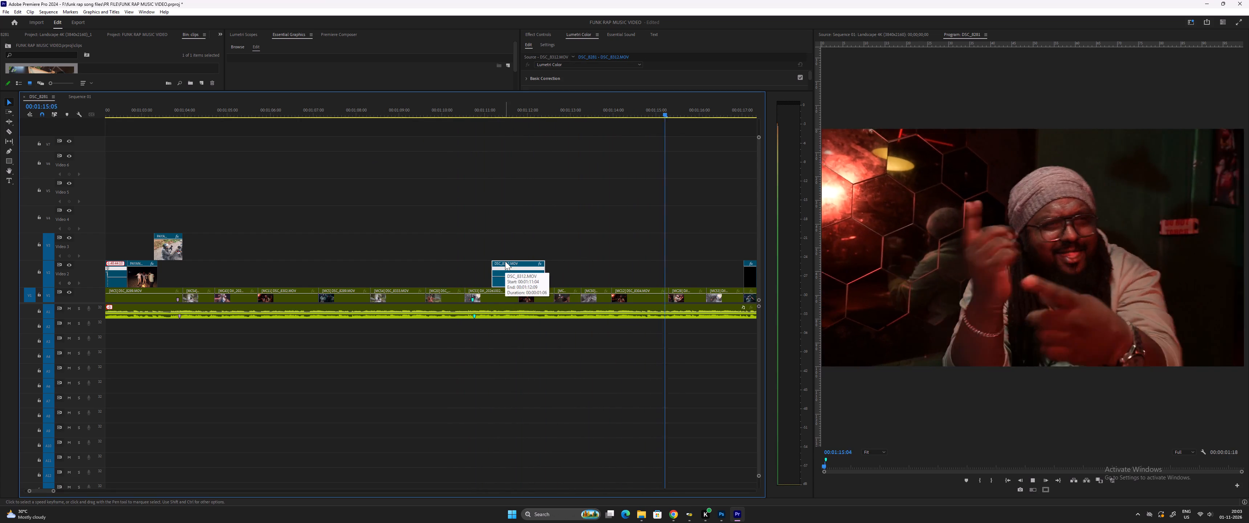
scroll(505, 255, "down", 15)
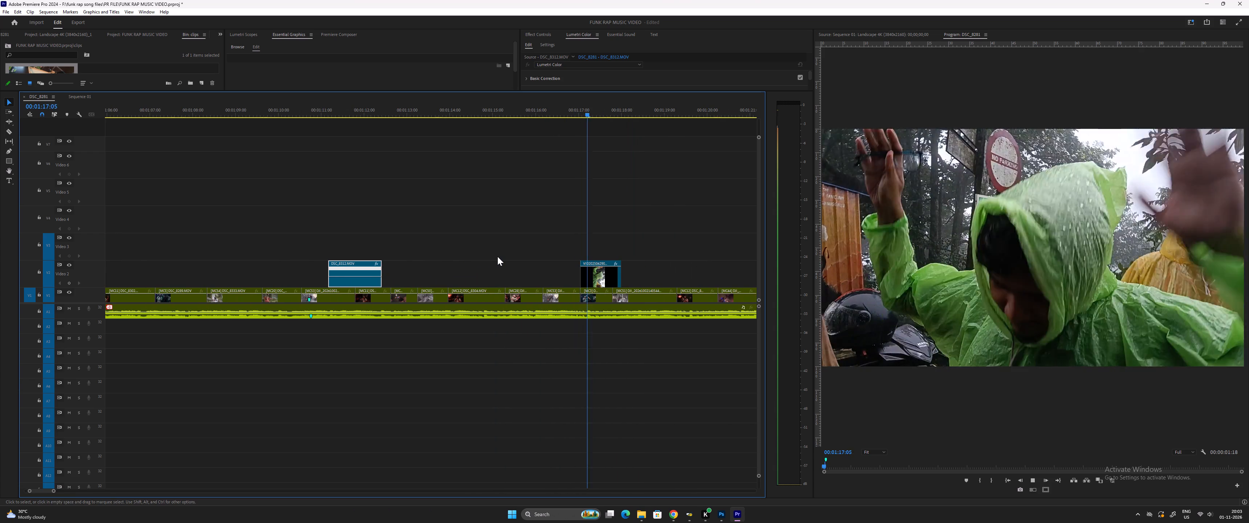
scroll(497, 256, "down", 13)
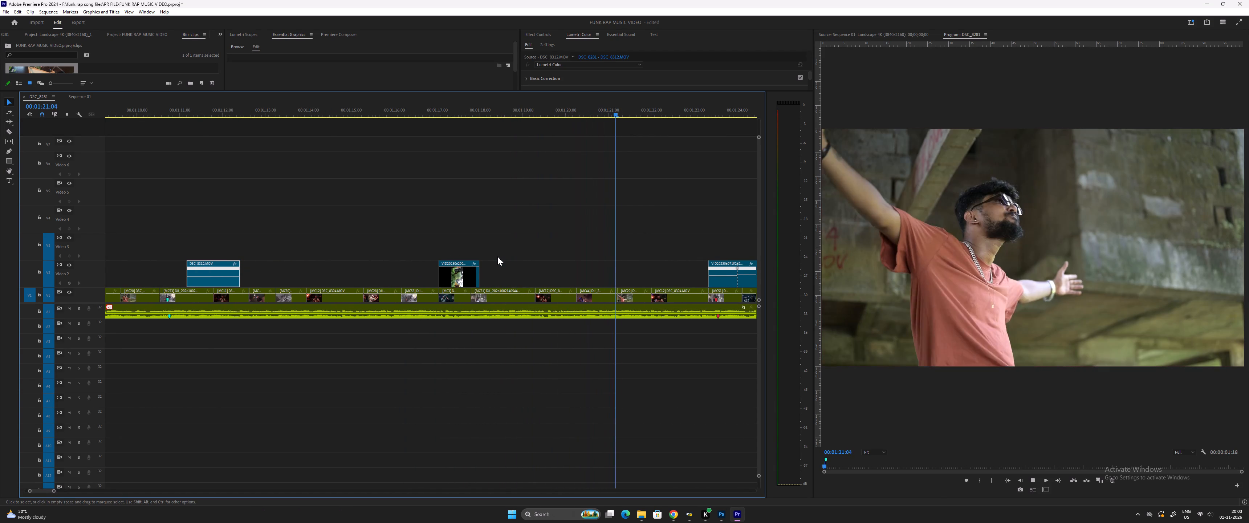
key("space")
type("-")
key("space")
key("equal")
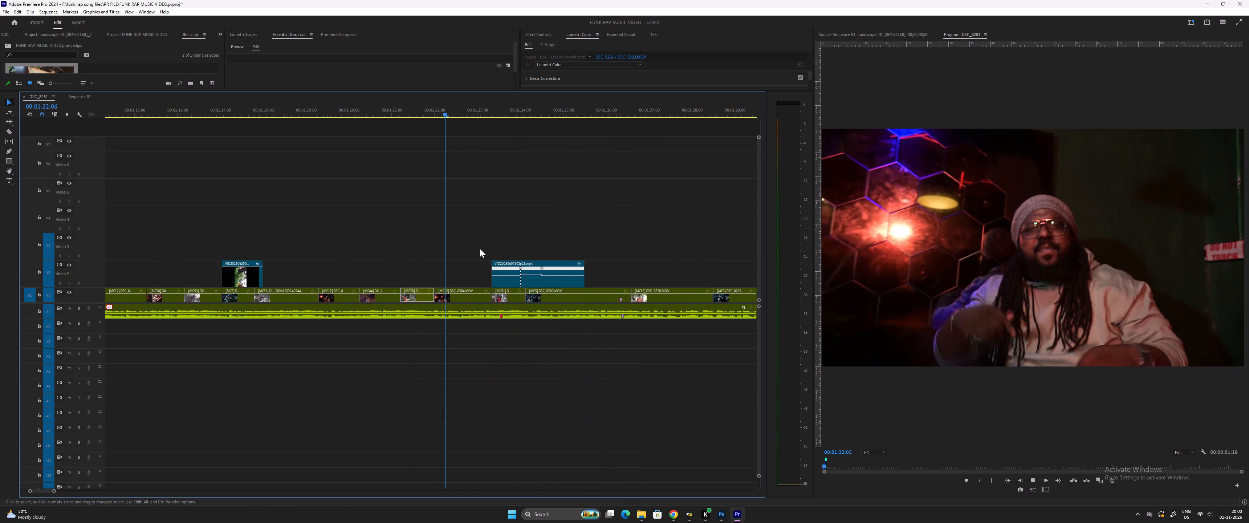
key("minus")
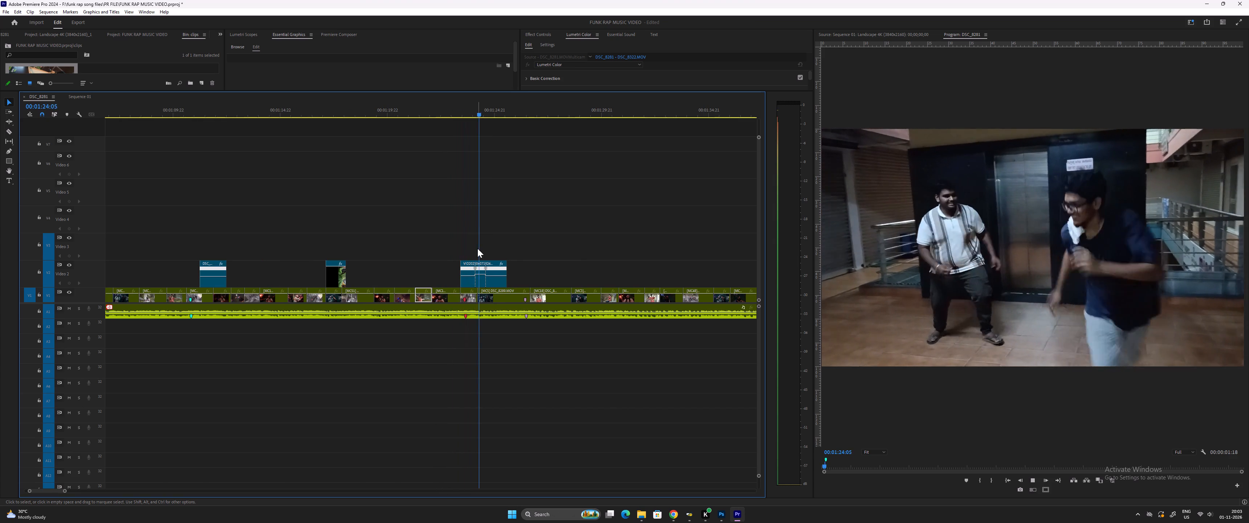
key("minus")
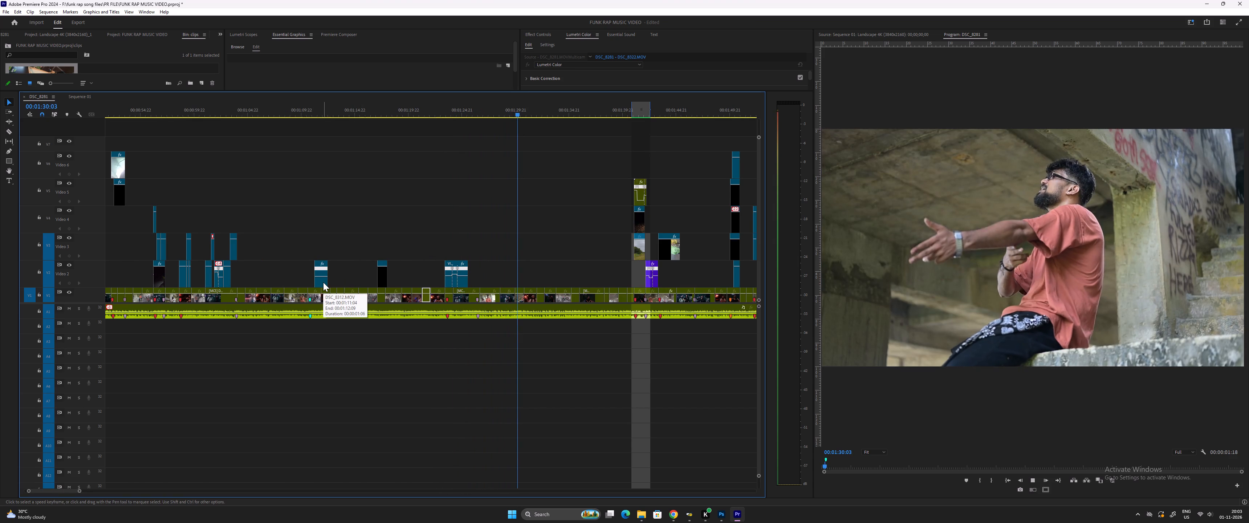
key("space")
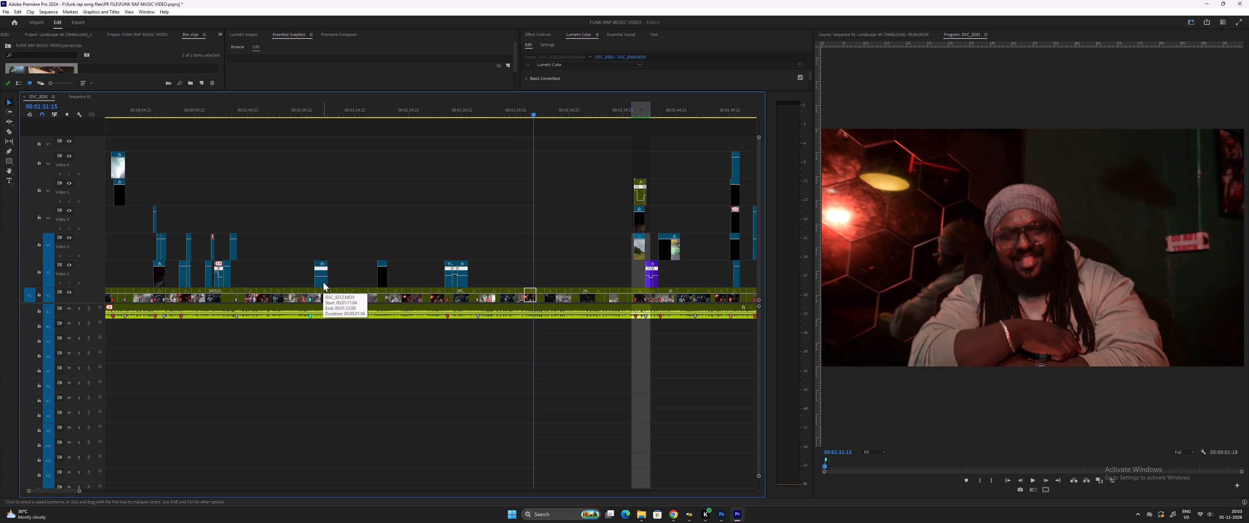
Move the carrom clip along the second video track so it starts at the cut at about 00:01:29:21, and play it.
left_click_drag(322, 283, 533, 280)
left_click(507, 114)
key("space")
key("equal")
key("equal")
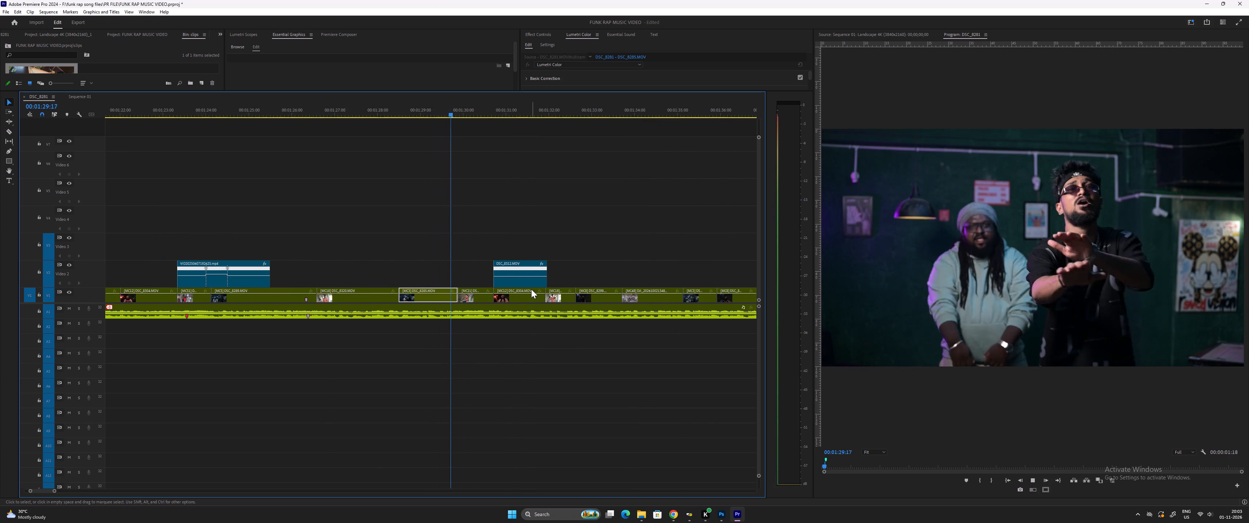
key("space")
left_click_drag(528, 264, 503, 264)
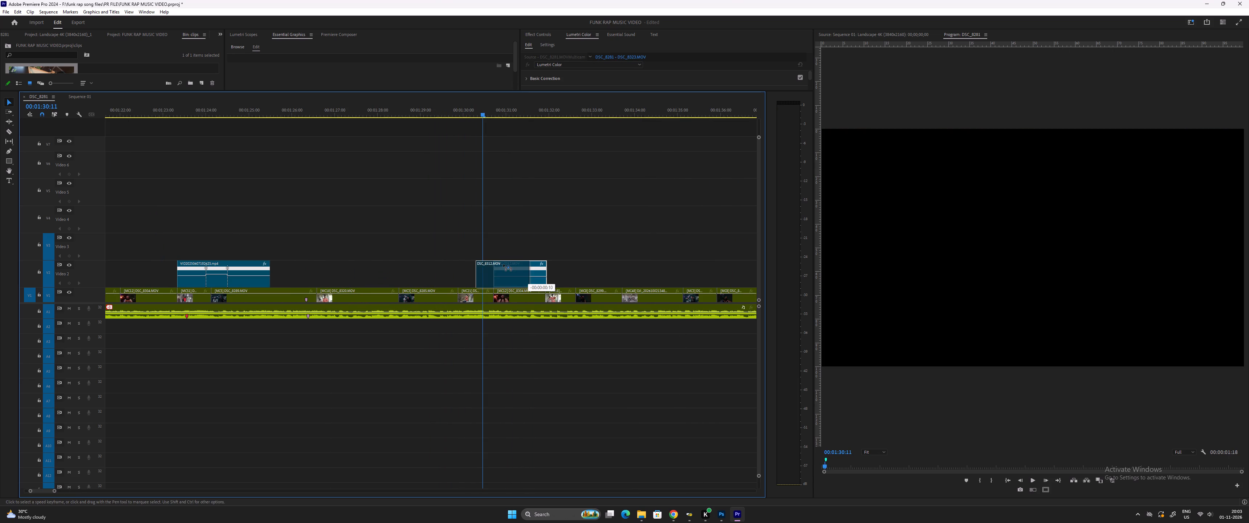
left_click_drag(503, 264, 493, 264)
left_click(443, 112)
key("space")
key("equal")
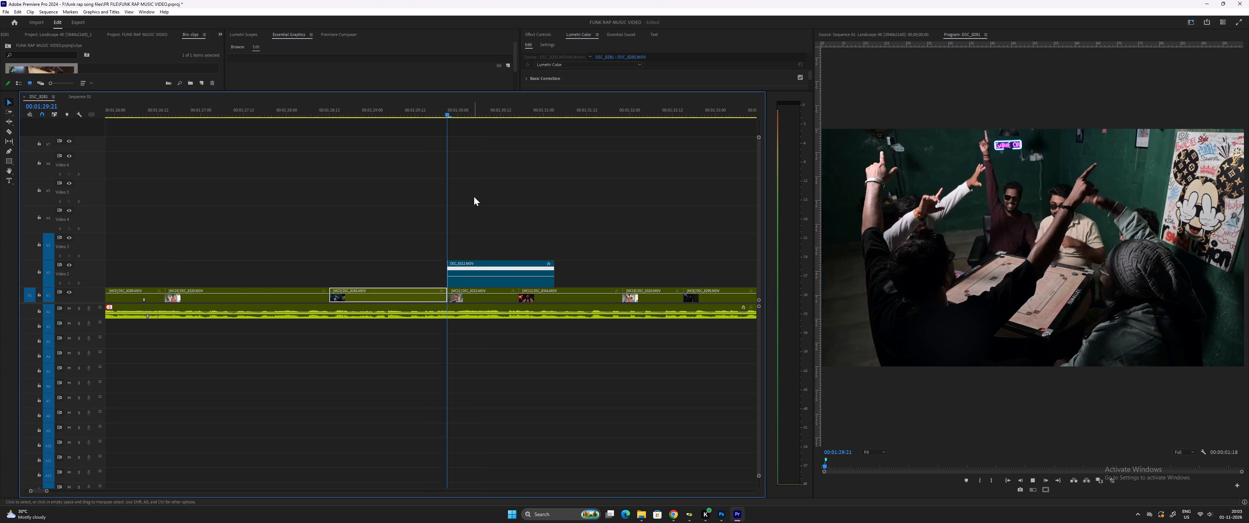
key("space")
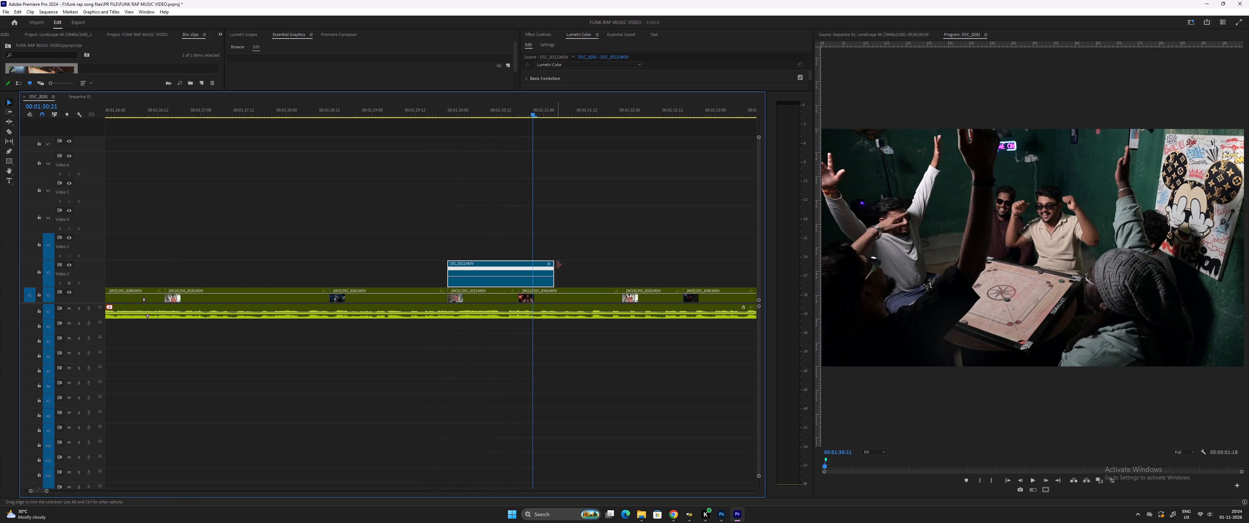
Trim the carrom clip's end to the end of the shot beneath, speed up its playback, and play the result.
left_click_drag(554, 265, 519, 263)
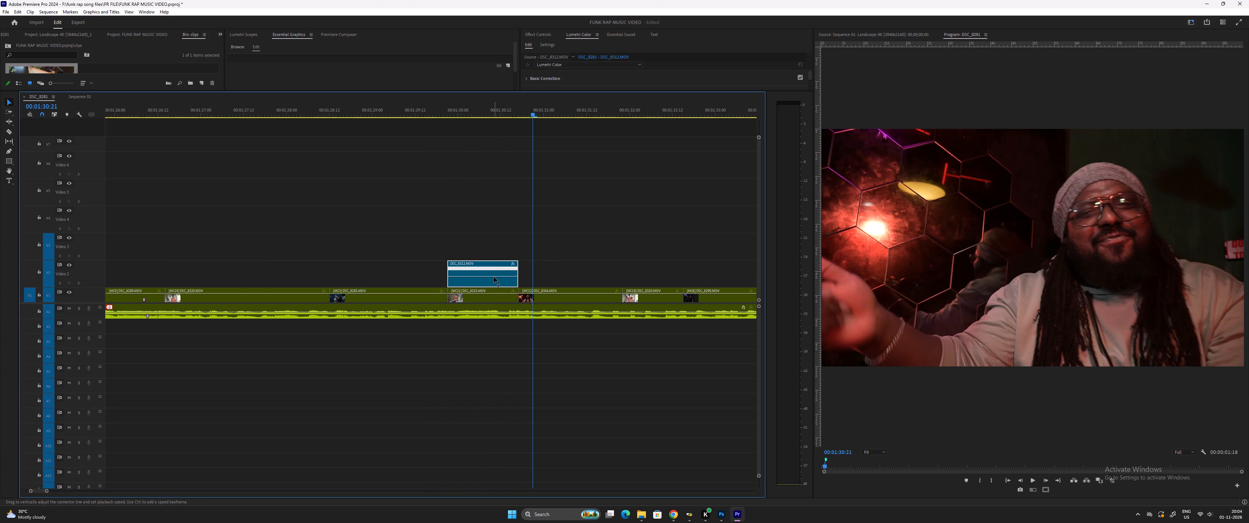
left_click_drag(494, 276, 494, 264)
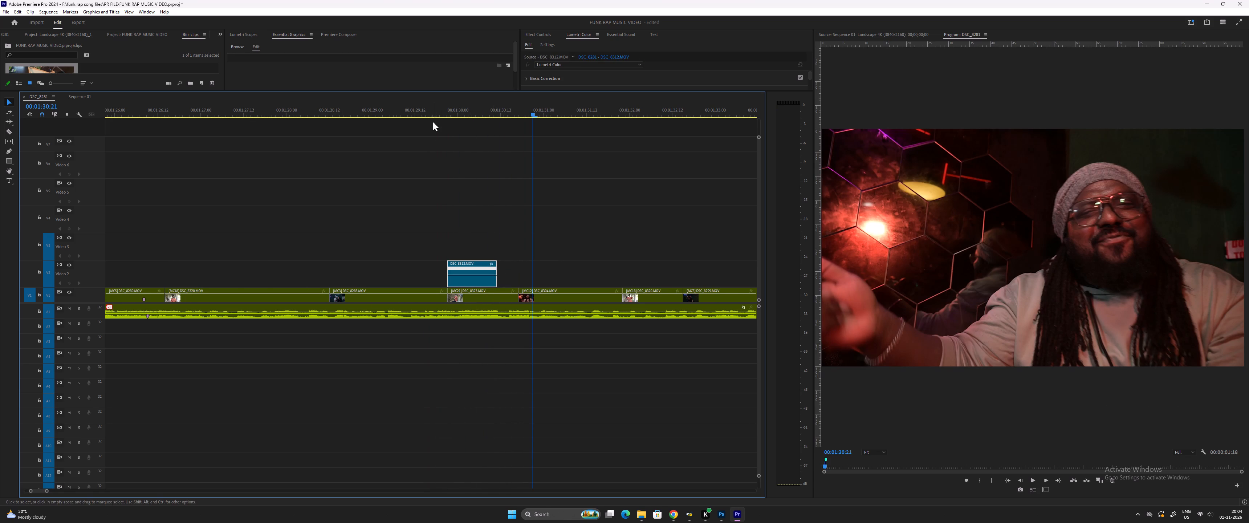
left_click(436, 113)
key("space")
key("equal")
key("space")
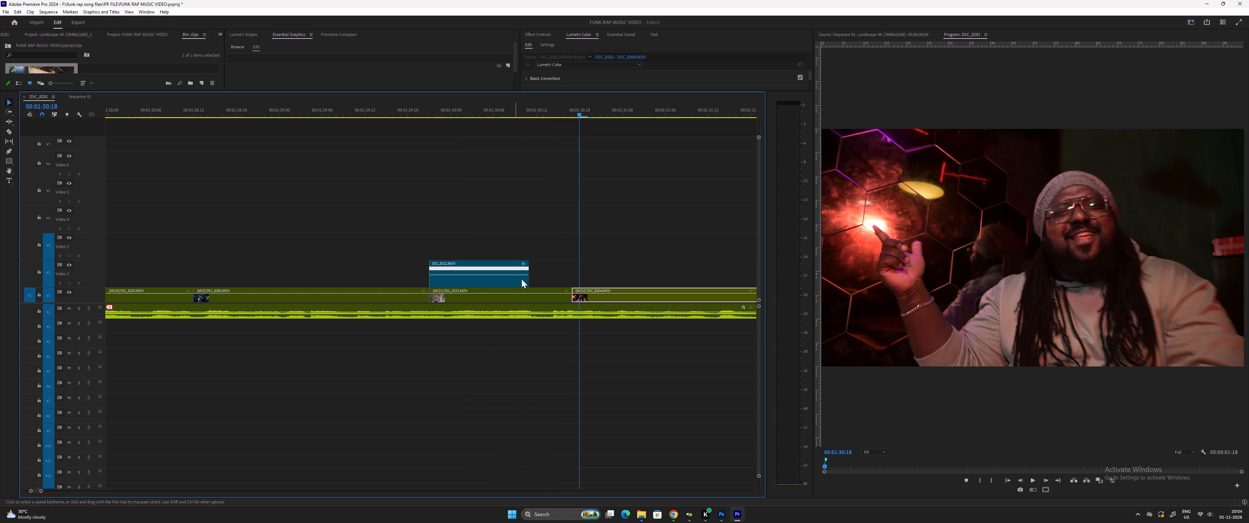
Extend the carrom clip's end, slow its playback speed so it covers the whole shot beneath, and play it.
left_click_drag(528, 265, 556, 268)
left_click_drag(521, 275, 521, 283)
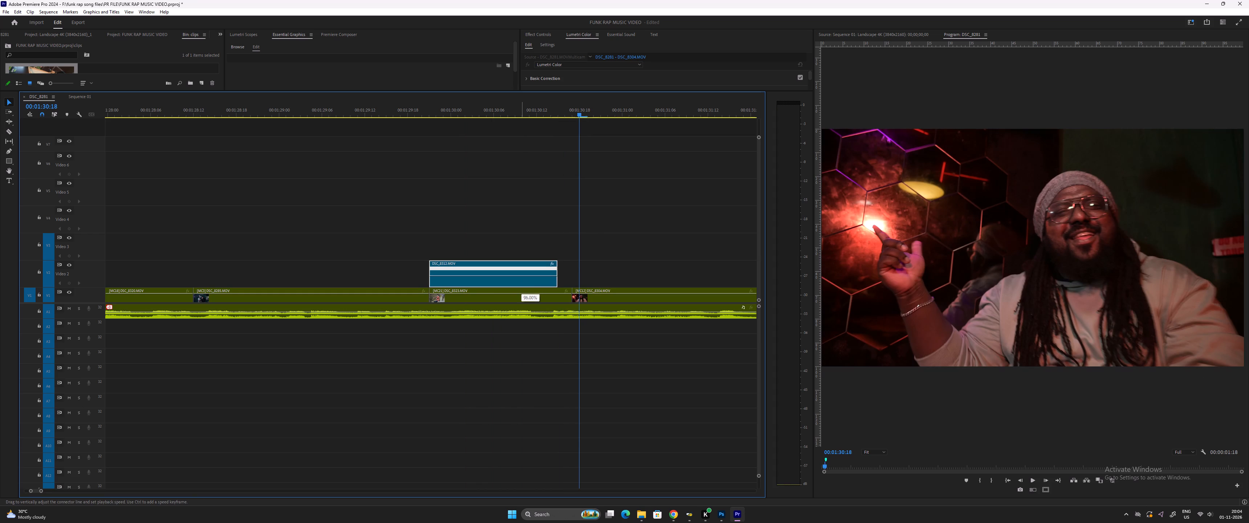
left_click_drag(521, 283, 521, 281)
left_click(410, 110)
key("space")
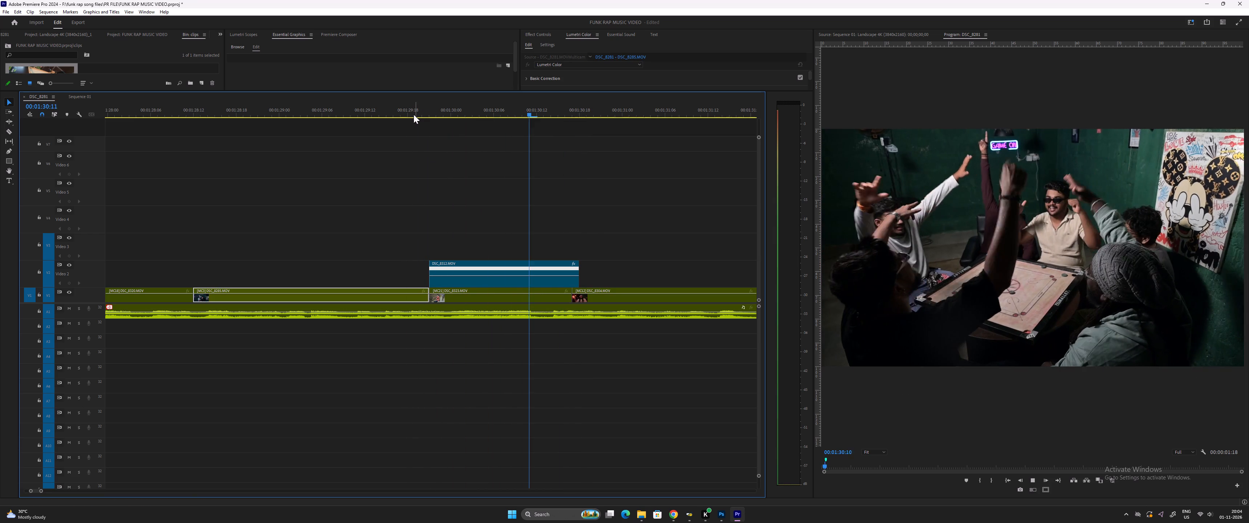
Trim the carrom clip's end to the cut beneath, slow its playback slightly, replay it, and trim the lengthened end back to that cut.
key("space")
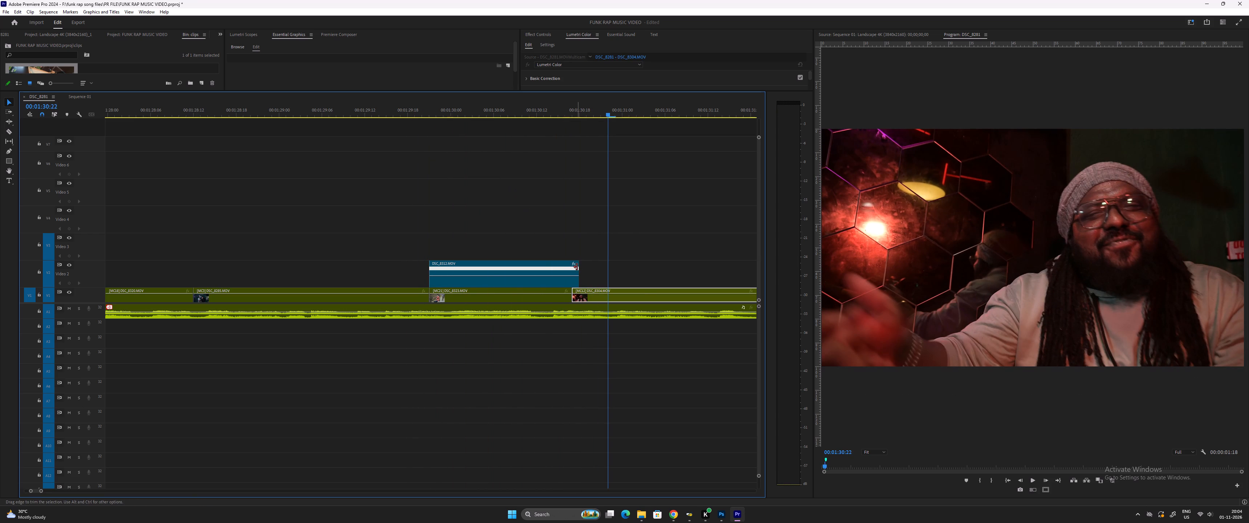
left_click_drag(577, 267, 571, 268)
left_click(492, 276)
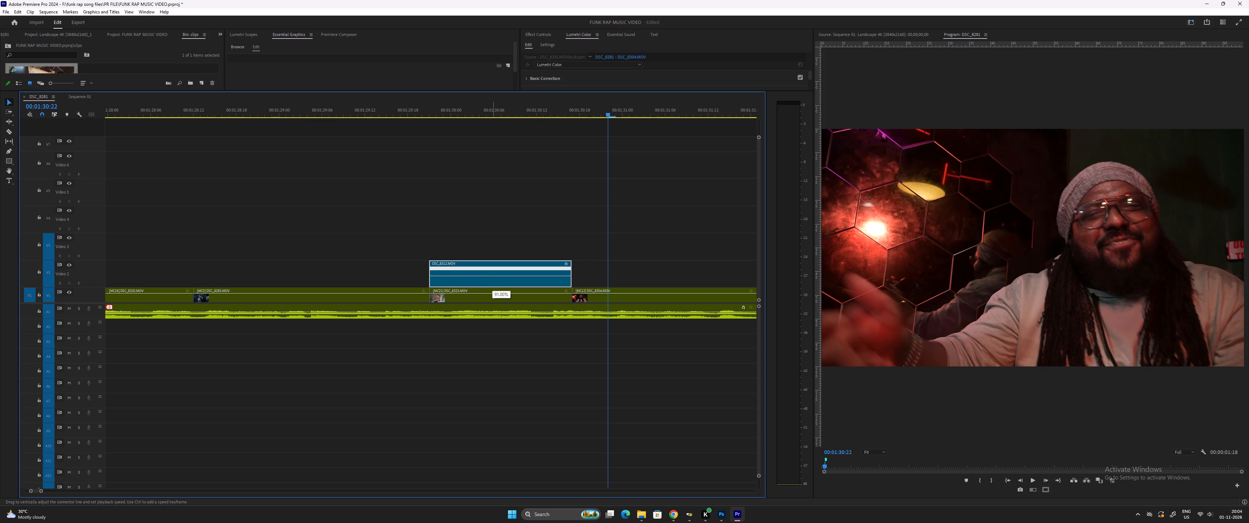
left_click(394, 110)
key("space")
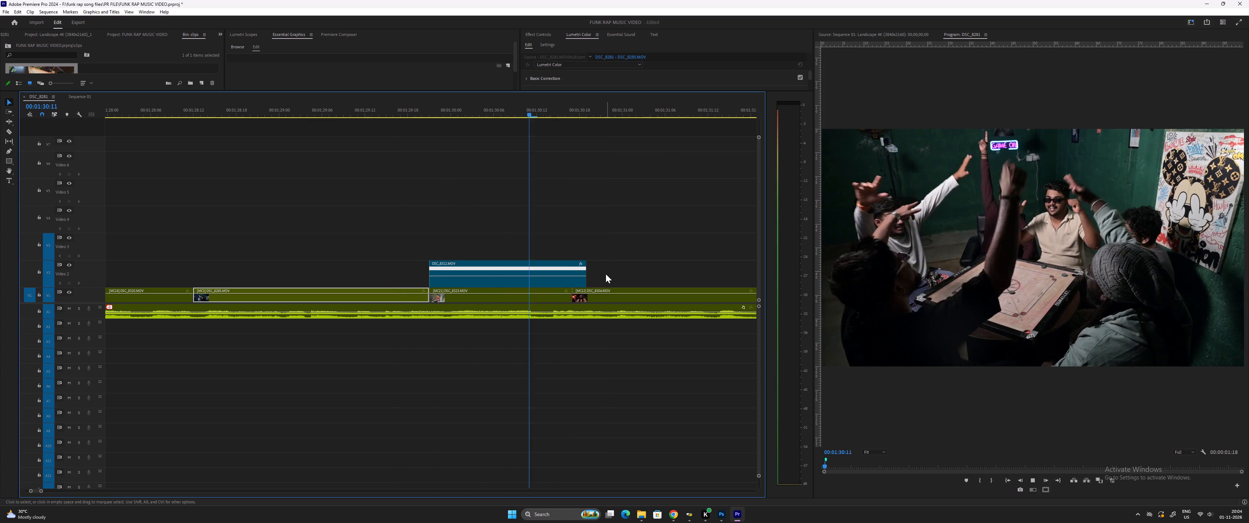
key("space")
left_click_drag(588, 267, 575, 267)
Play the sequence onward from the carrom clip to about 00:02:26, reviewing the remaining shots through the closing drone shot.
key("space")
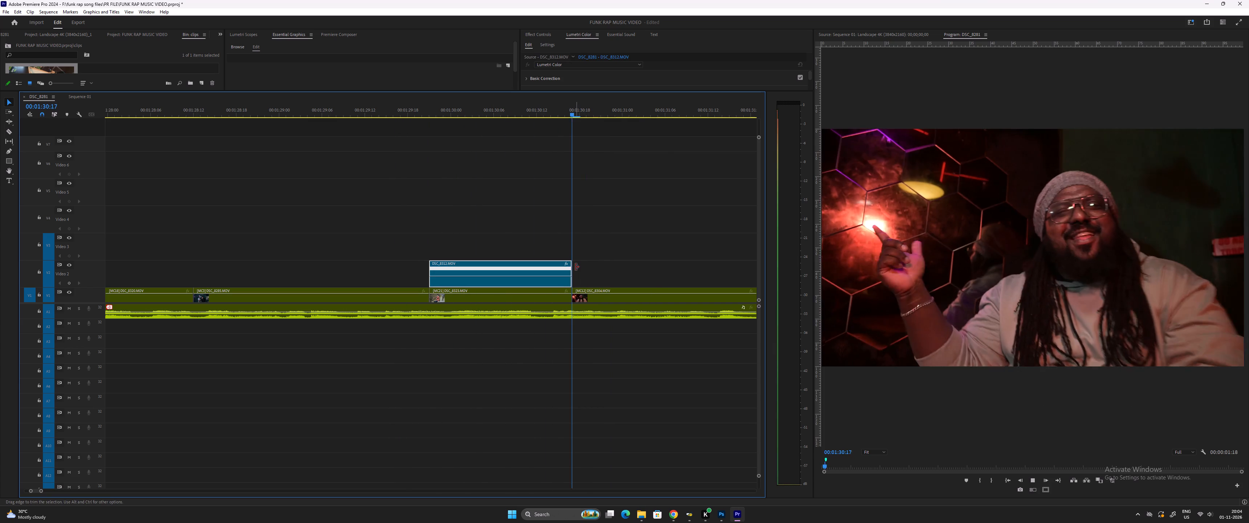
type("-")
key("minus")
key("minus")
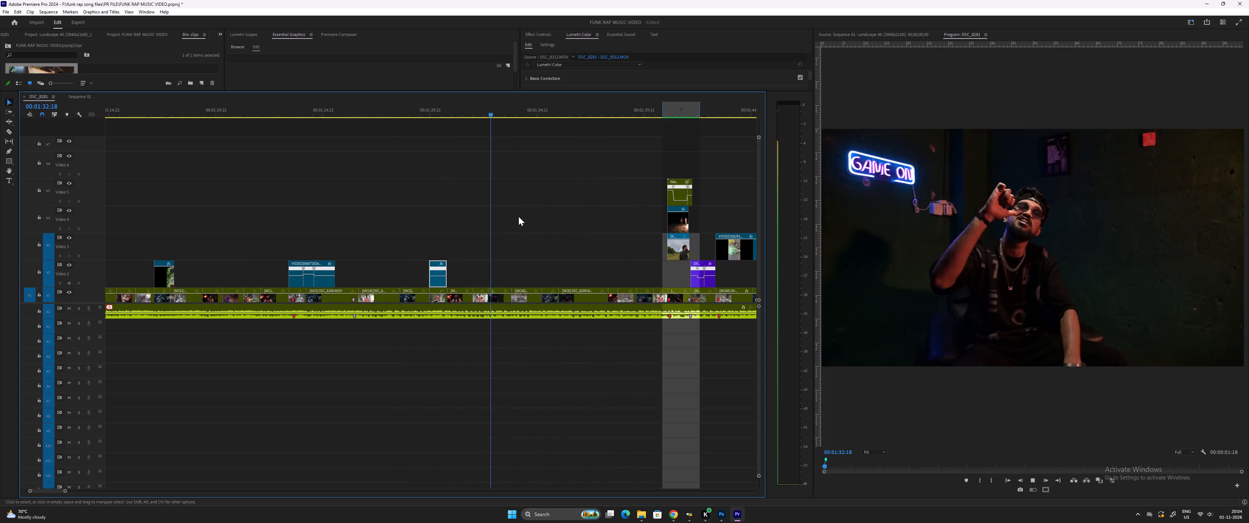
key("minus")
type("==")
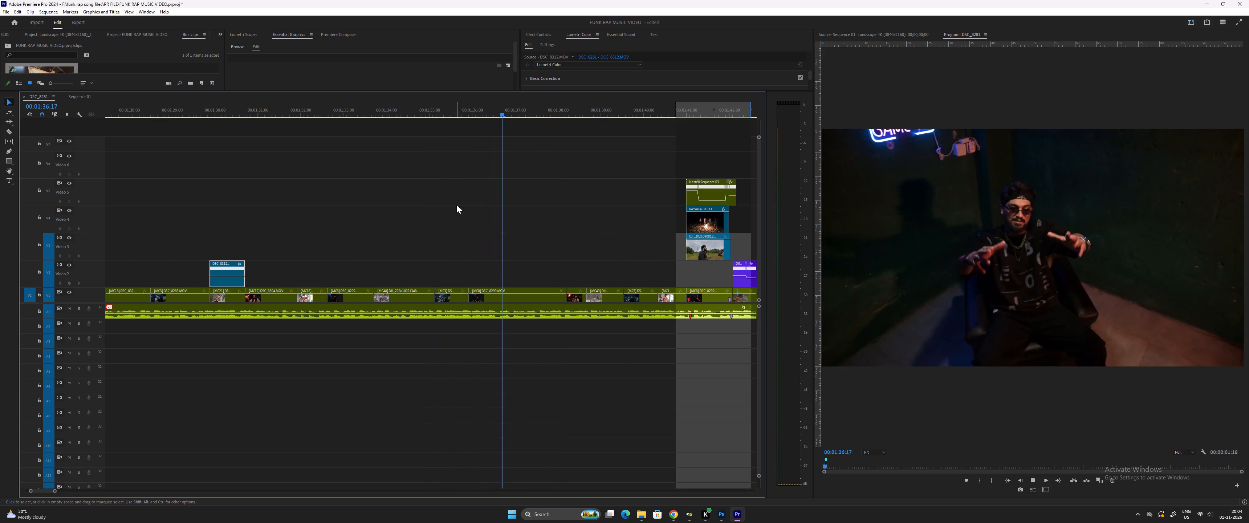
type("---")
key("minus")
key("equal")
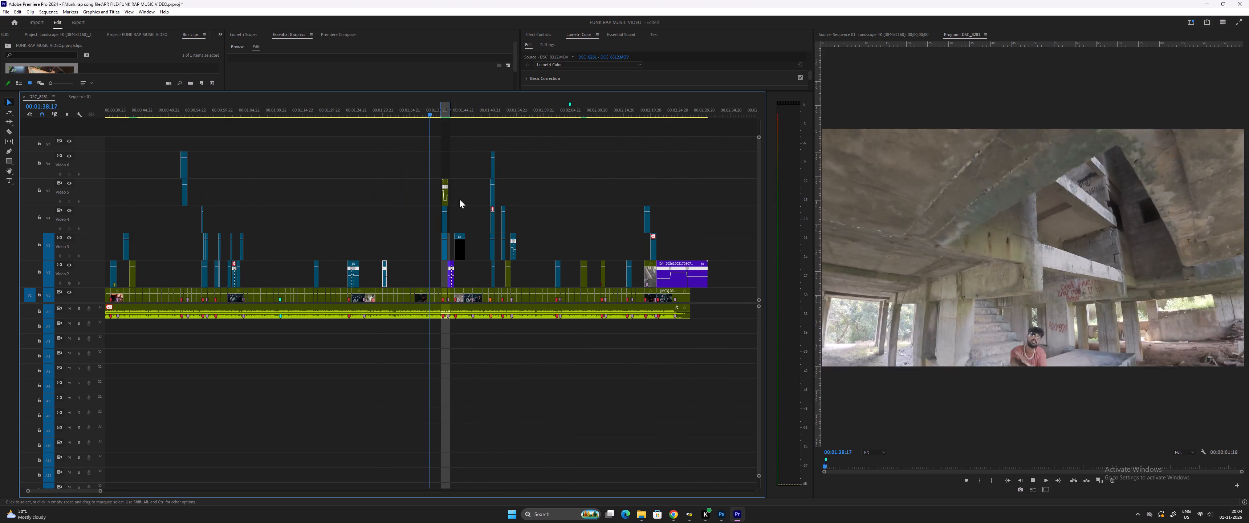
key("equal")
key("equal")
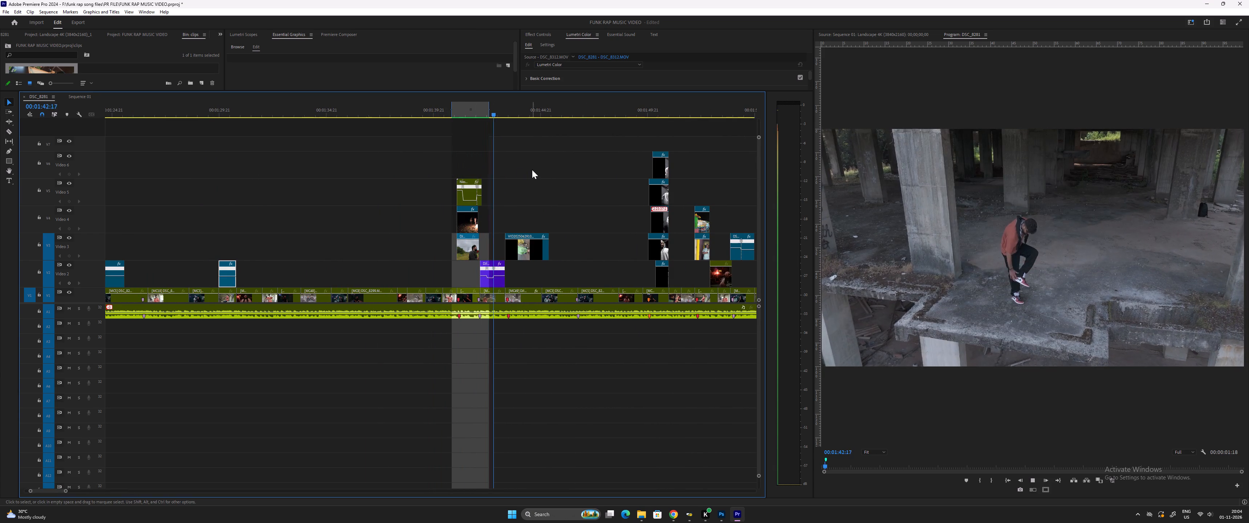
key("minus")
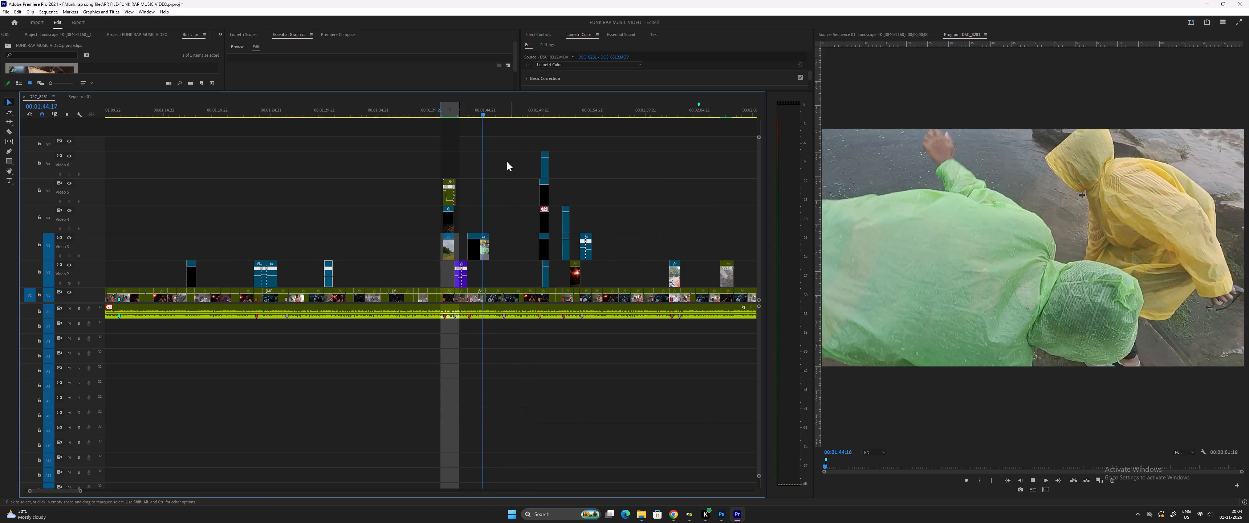
type("===")
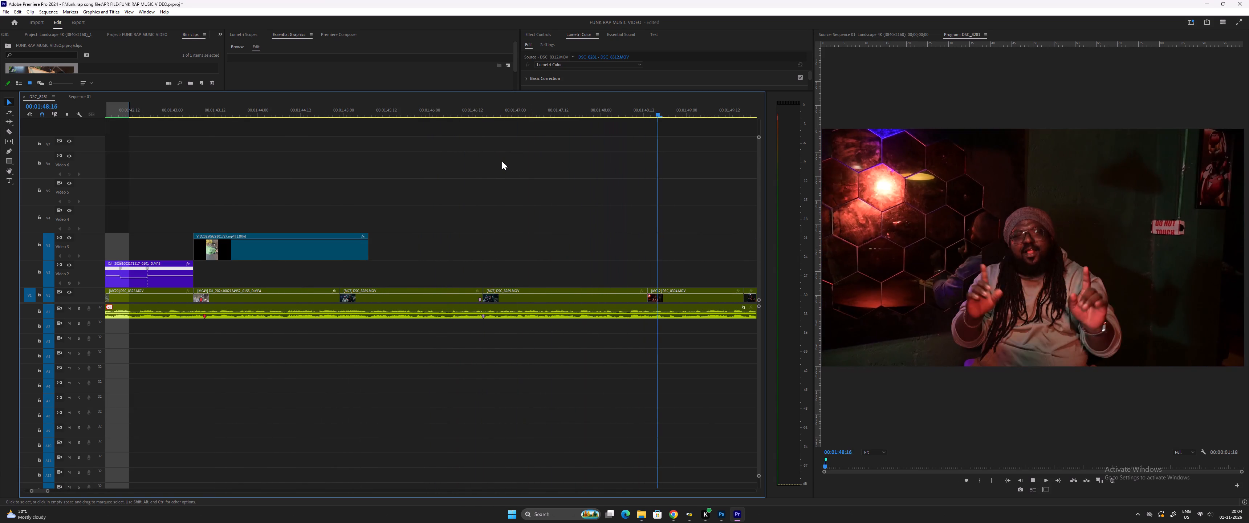
type("--")
type("==")
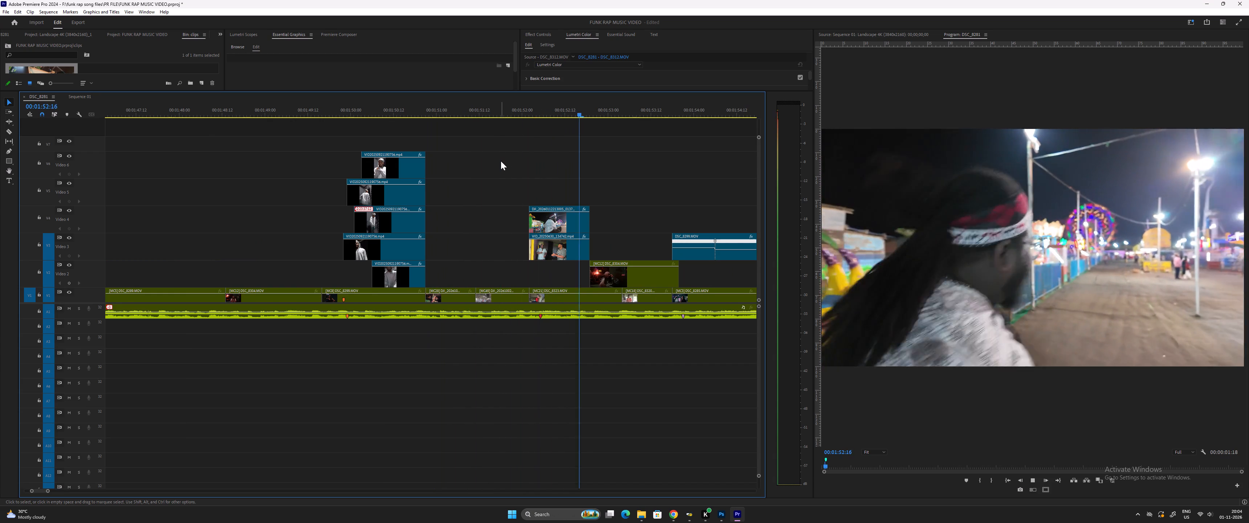
key("minus")
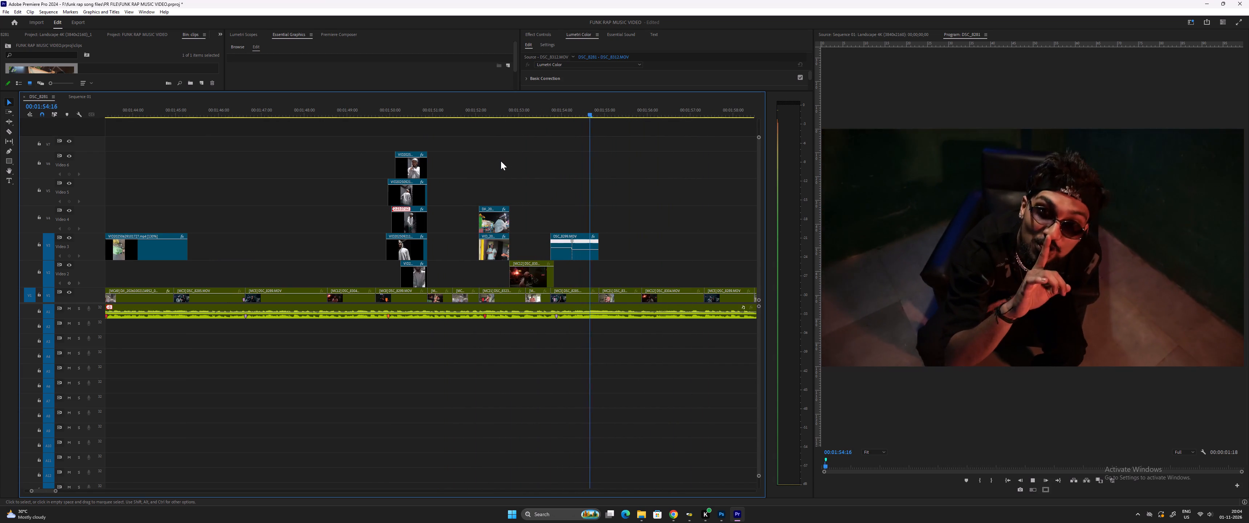
type("--")
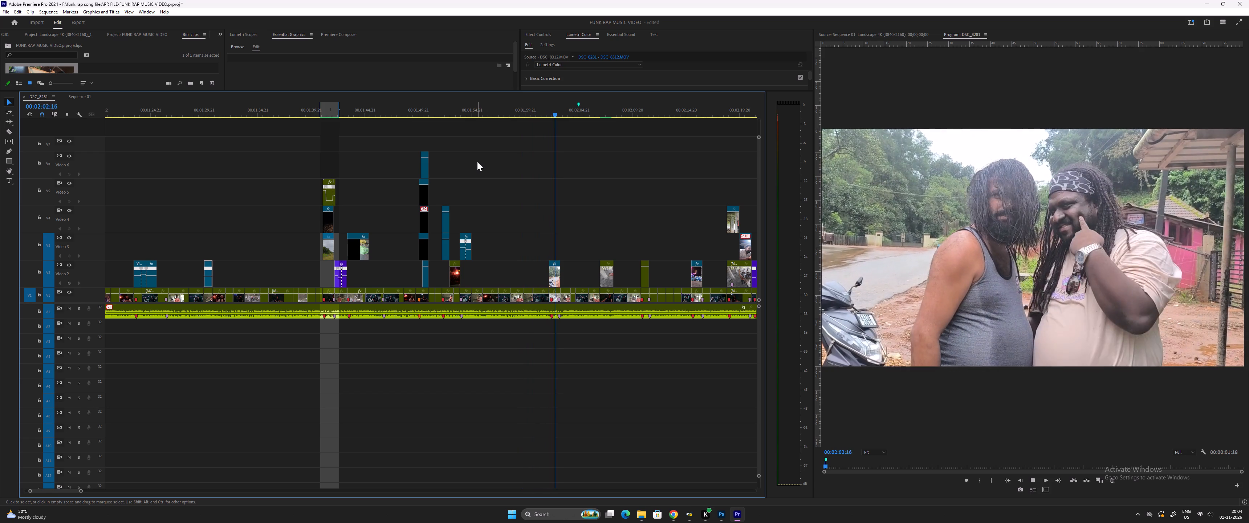
key("minus")
key("minus")
key("equal")
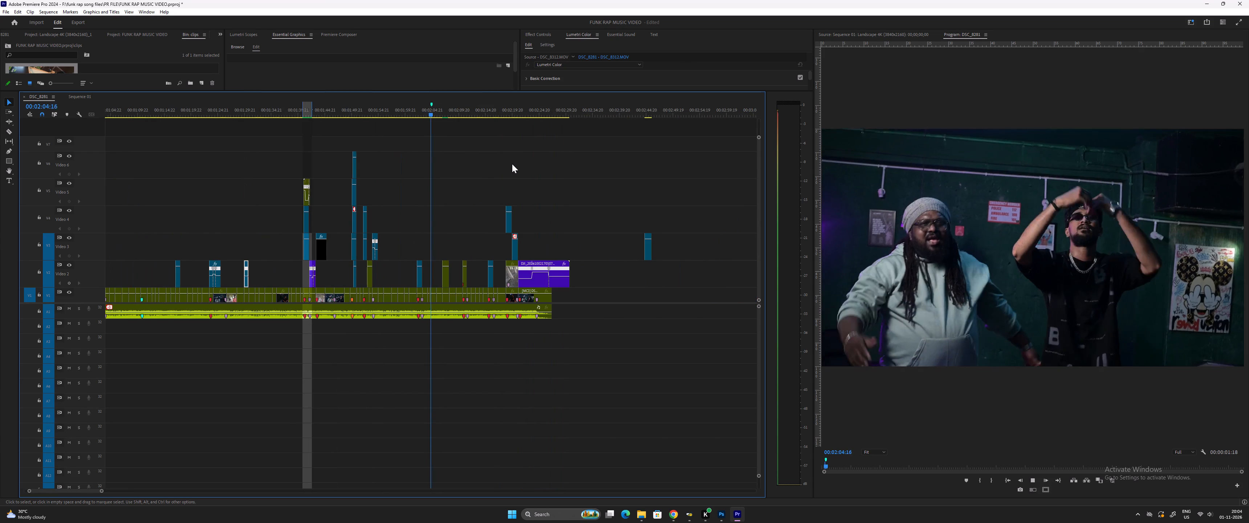
type("==")
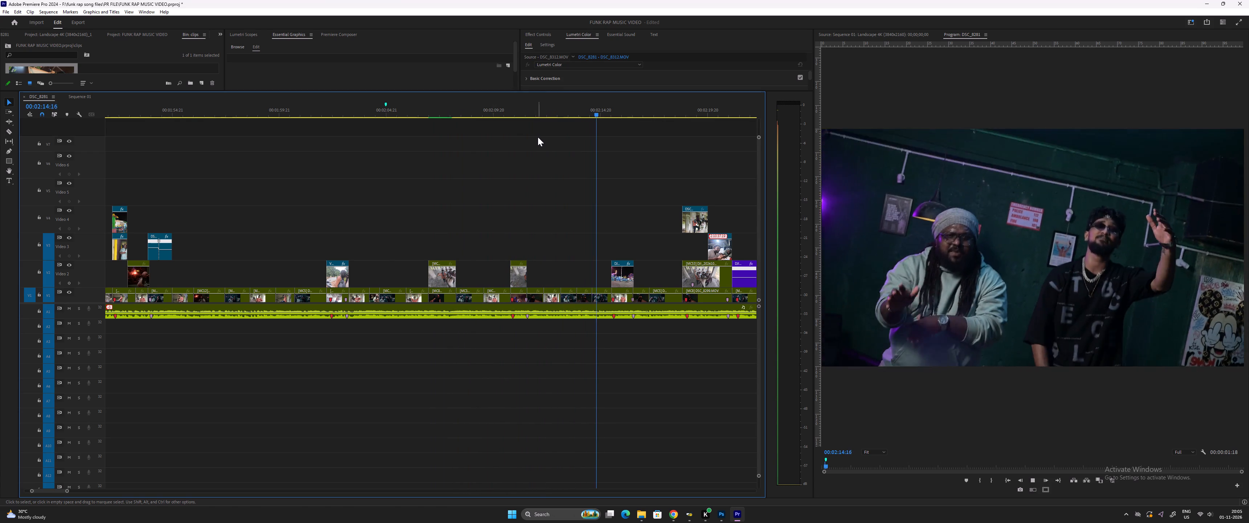
key("minus")
key("equal")
key("equal")
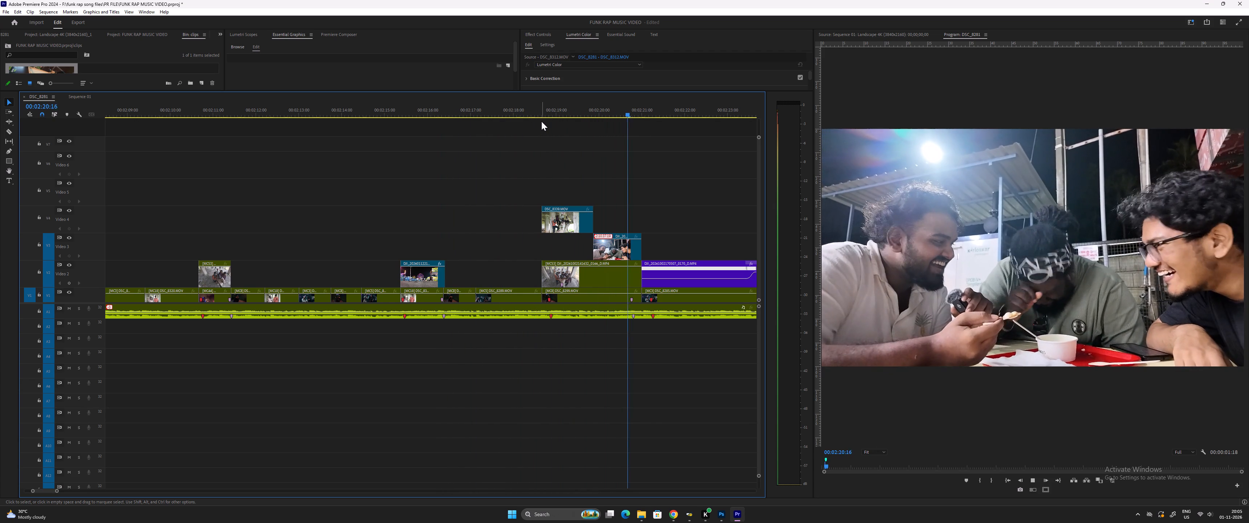
key("minus")
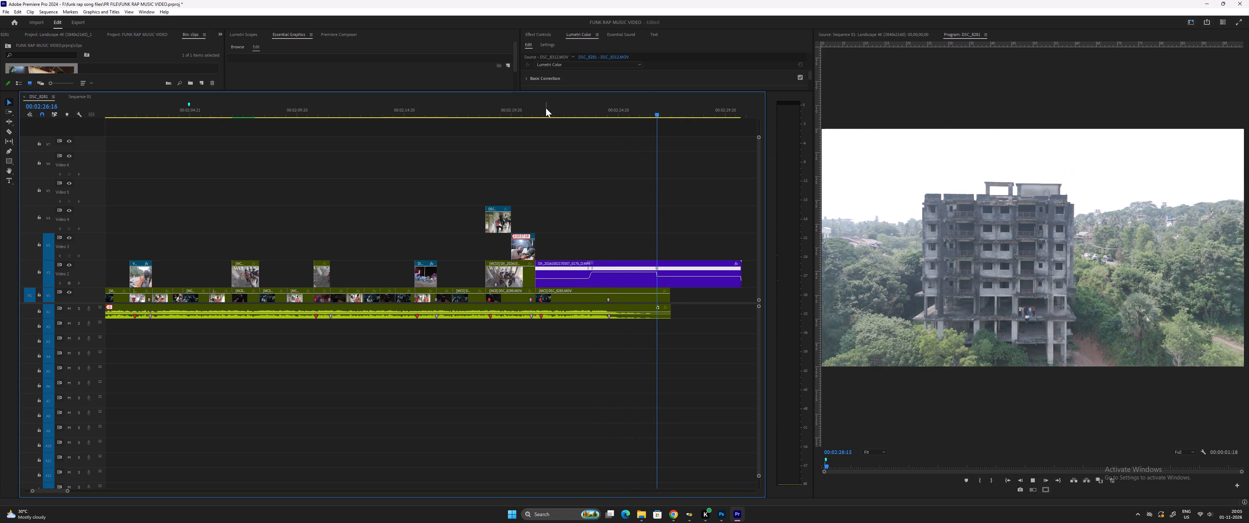
key("space")
Replay the ending of the sequence to examine the closing drone shot of the group in the unfinished building.
left_click_drag(560, 107, 564, 107)
key("space")
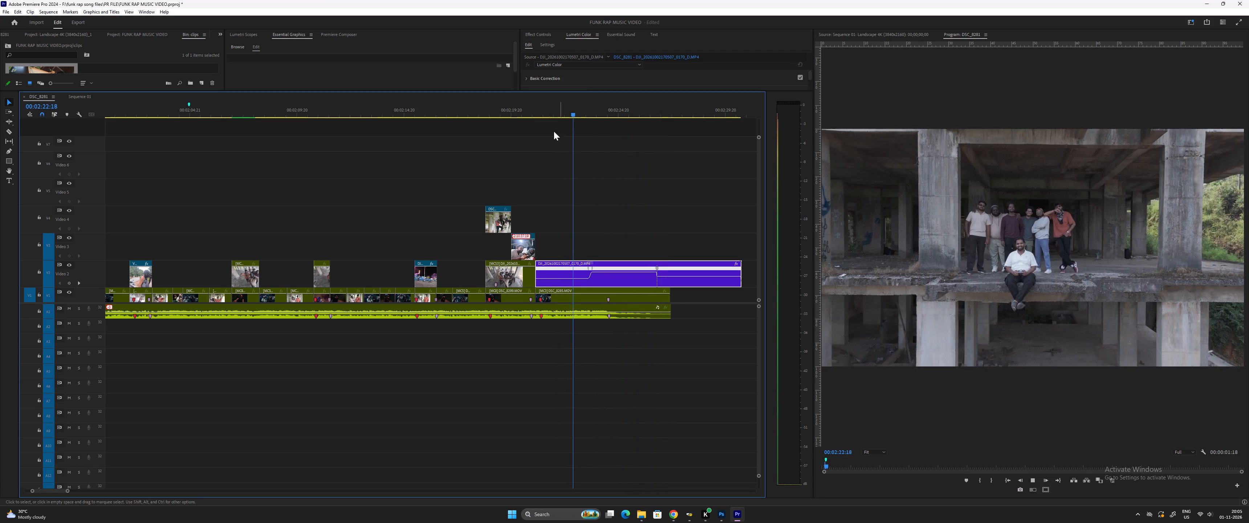
key("space")
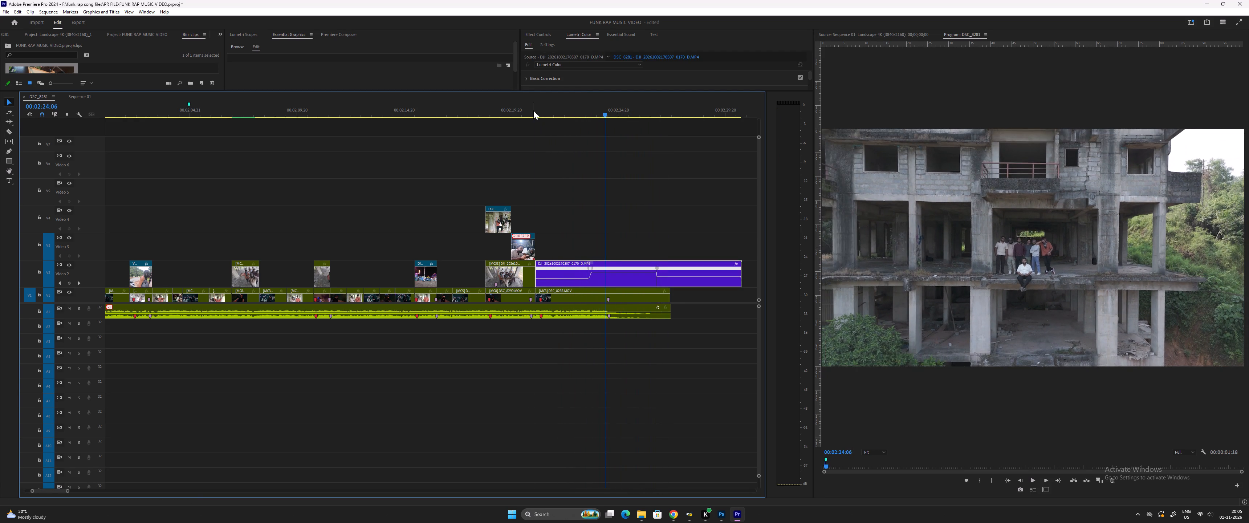
left_click(533, 110)
key("space")
key("equal")
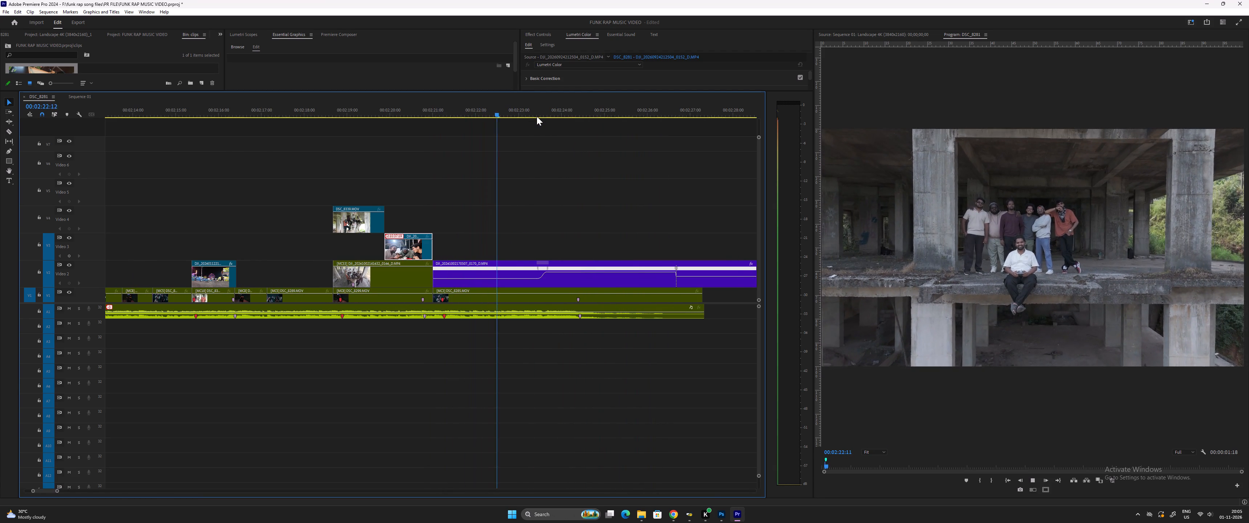
key("space")
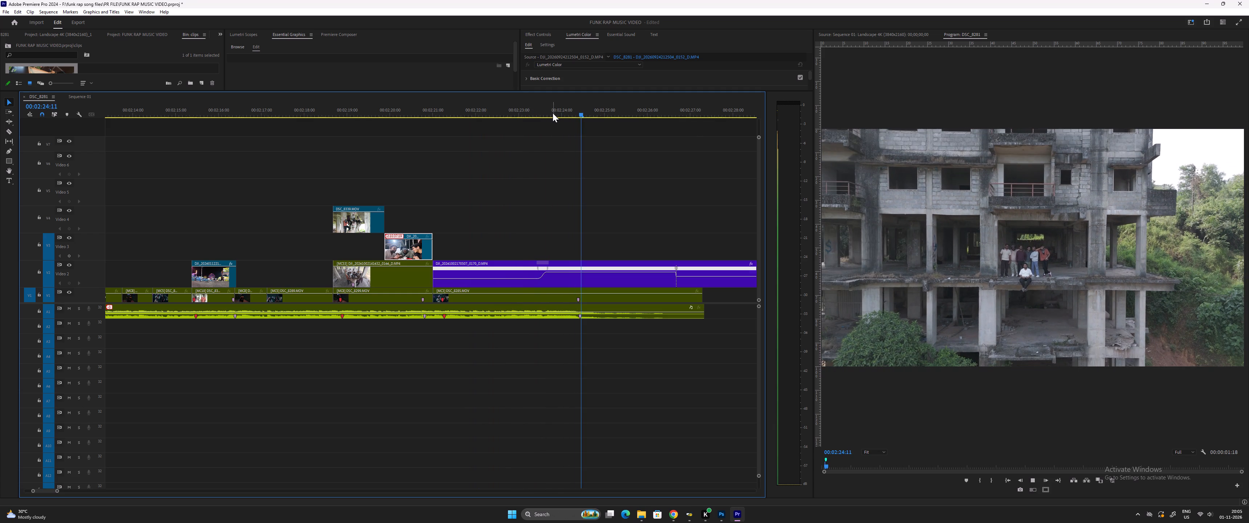
Return to the start of the sequence and play the opening to about 00:00:10, reviewing the intro shots.
key("minus")
key("minus")
key("minus")
key("minus")
key("minus")
left_click_drag(152, 111, 64, 122)
key("space")
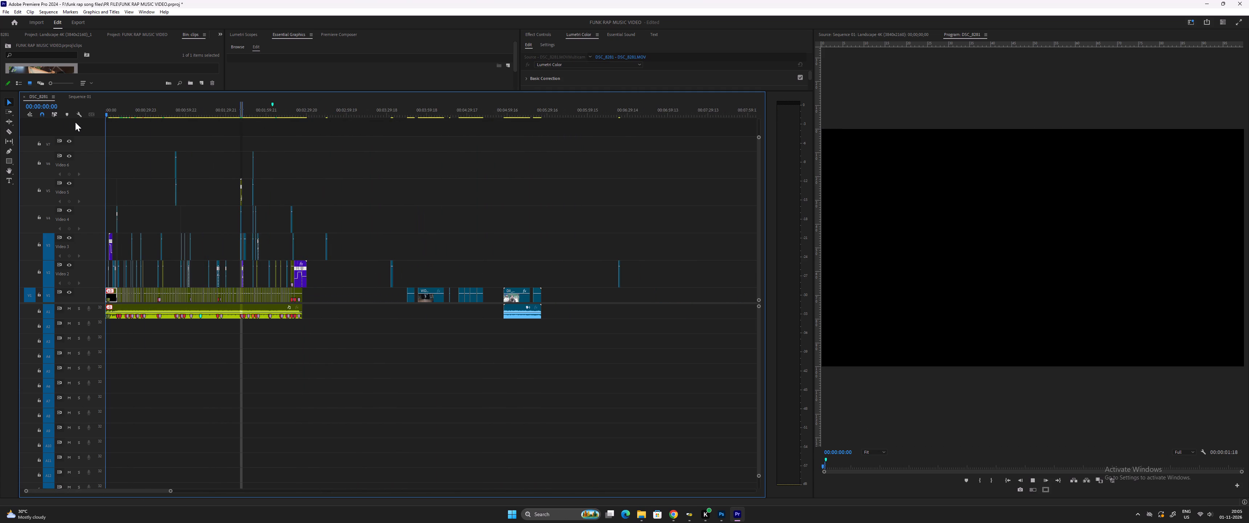
key("equal")
key("equal")
key("equal")
key("equal")
key("equal")
key("equal")
key("equal")
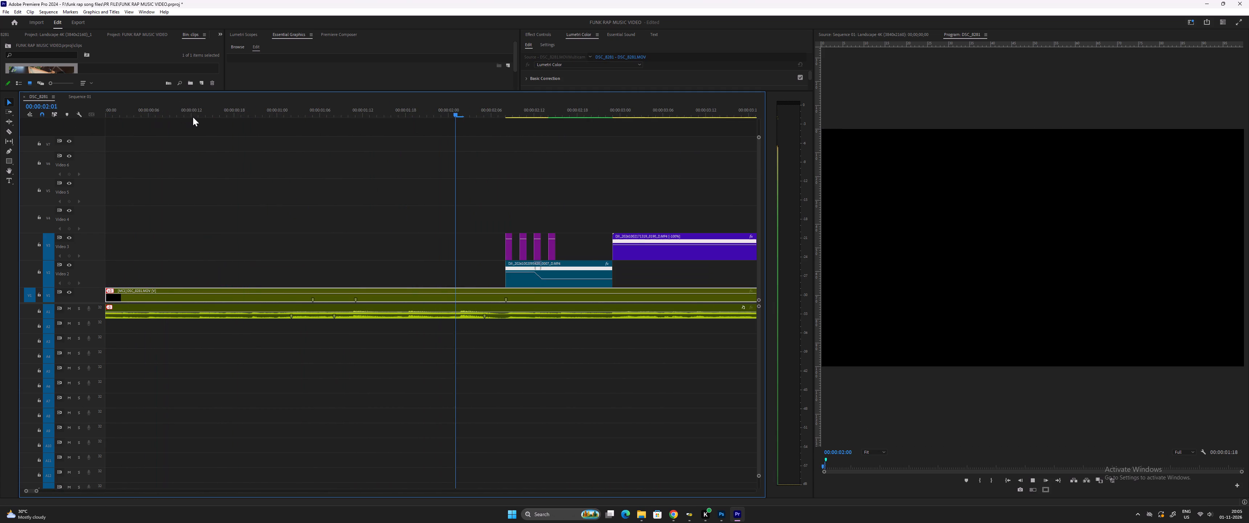
key("minus")
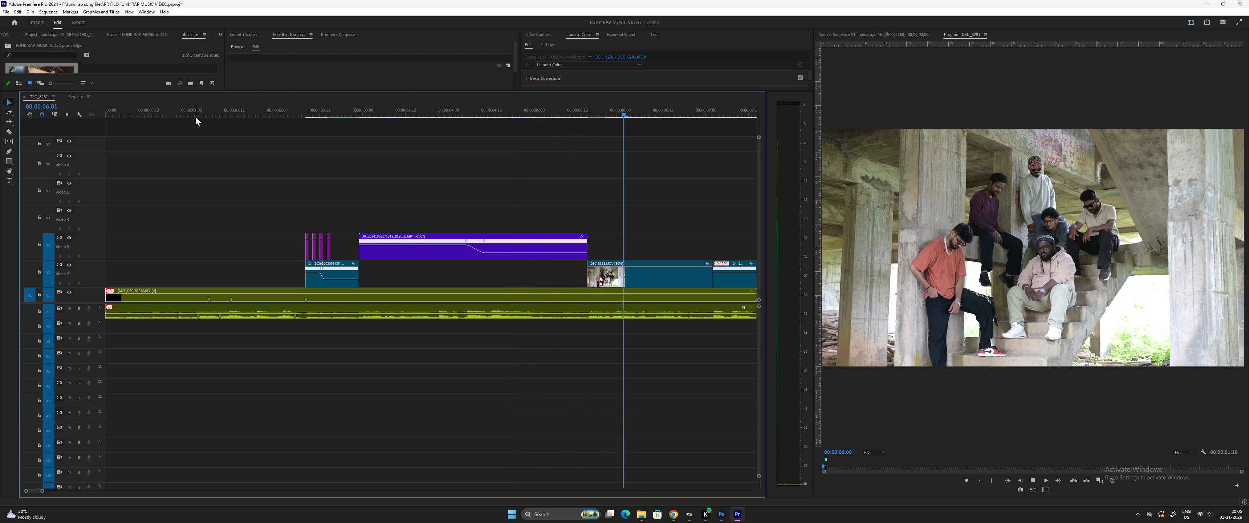
key("minus")
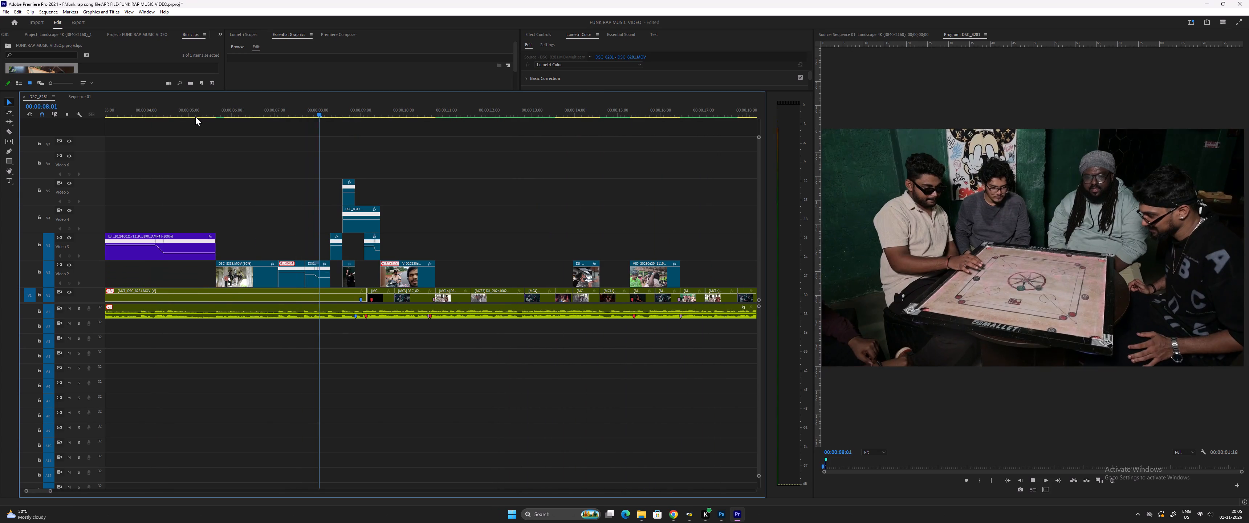
key("minus")
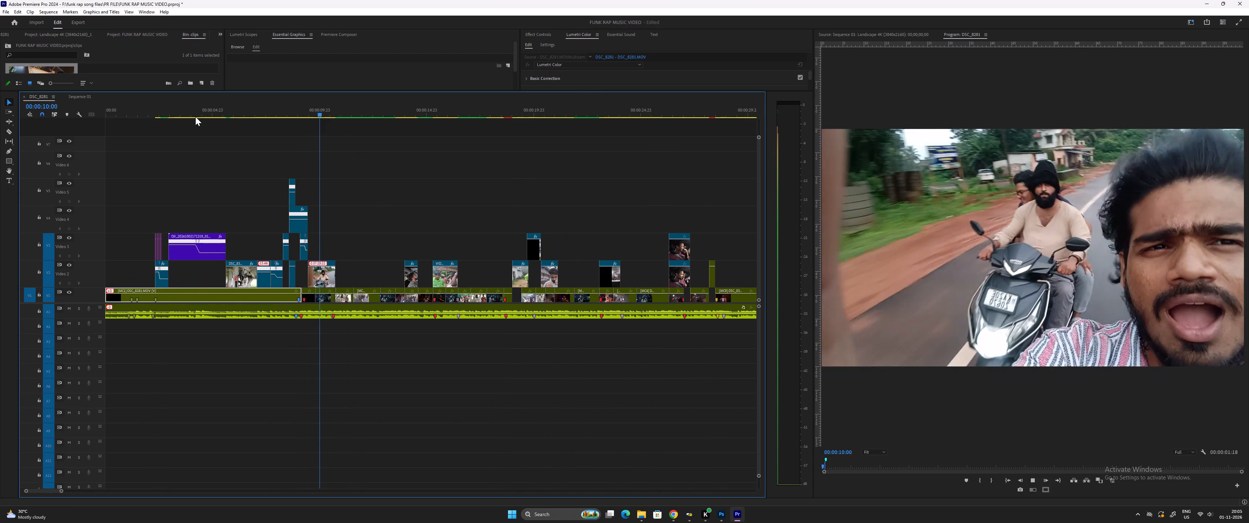
Replay the stacked carrom and scooter clips from about 00:00:08 and continue to 00:00:12:23.
key("space")
left_click(307, 110)
key("equal")
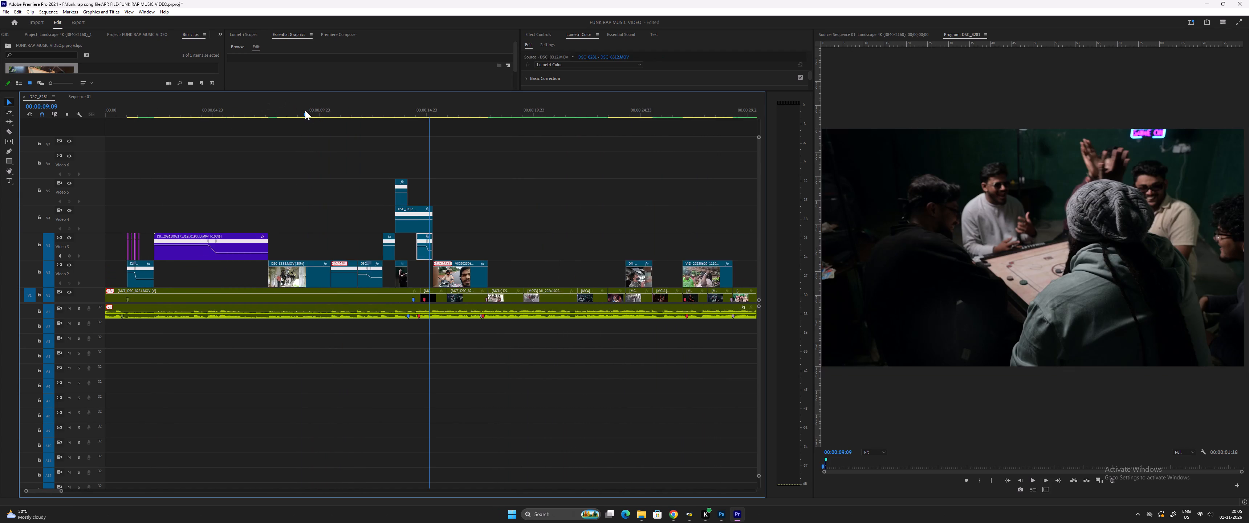
key("equal")
left_click(352, 110)
key("space")
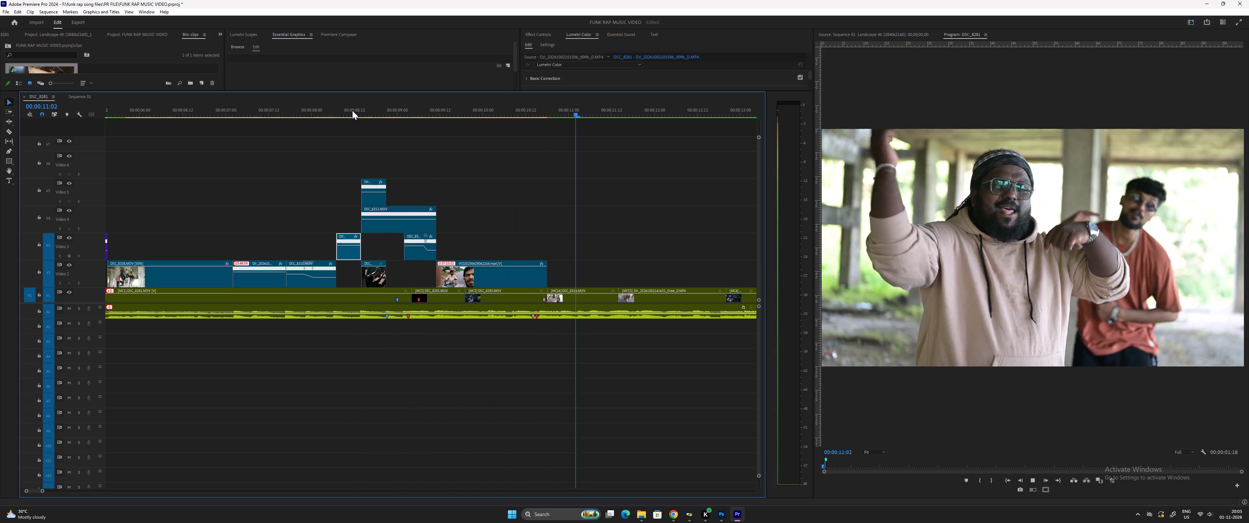
key("space")
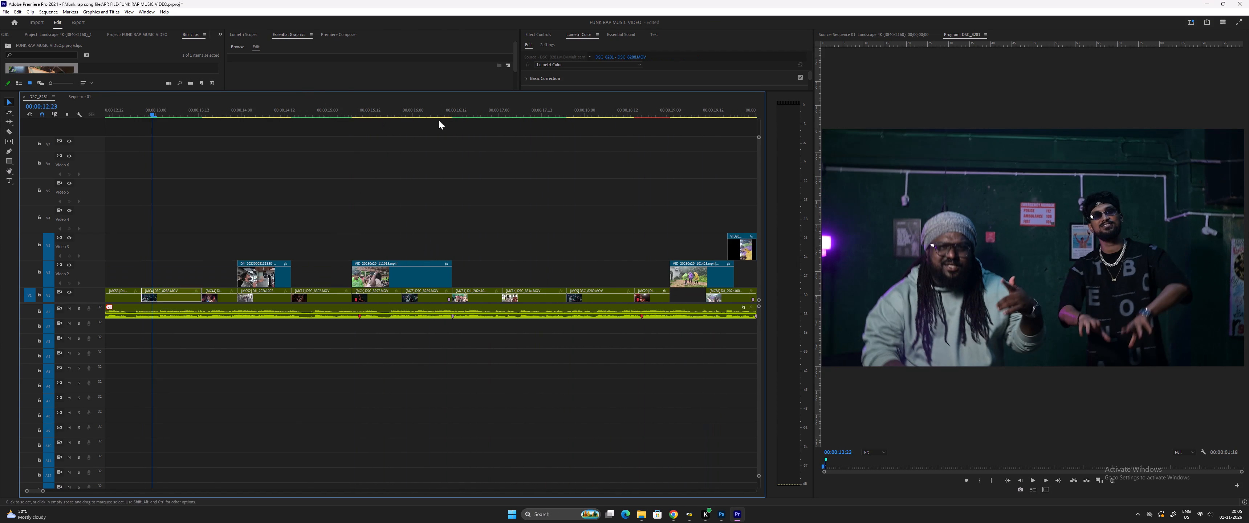
Replay the section from the scooter selfie shot at about 00:00:10 and stop on the group selfie at 00:00:12:07.
key("minus")
key("minus")
key("minus")
left_click(217, 110)
key("space")
key("equal")
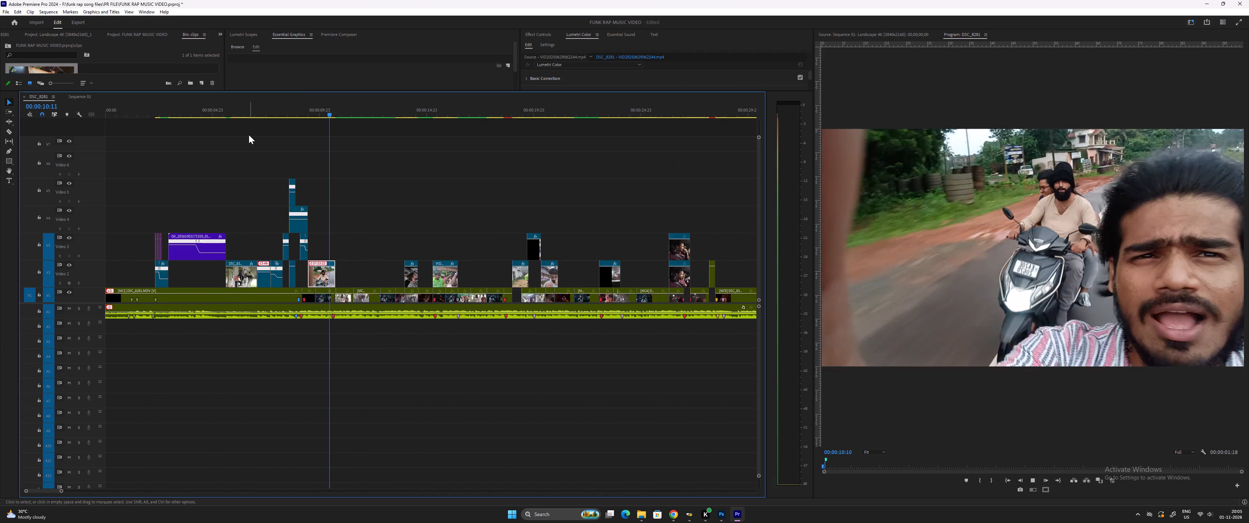
key("equal")
key("space")
key("space")
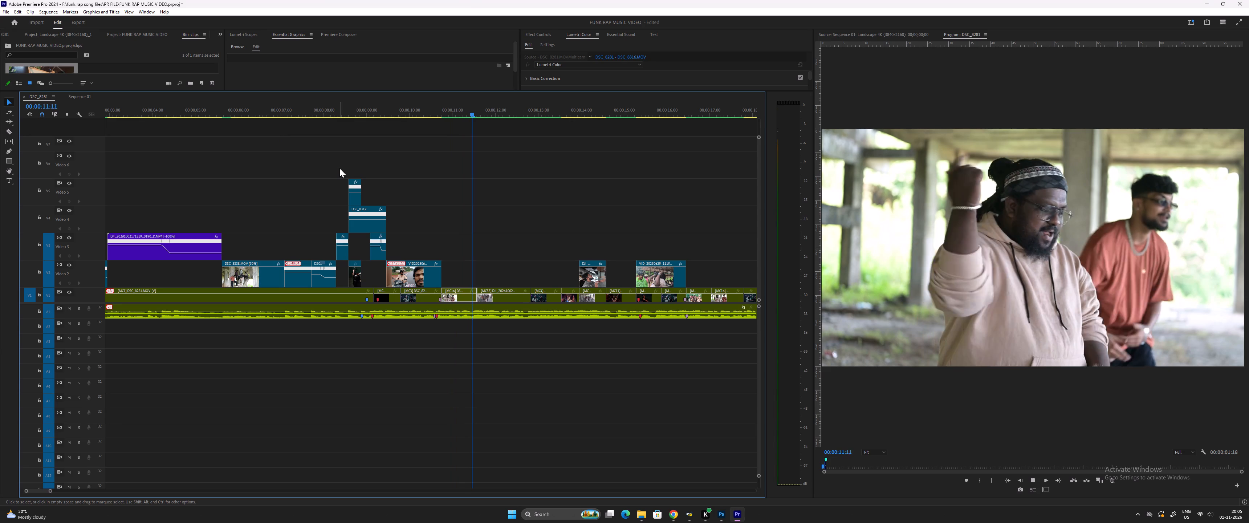
key("space")
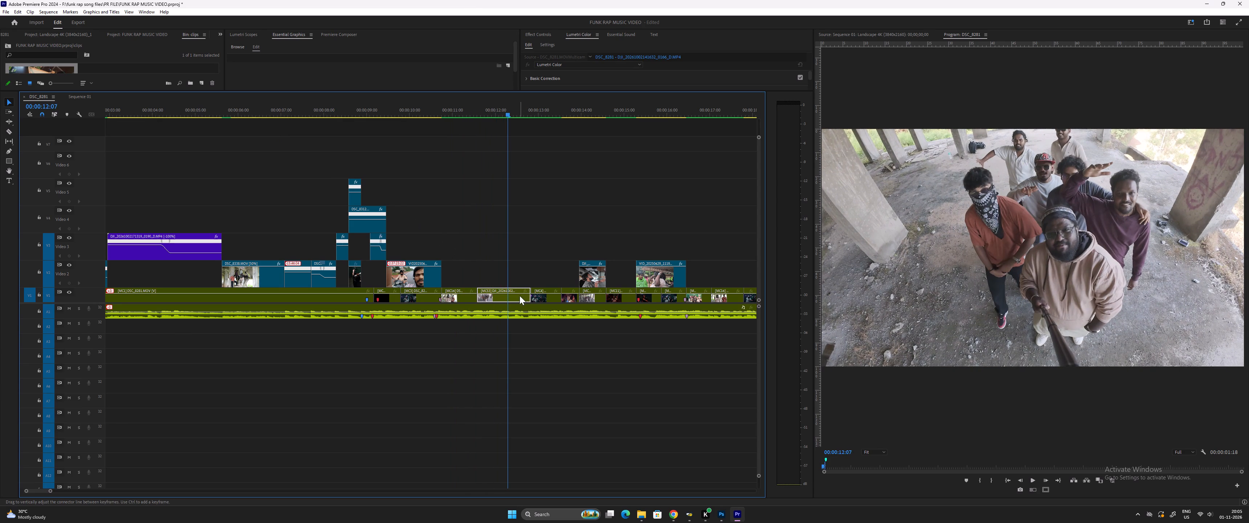
Select the group selfie clip at 00:00:12:07 and bring up its Lumetri Color Creative settings with more viewing space.
left_click(520, 298)
left_click(545, 36)
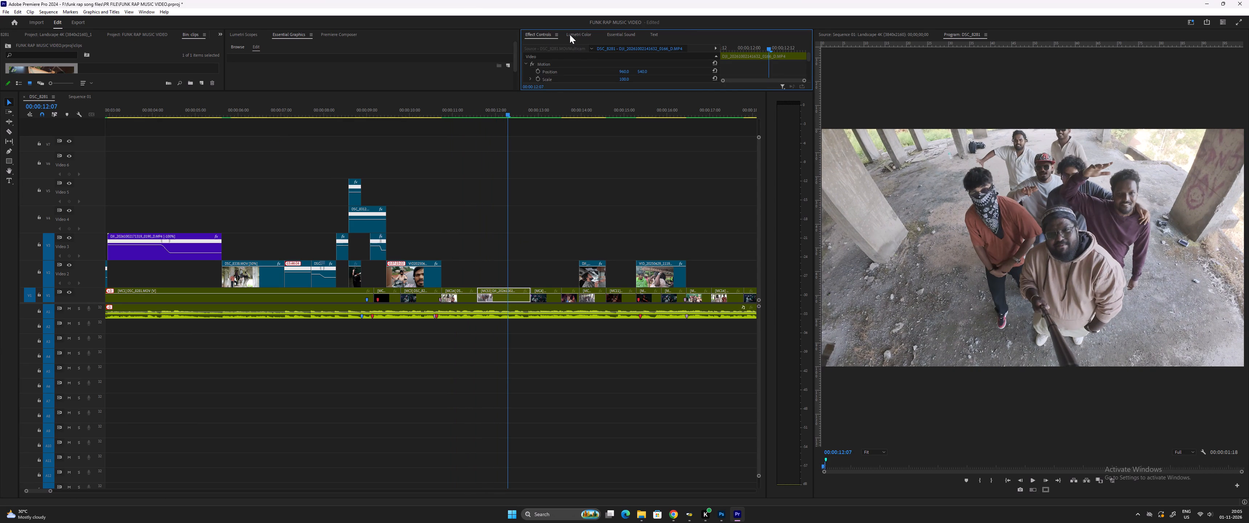
left_click(570, 35)
left_click_drag(556, 90, 573, 219)
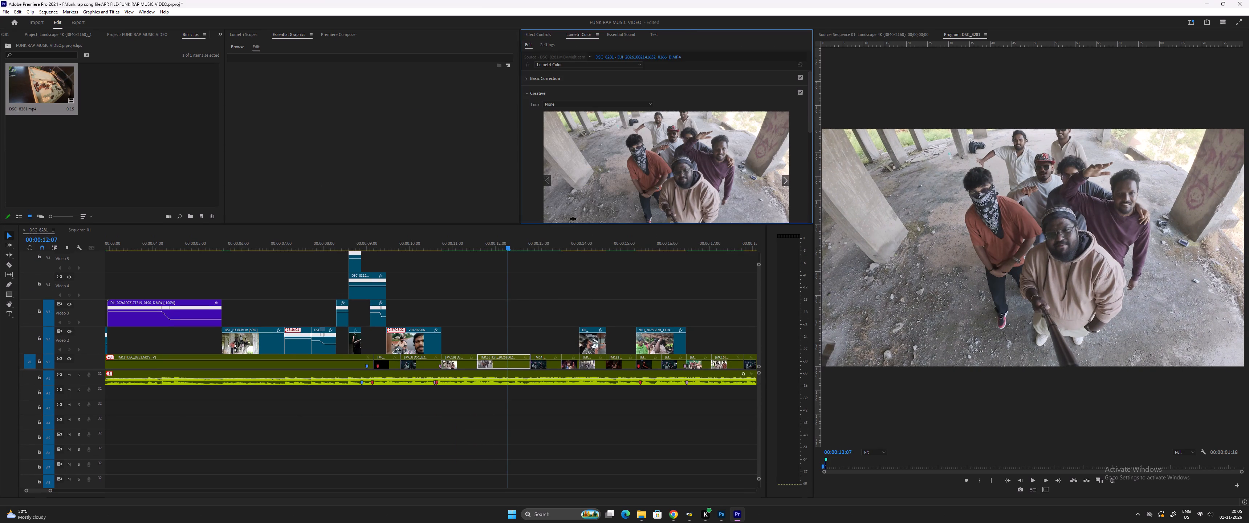
left_click_drag(573, 219, 573, 222)
scroll(597, 140, "down", 3)
scroll(589, 135, "up", 3)
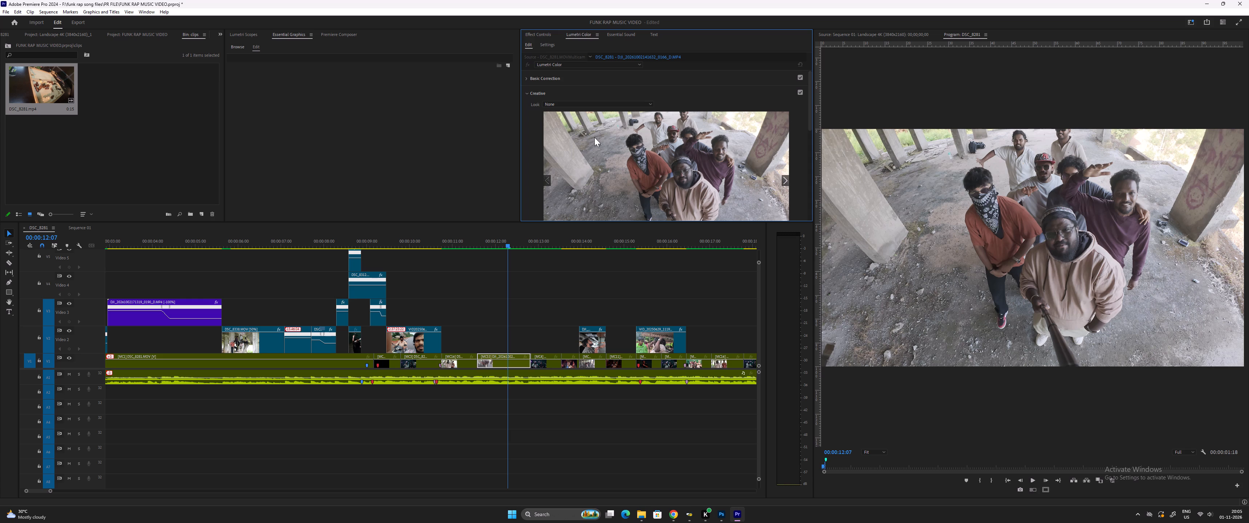
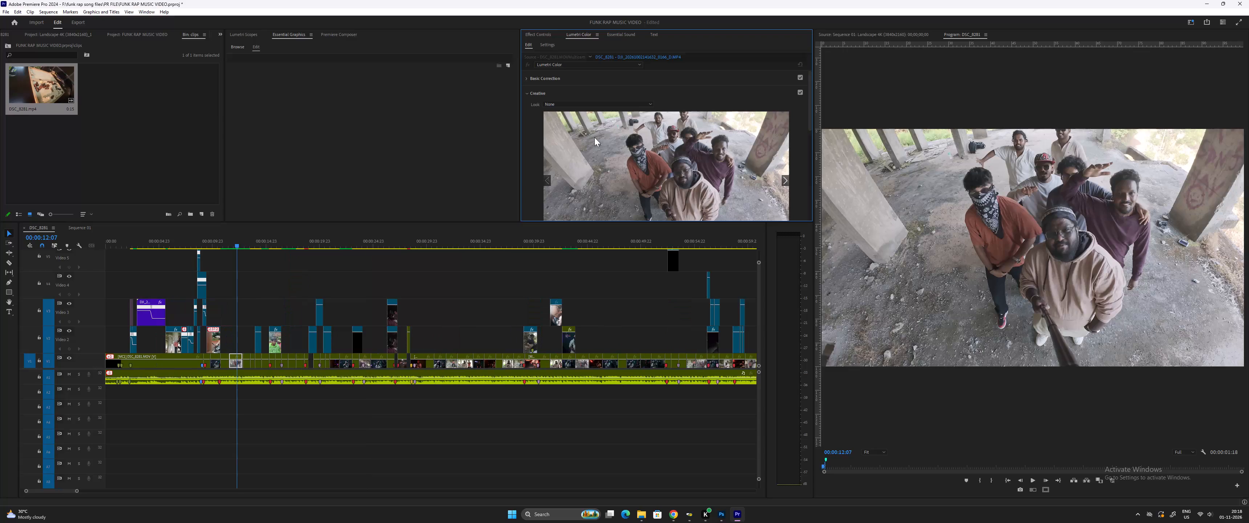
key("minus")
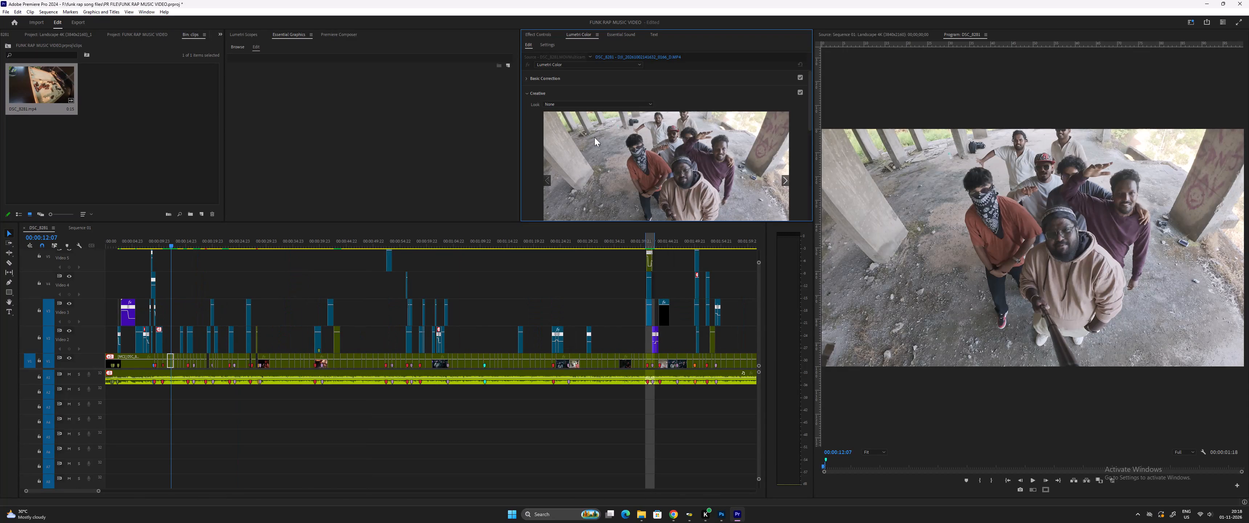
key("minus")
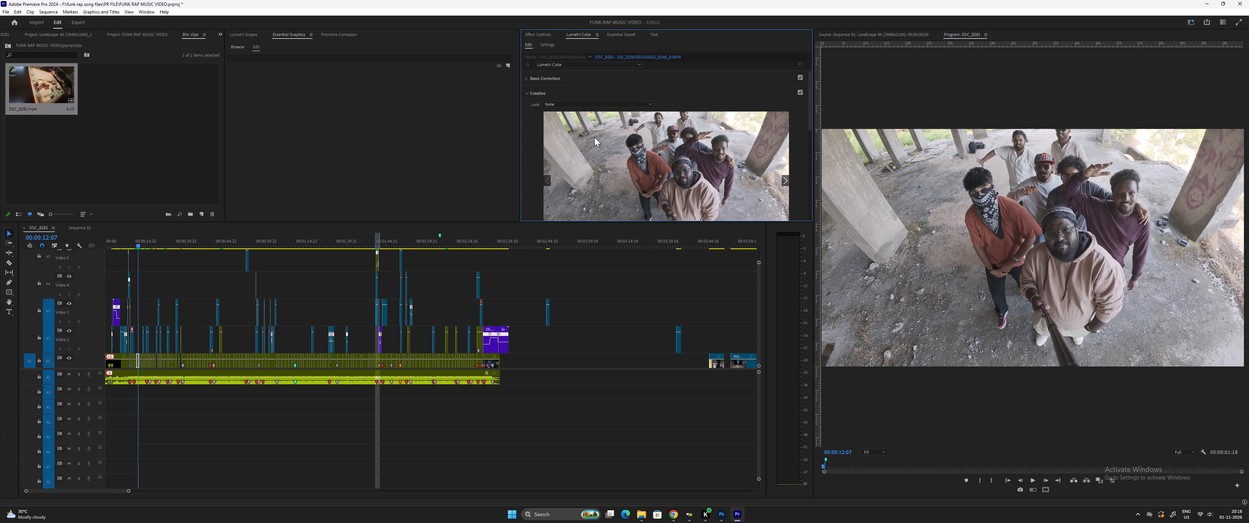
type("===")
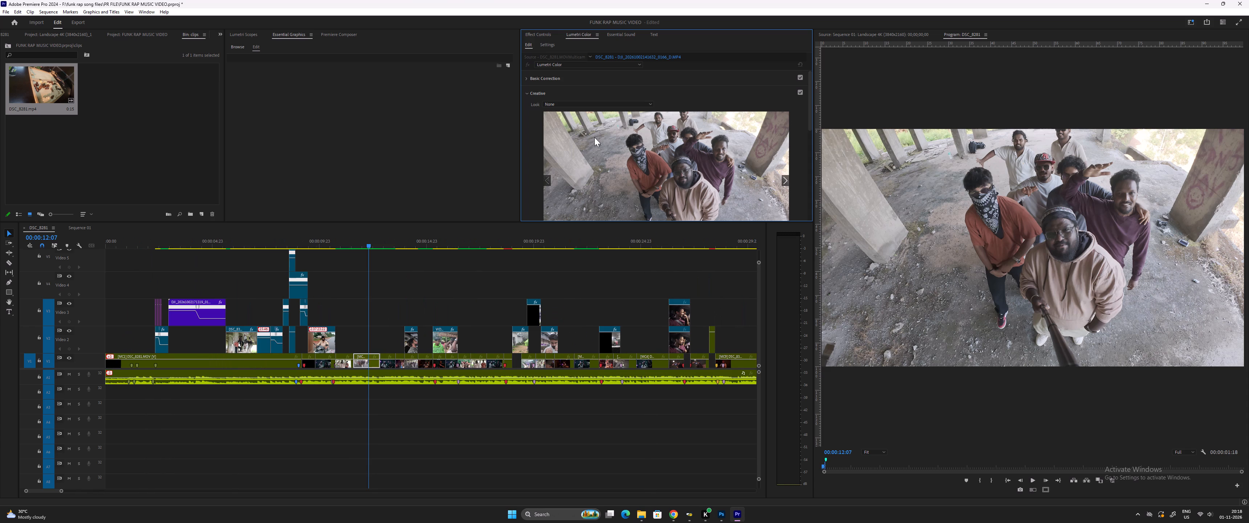
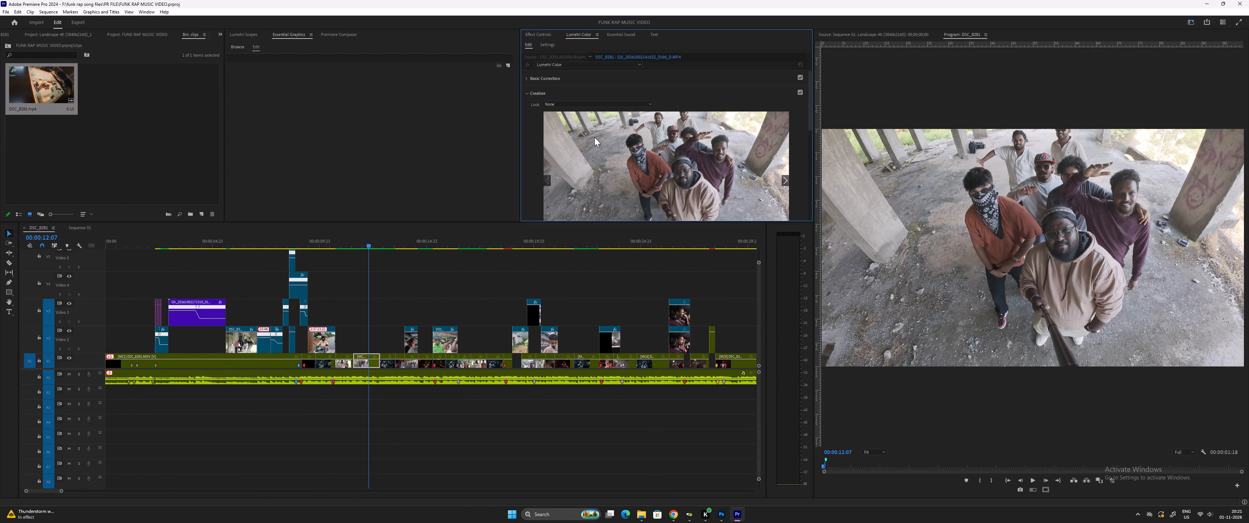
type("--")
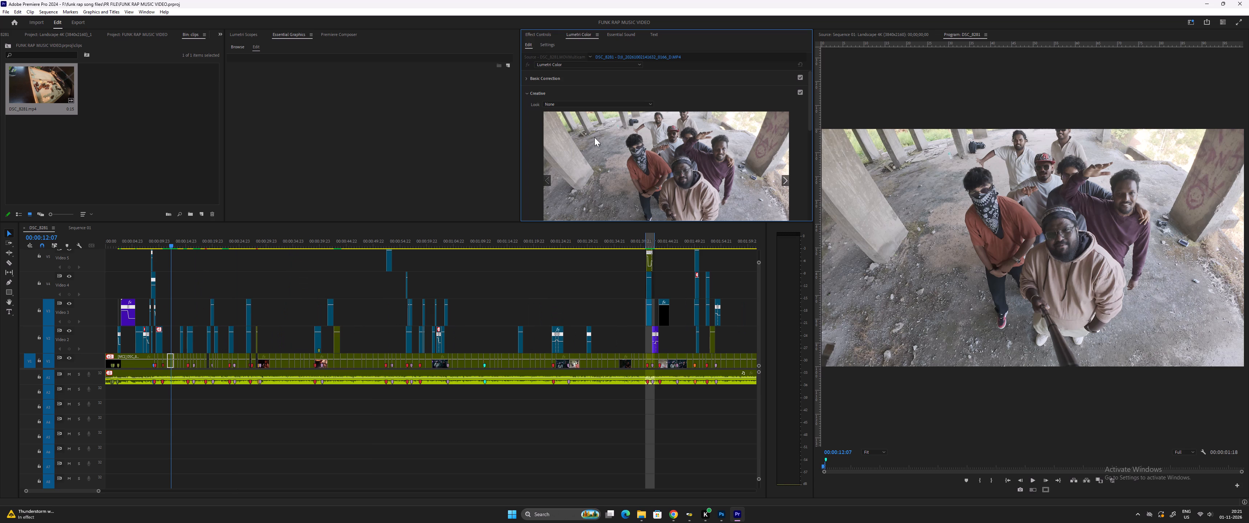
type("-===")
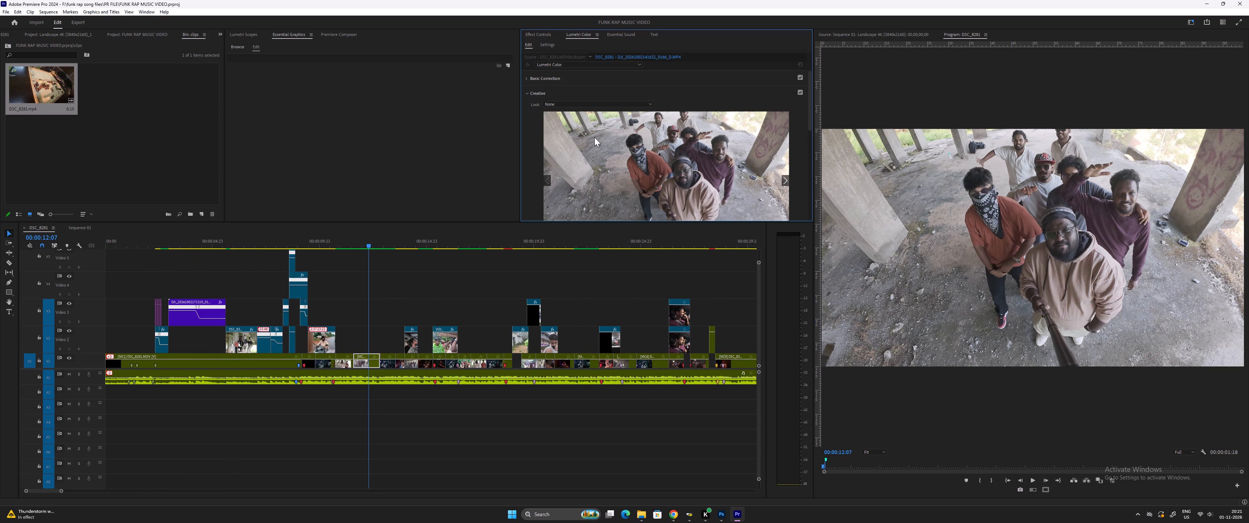
Save the FUNK RAP MUSIC VIDEO project.
key("ctrl+s")
key("ctrl+s")
key("ctrl+s")
Switch to Google Chrome and close the YouTube tab whose title begins with Raga x Siyaahi.
left_click(671, 513)
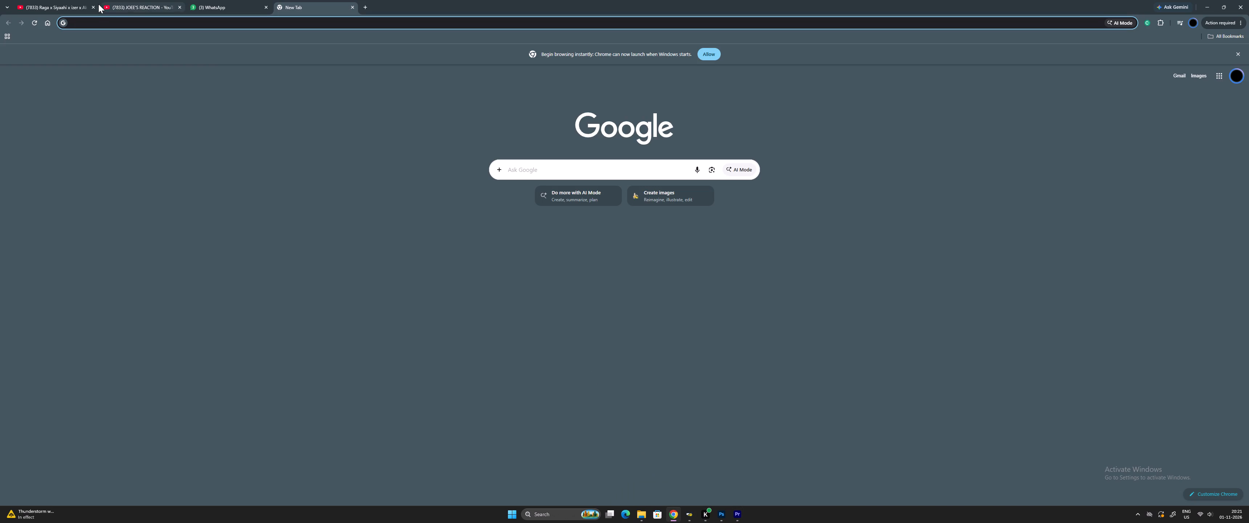
left_click(93, 5)
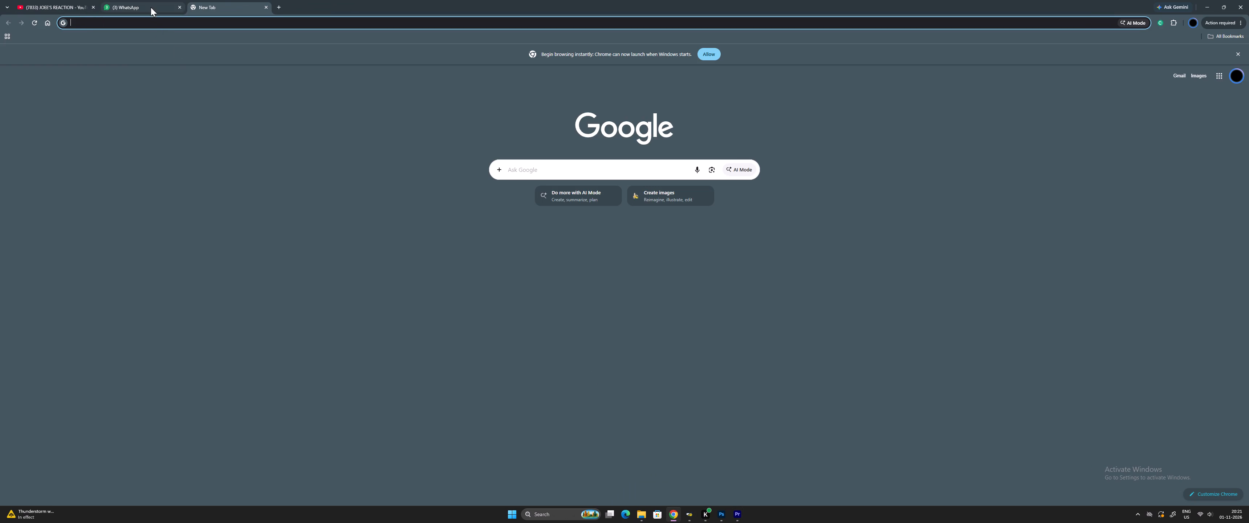